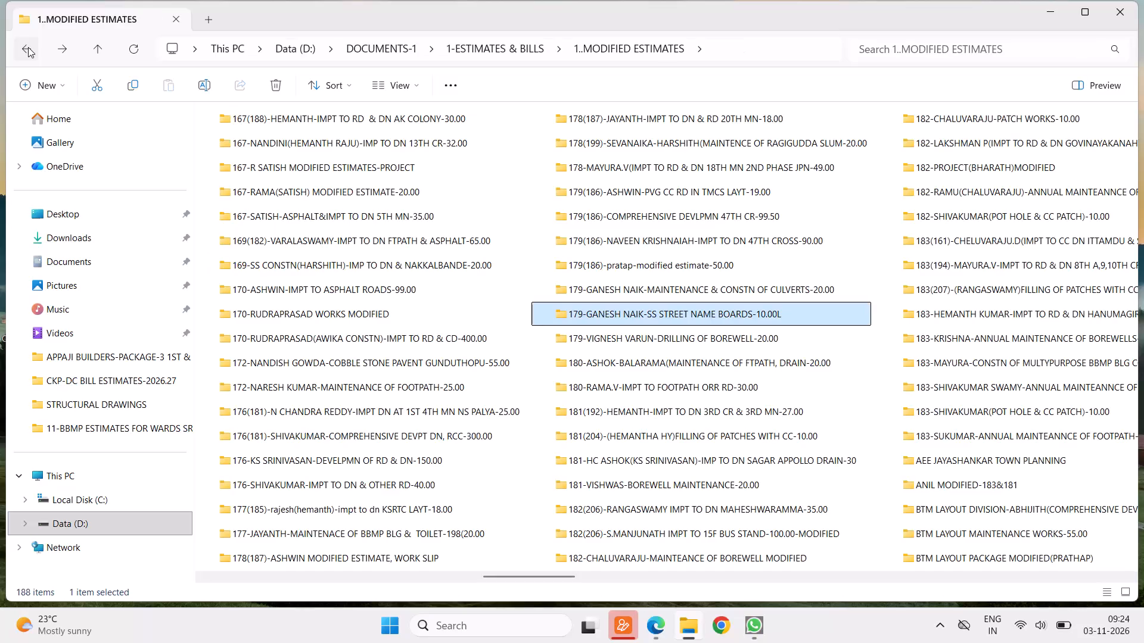
# Open the revised ward office special repairs workbook from the 181 division office repair folder in 1.MODIFIED ESTIMATES-26.
pyautogui.click(28, 47)
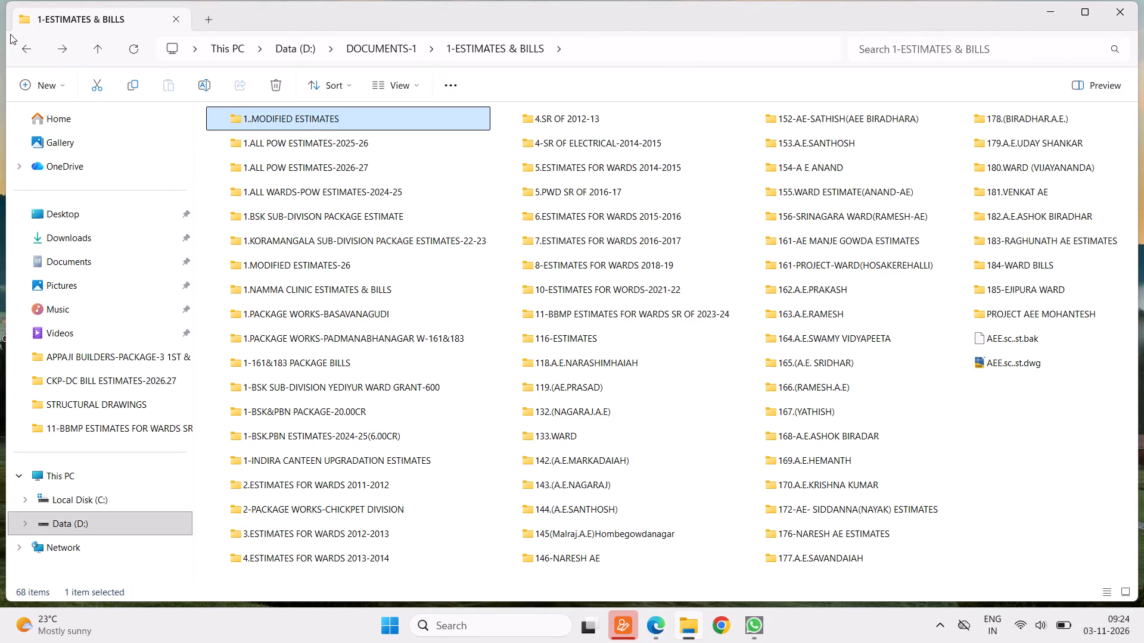
pyautogui.click(26, 48)
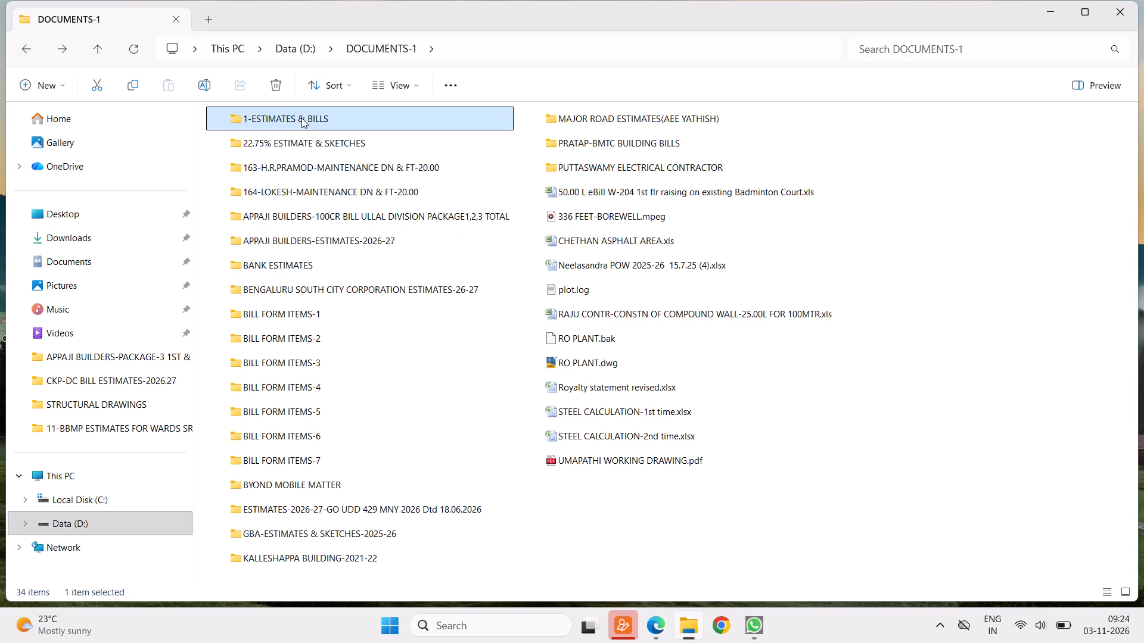
pyautogui.doubleClick(301, 118)
pyautogui.doubleClick(301, 267)
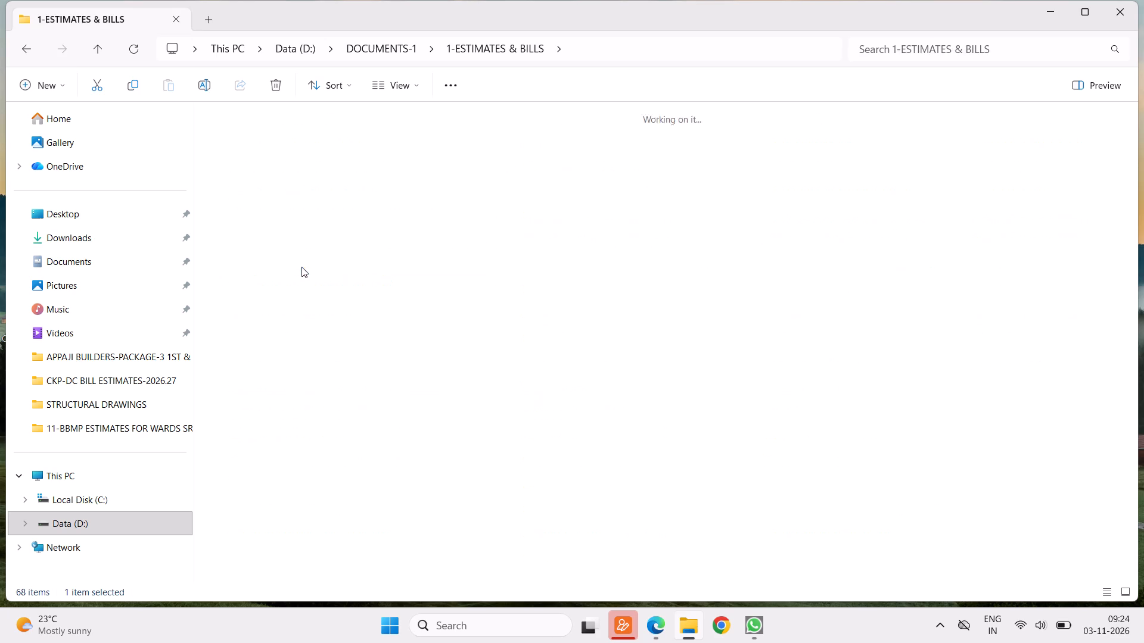
pyautogui.doubleClick(311, 192)
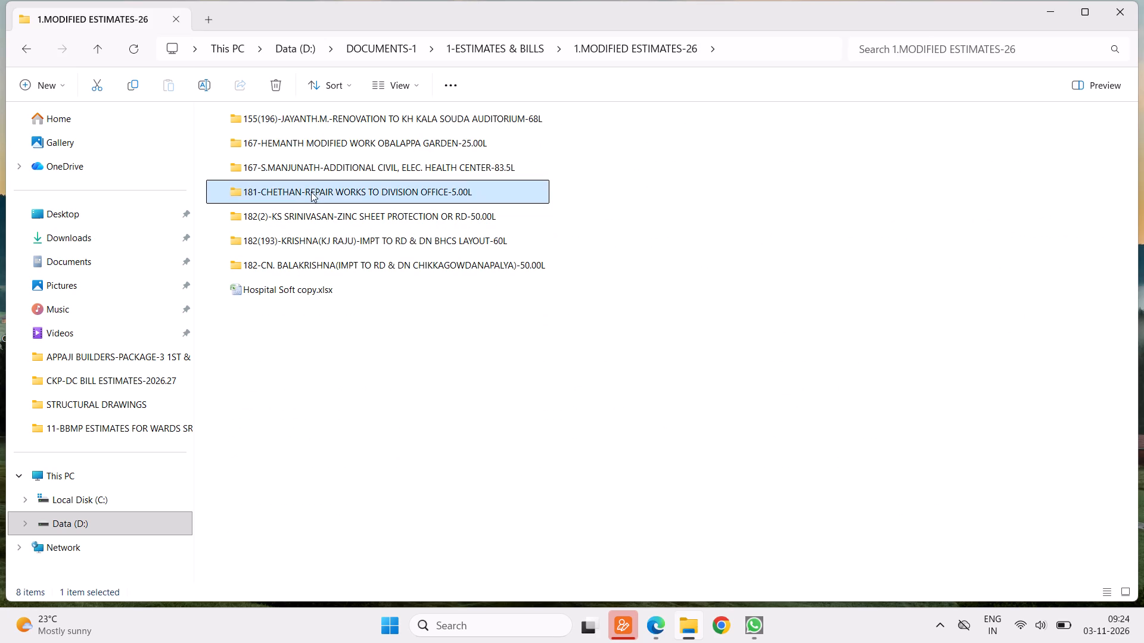
pyautogui.click(384, 339)
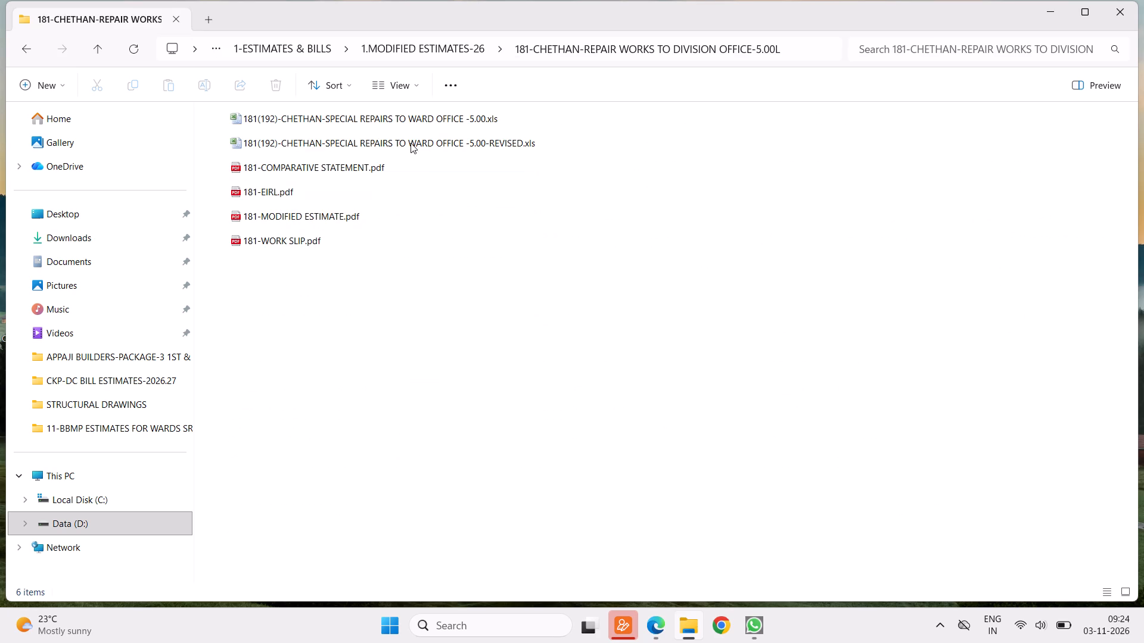
pyautogui.doubleClick(409, 142)
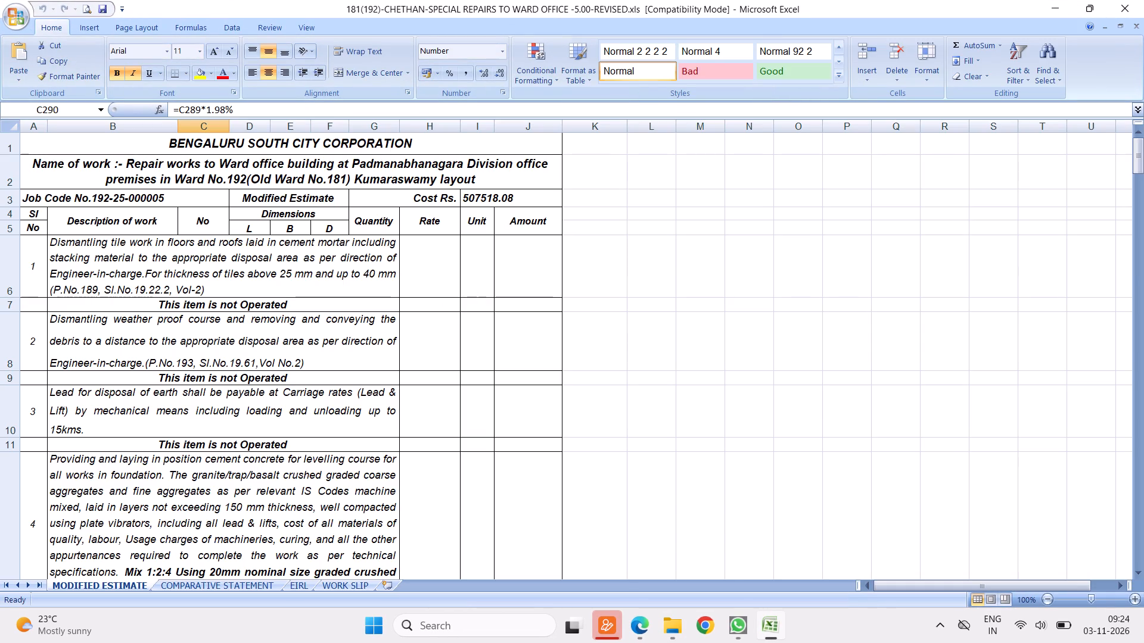
# Examine the closing totals on the MODIFIED ESTIMATE sheet and the work abstract on the COMPARATIVE STATEMENT sheet.
pyautogui.moveTo(1139, 164); pyautogui.dragTo(1129, 516)
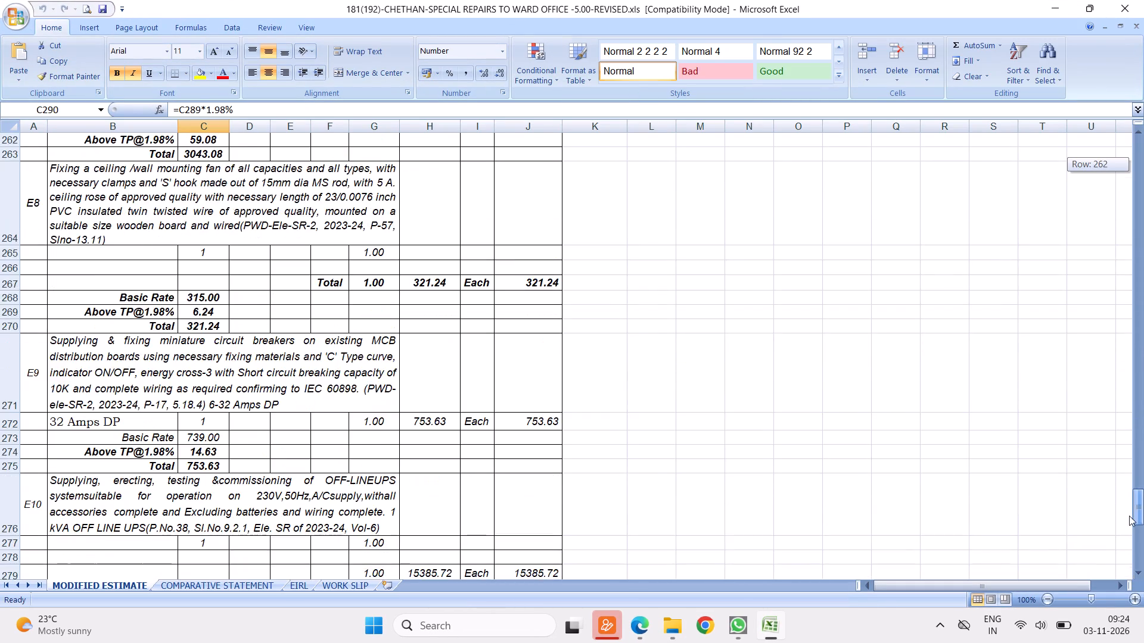
pyautogui.moveTo(1129, 516); pyautogui.dragTo(1129, 593)
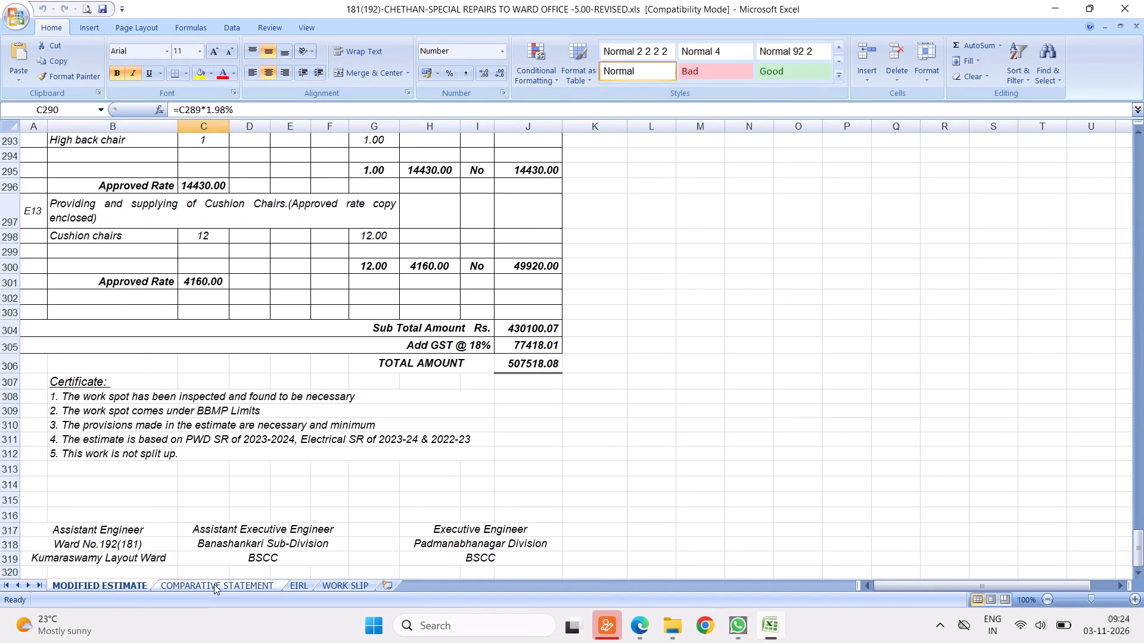
pyautogui.click(214, 584)
pyautogui.moveTo(1135, 215); pyautogui.dragTo(1143, 539)
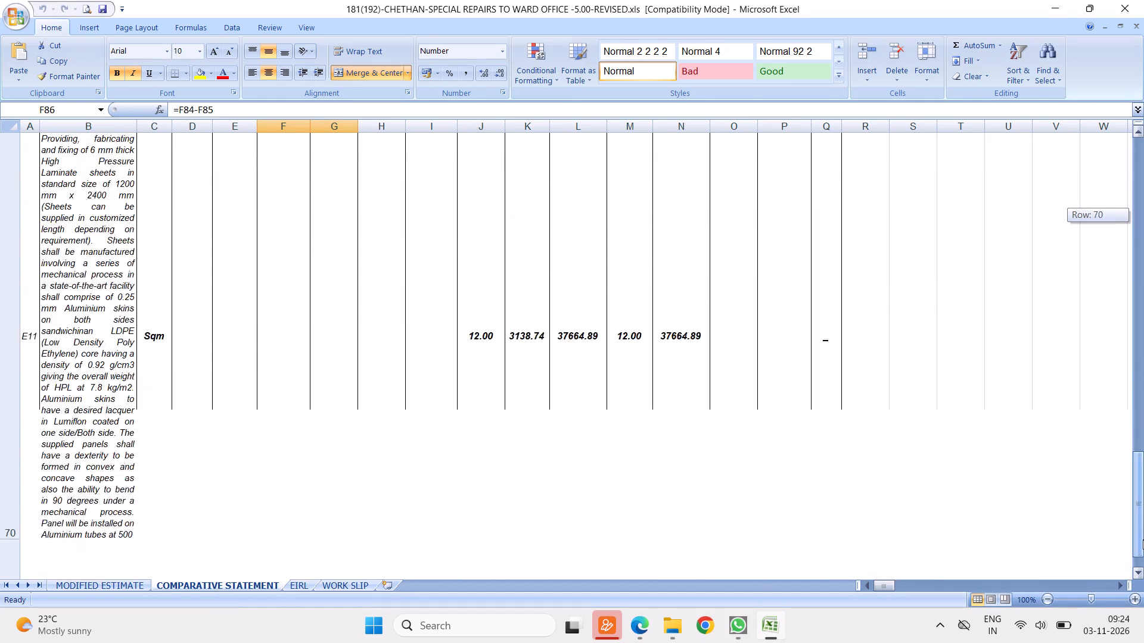
pyautogui.moveTo(1143, 539); pyautogui.dragTo(1143, 542)
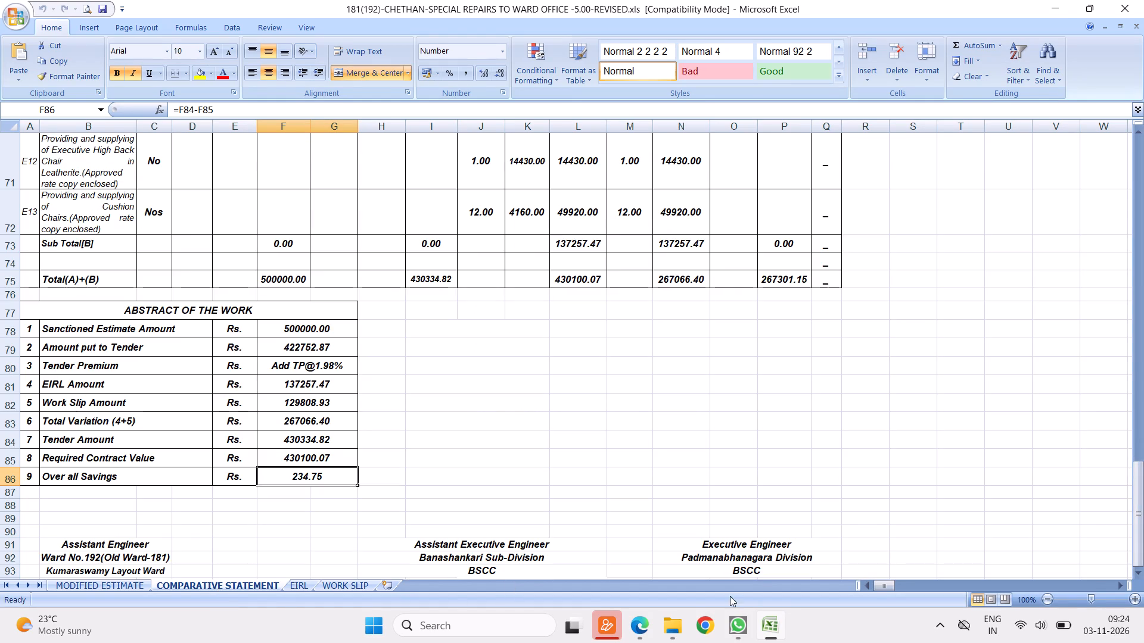
# Look through the three 182 project folders in 1.MODIFIED ESTIMATES-26 for reusable bill documents.
pyautogui.click(673, 622)
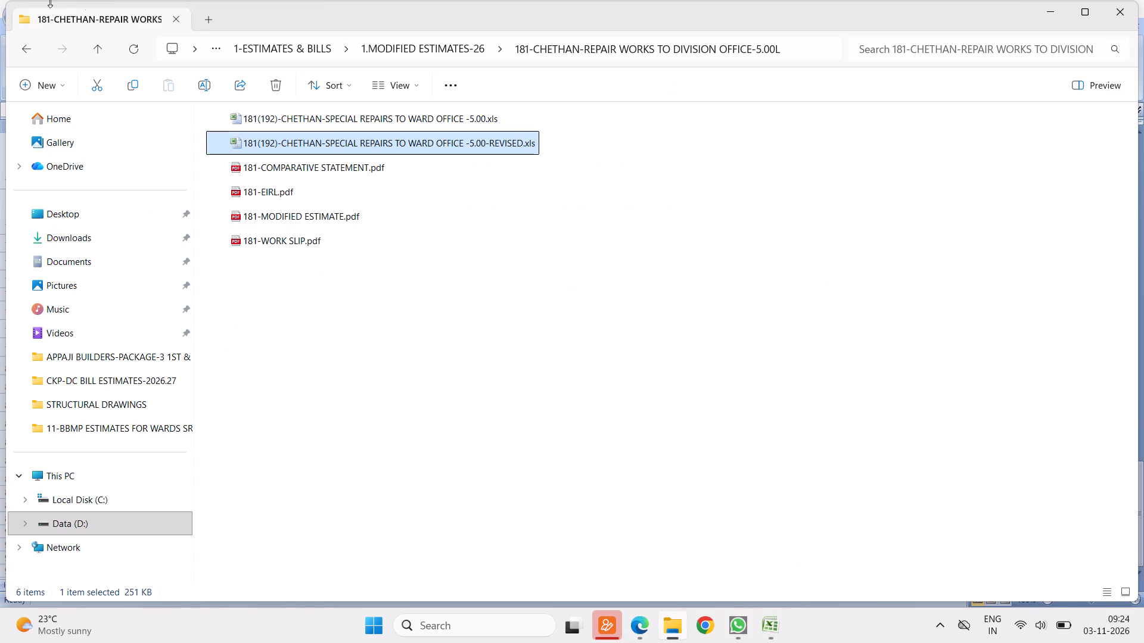
pyautogui.click(27, 49)
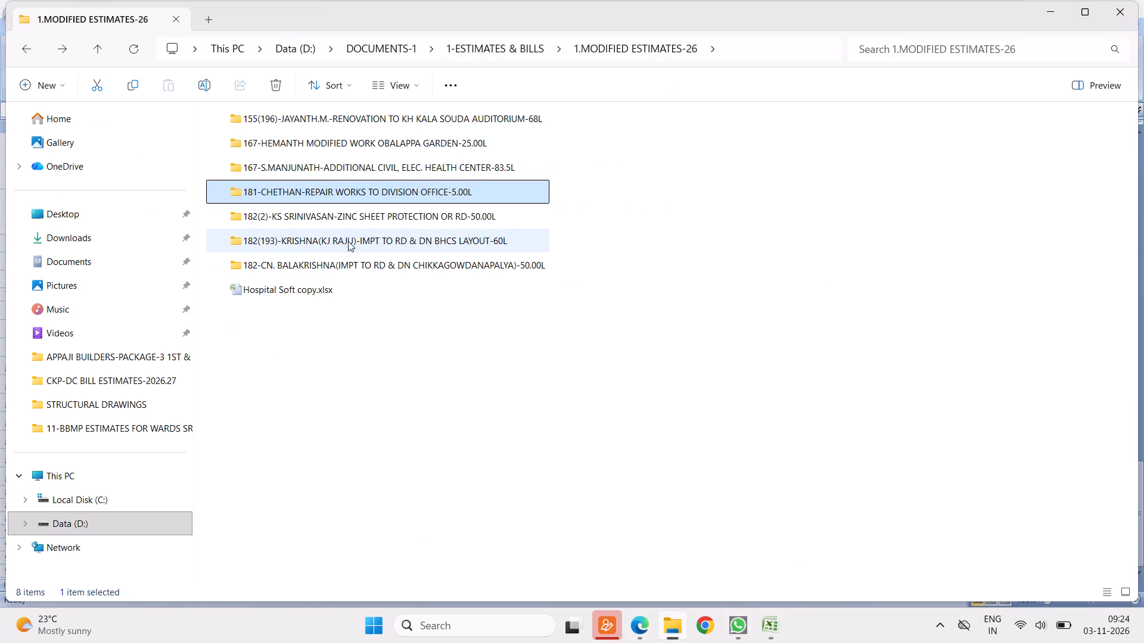
pyautogui.doubleClick(341, 217)
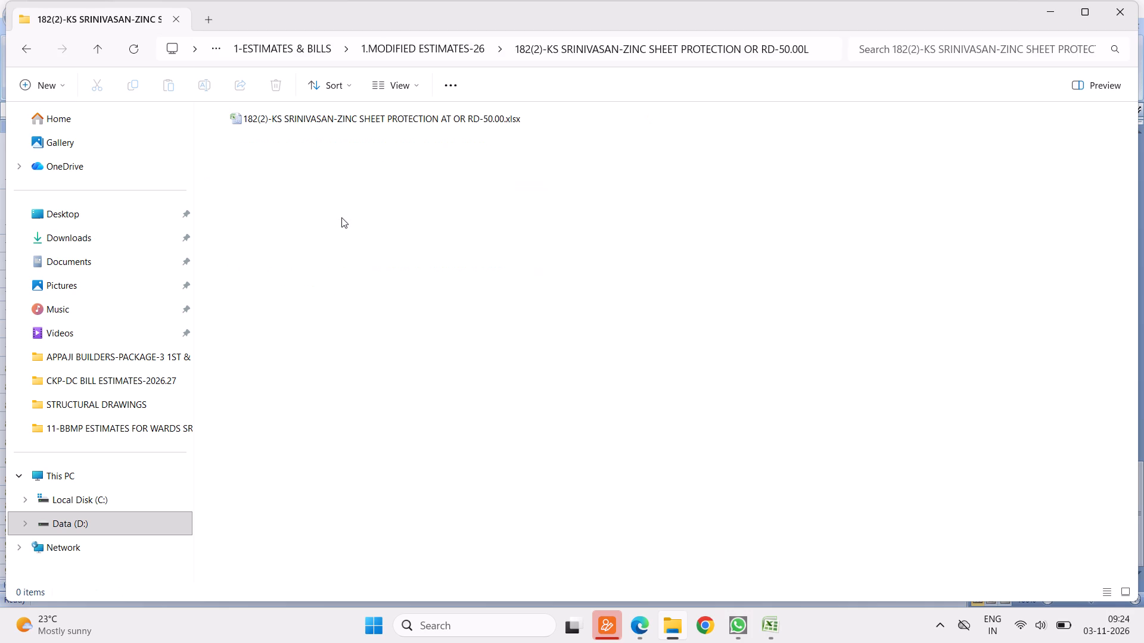
pyautogui.click(30, 47)
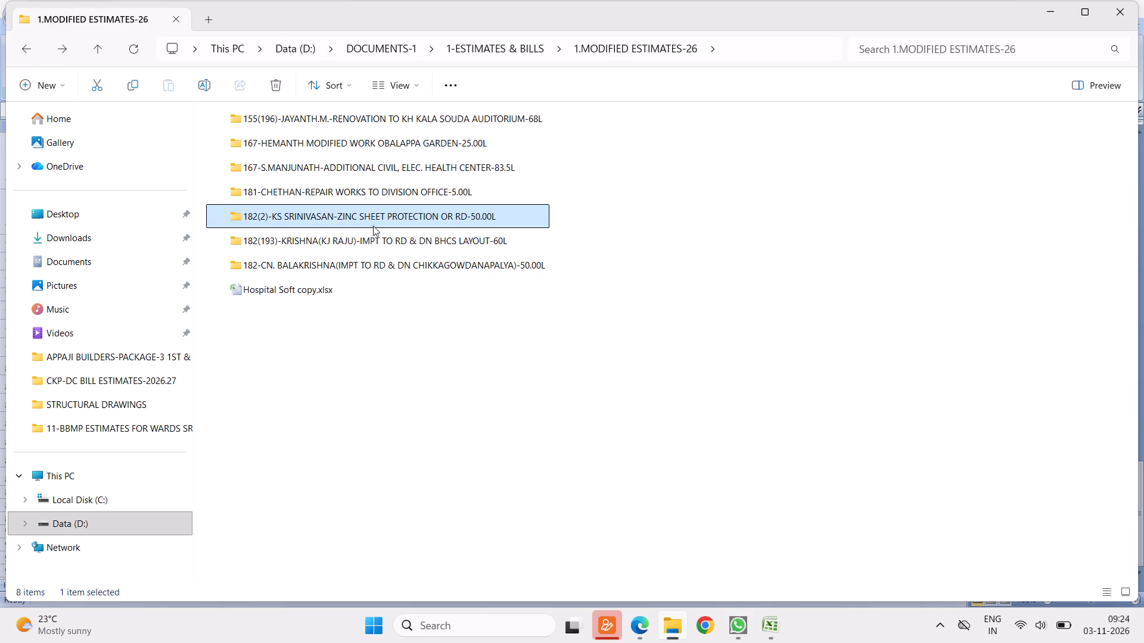
pyautogui.doubleClick(334, 244)
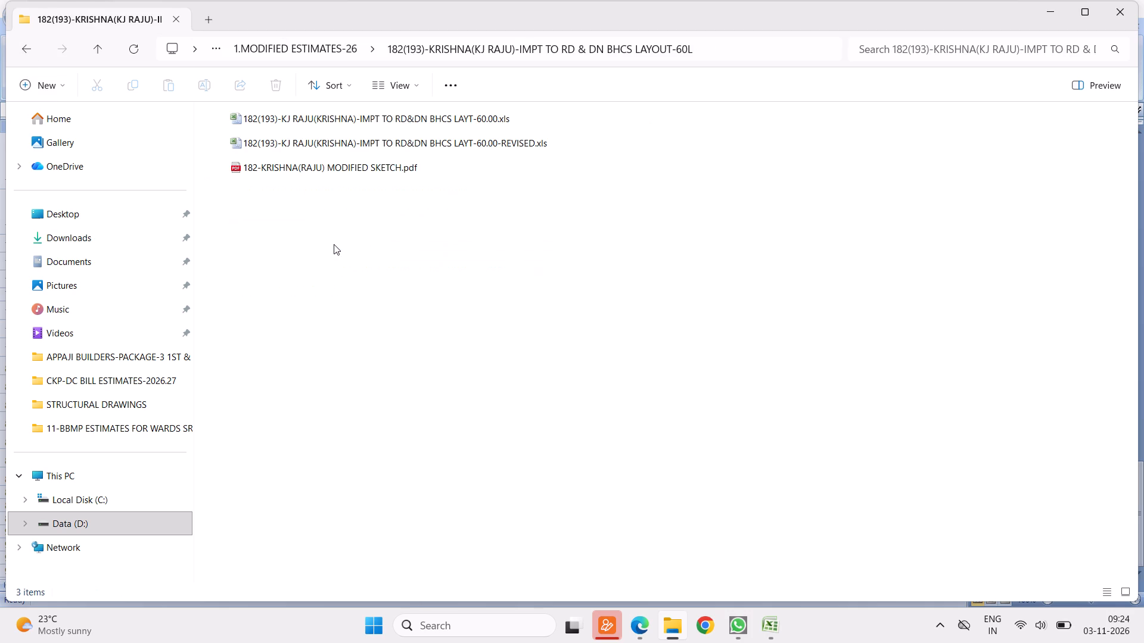
pyautogui.click(31, 48)
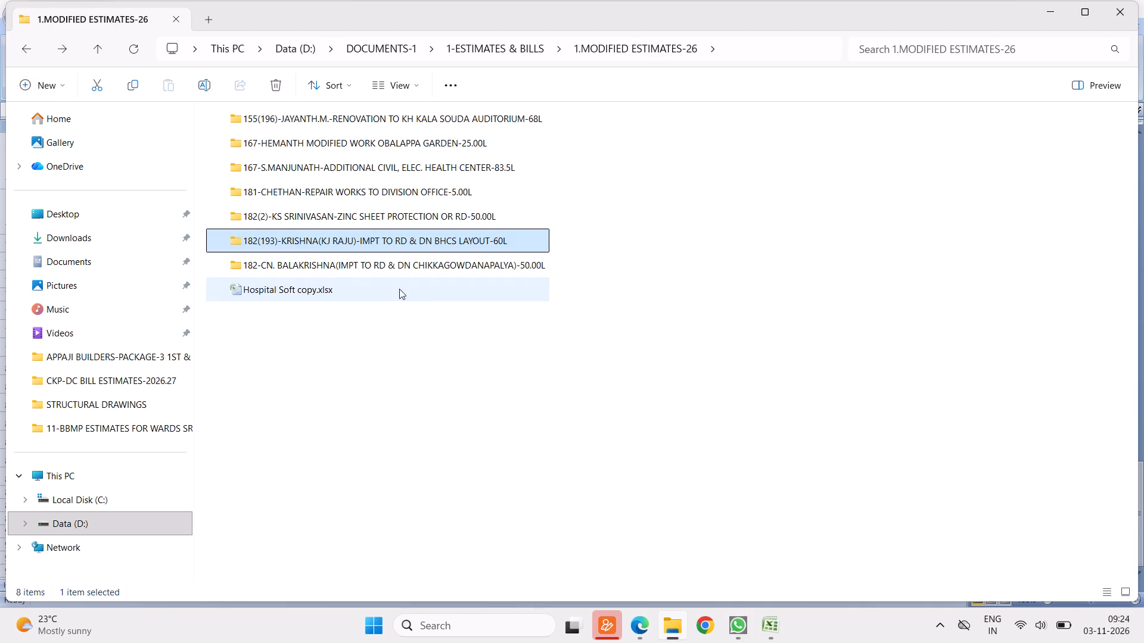
pyautogui.doubleClick(347, 266)
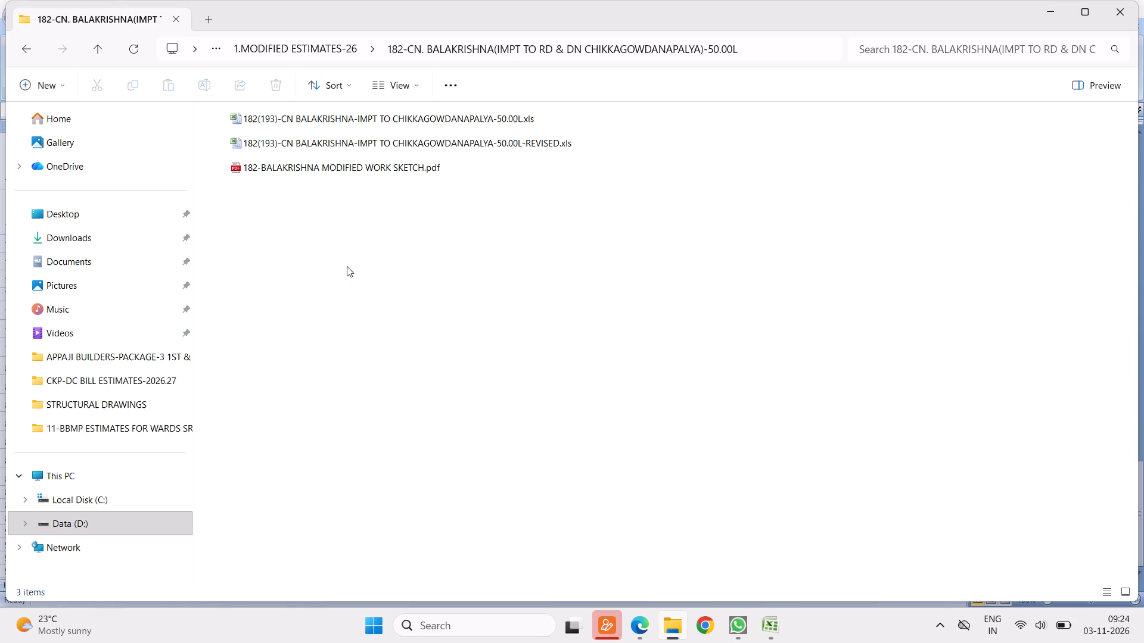
pyautogui.click(27, 43)
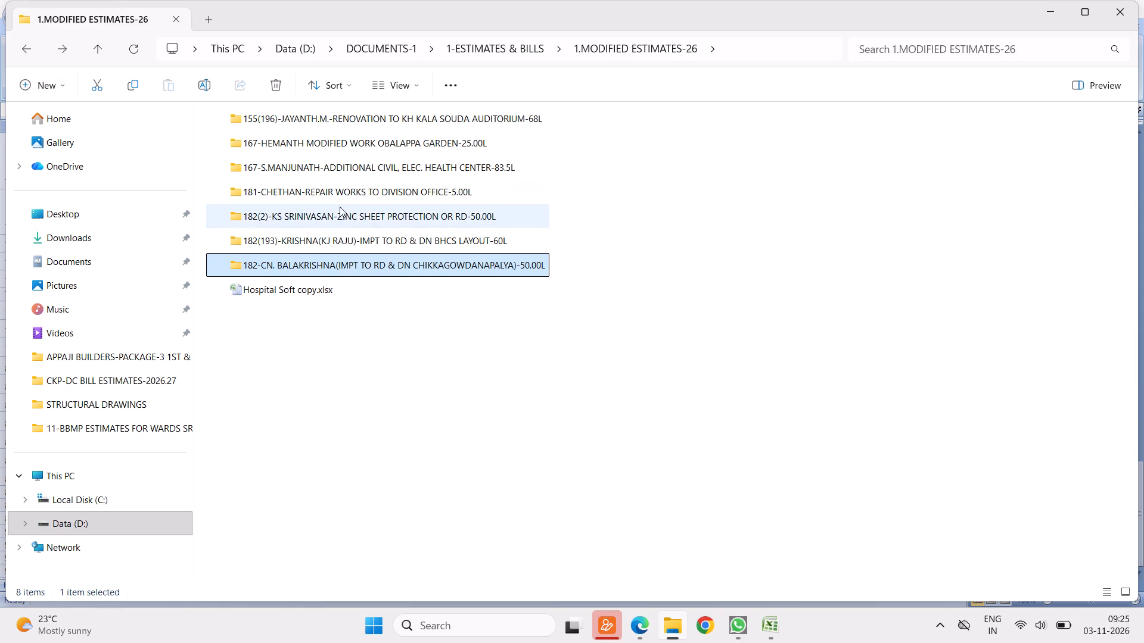
pyautogui.doubleClick(319, 147)
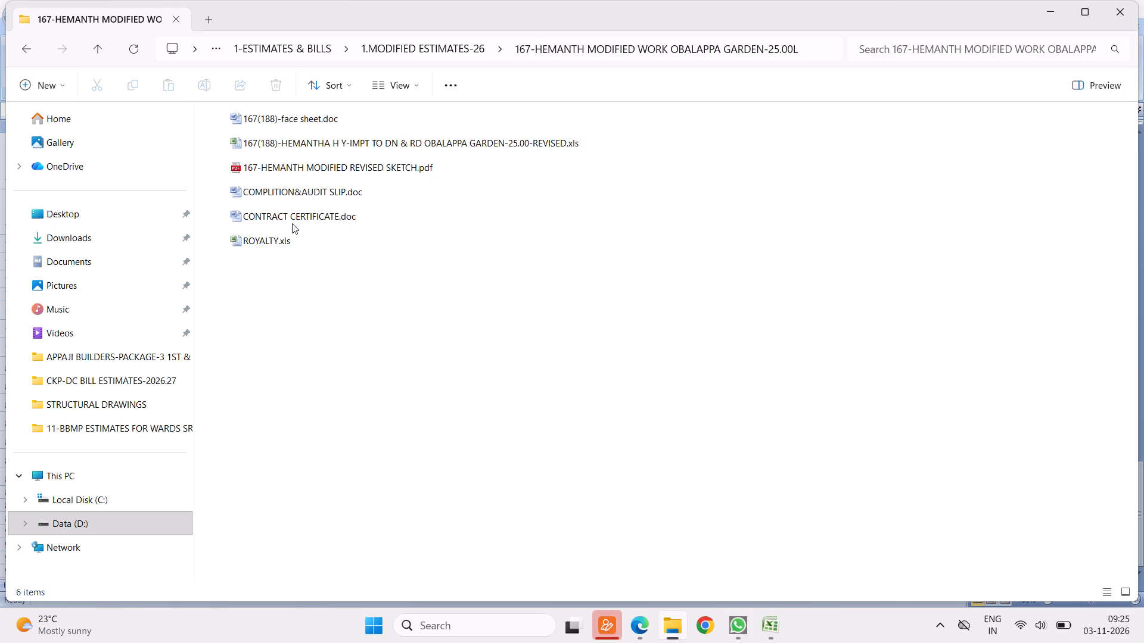
pyautogui.moveTo(317, 317); pyautogui.dragTo(270, 190)
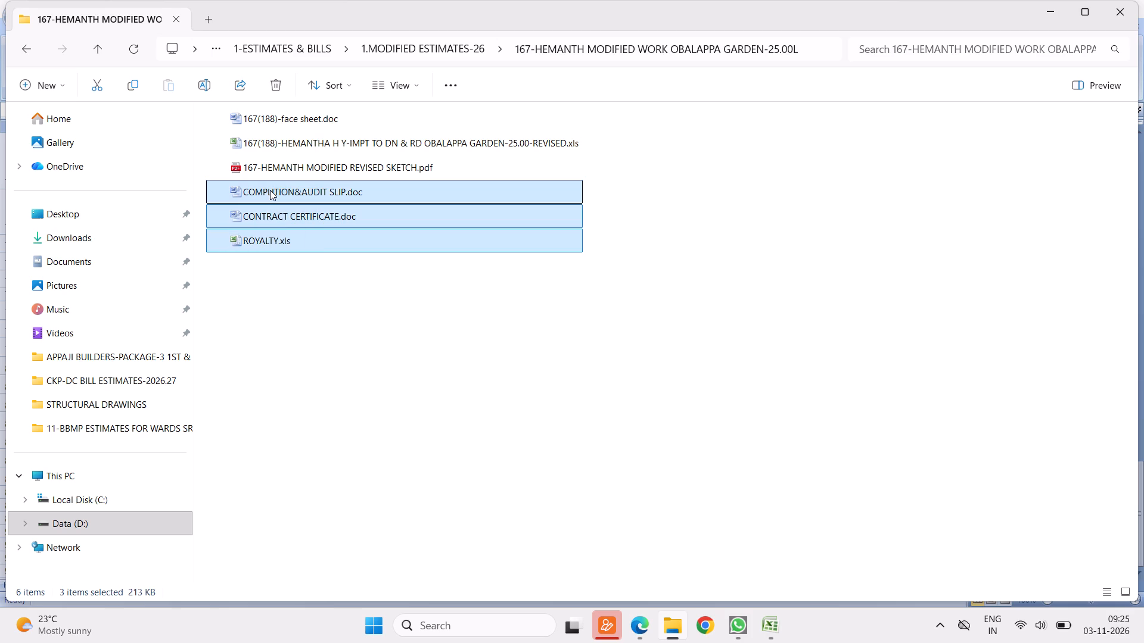
pyautogui.rightClick(268, 190)
pyautogui.click(341, 211)
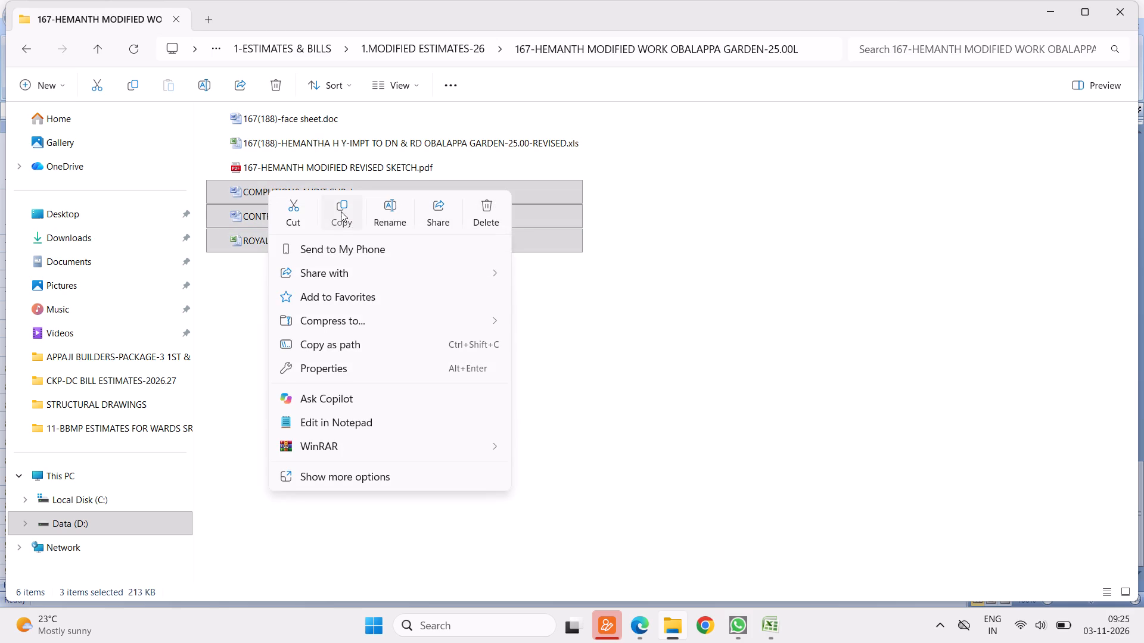
pyautogui.click(27, 46)
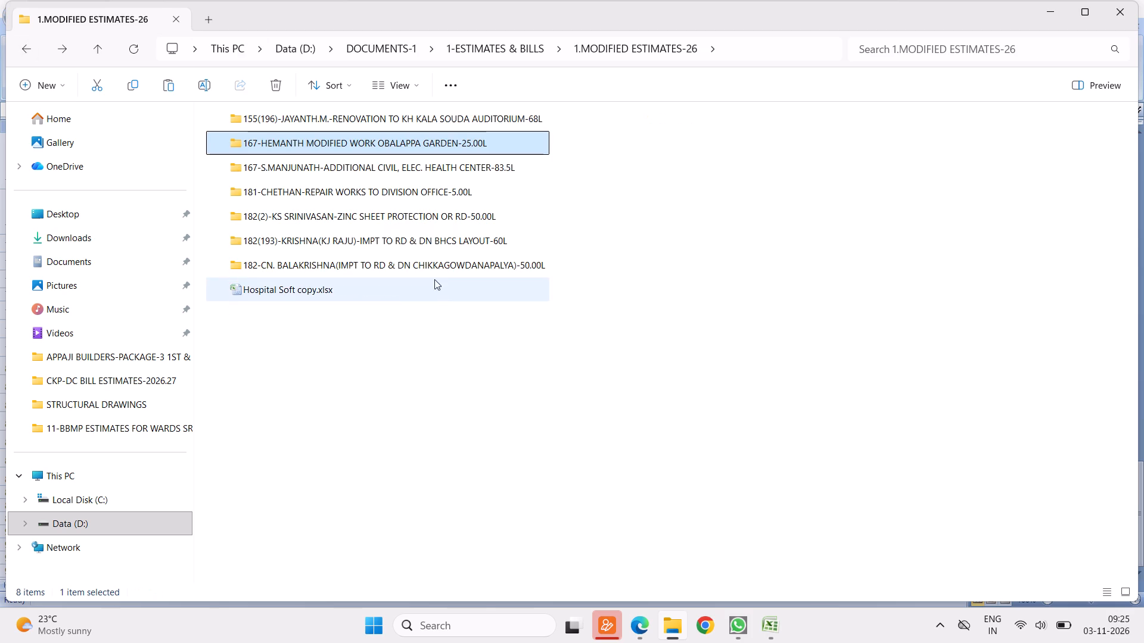
pyautogui.doubleClick(295, 195)
pyautogui.rightClick(331, 307)
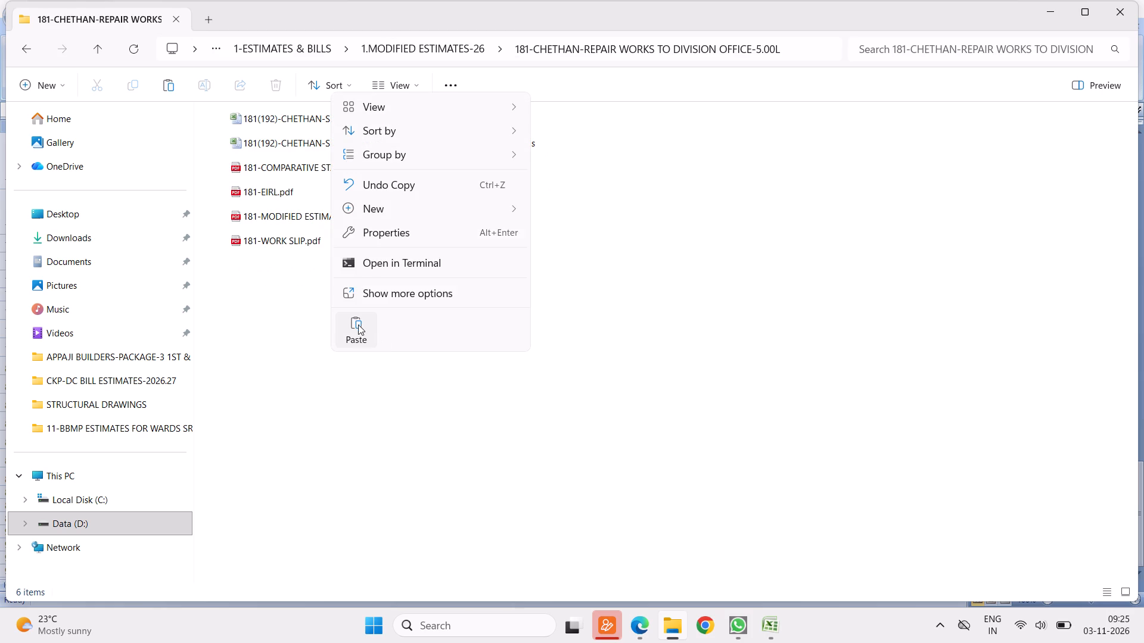
pyautogui.click(357, 326)
pyautogui.click(393, 427)
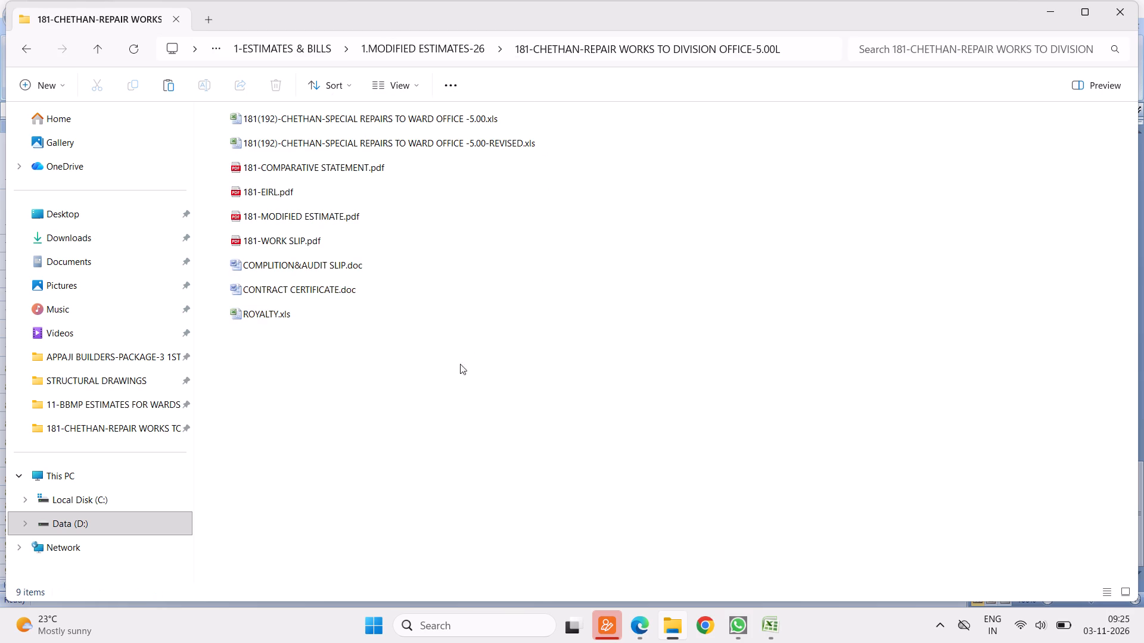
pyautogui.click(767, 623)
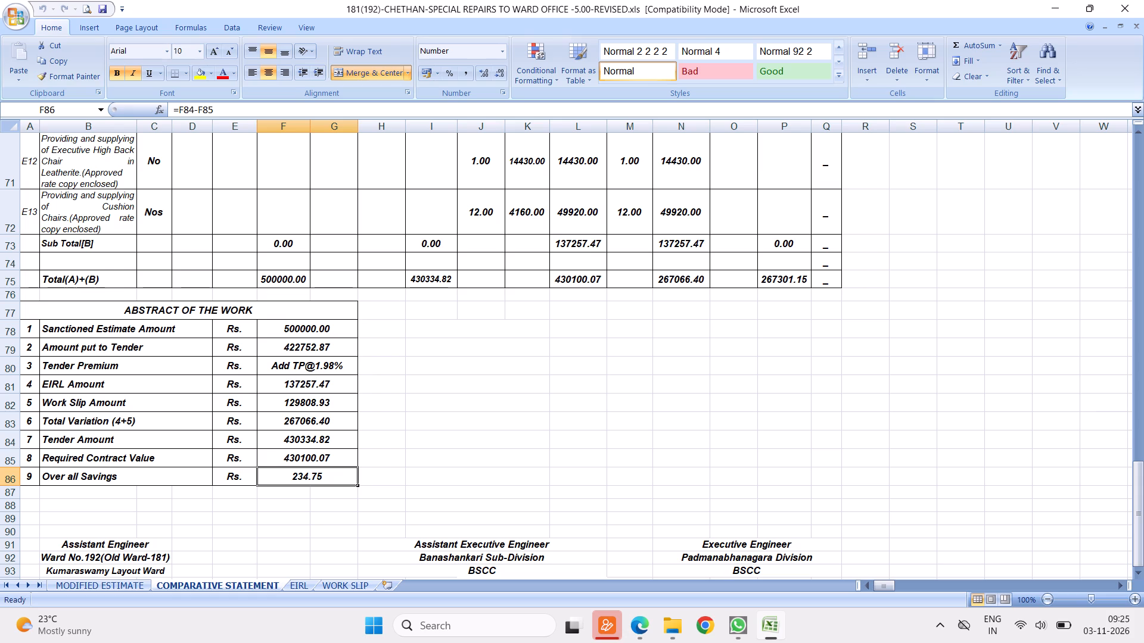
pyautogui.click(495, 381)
# Open the revised Obalappa Garden workbook from the 167 modified work folder.
pyautogui.click(674, 623)
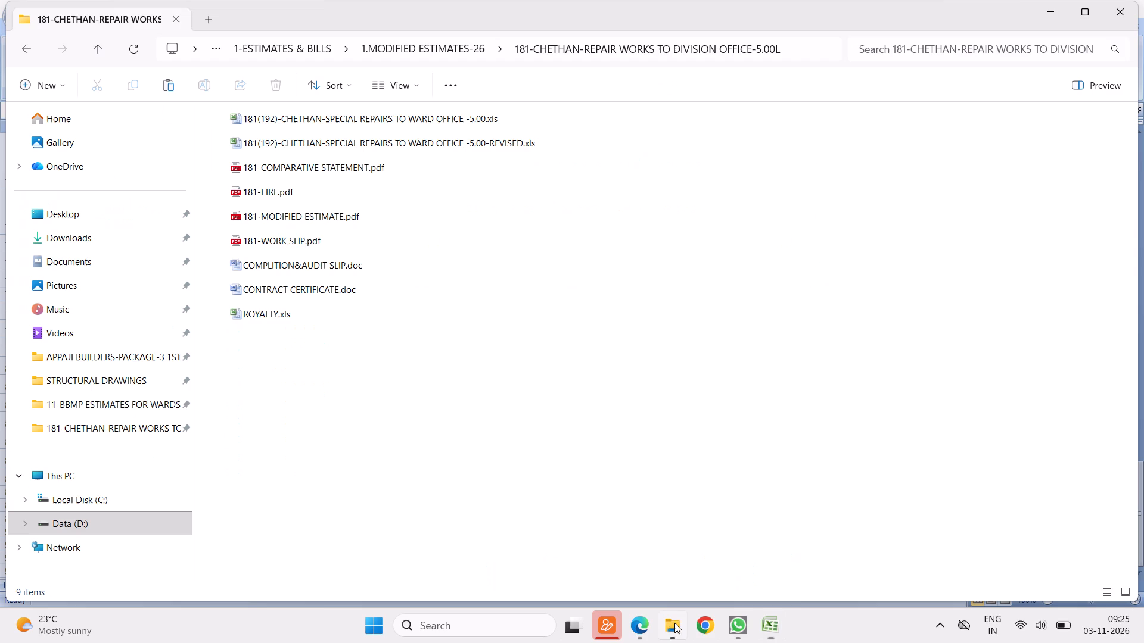
pyautogui.click(22, 47)
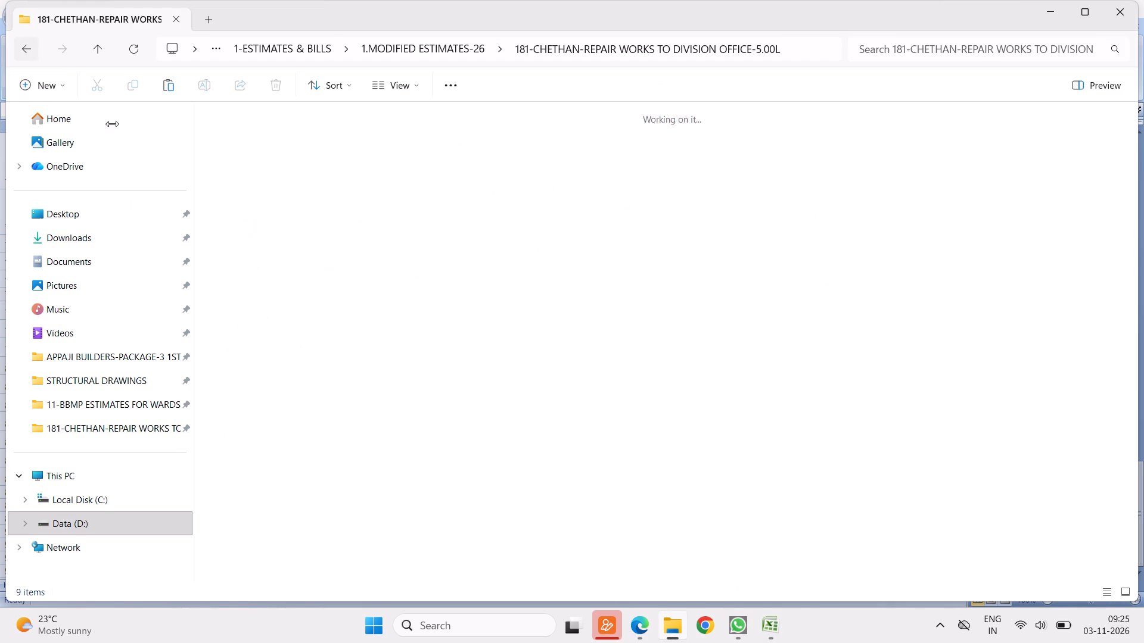
pyautogui.doubleClick(289, 142)
pyautogui.doubleClick(335, 142)
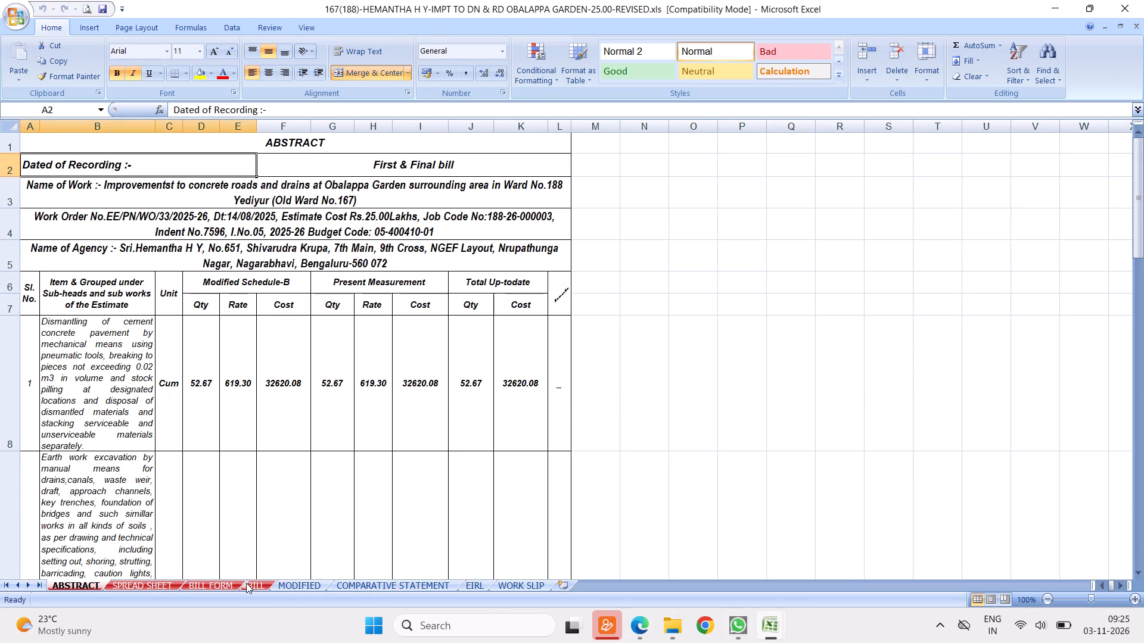
# Copy the entire BILL FORM sheet contents into a new sheet of the revised 181 ward office repairs workbook.
pyautogui.click(216, 586)
pyautogui.scroll(3, 293, 351)
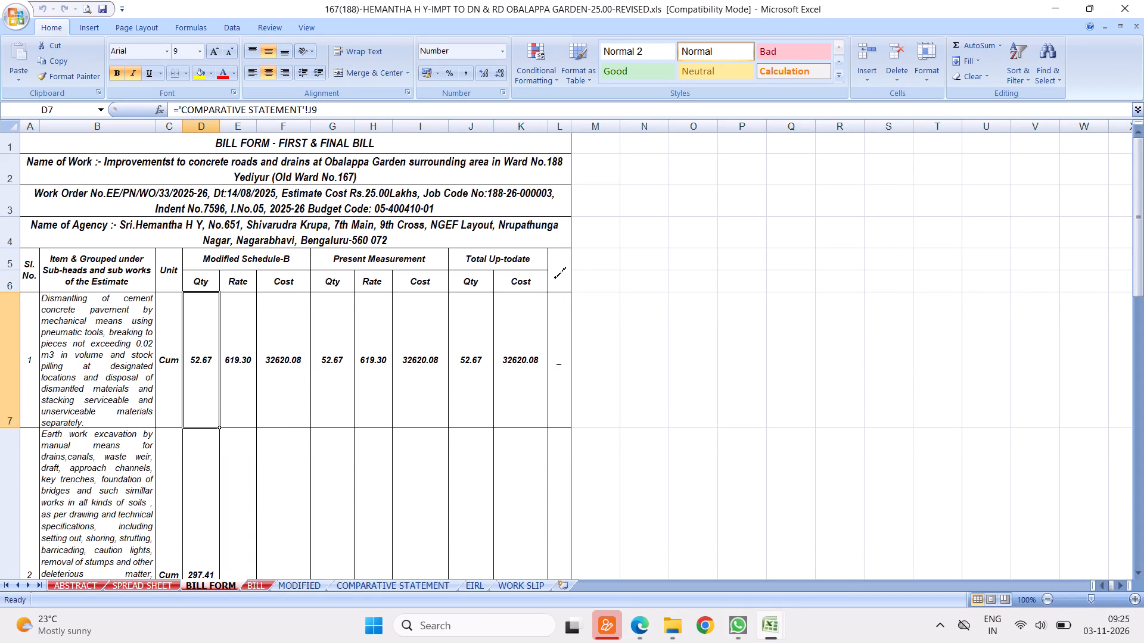
pyautogui.click(10, 129)
pyautogui.rightClick(10, 129)
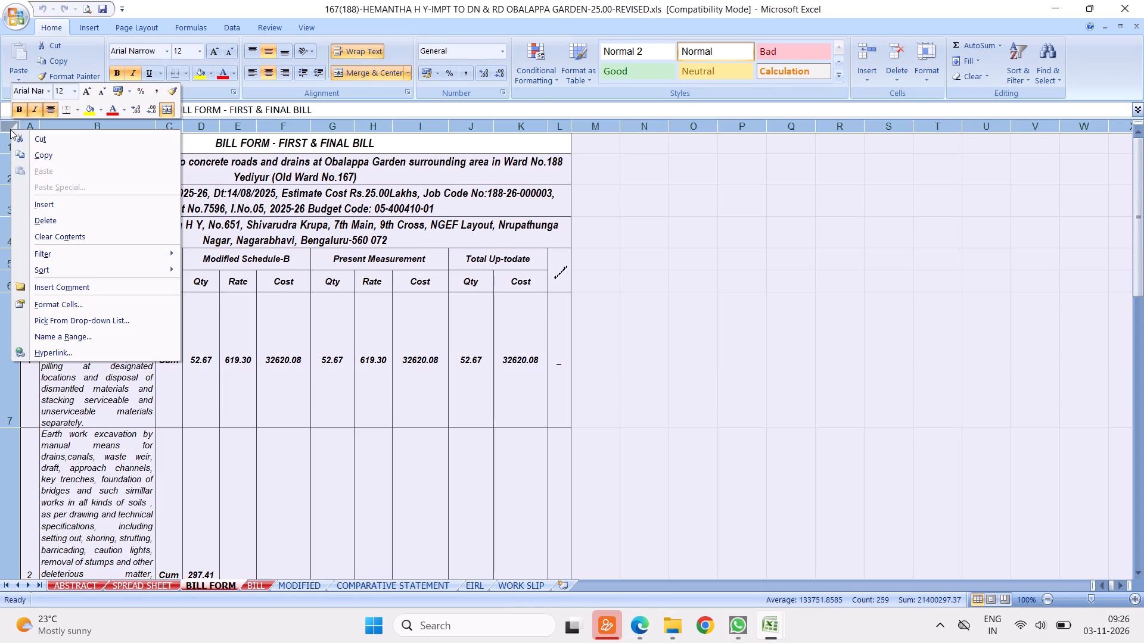
pyautogui.click(51, 159)
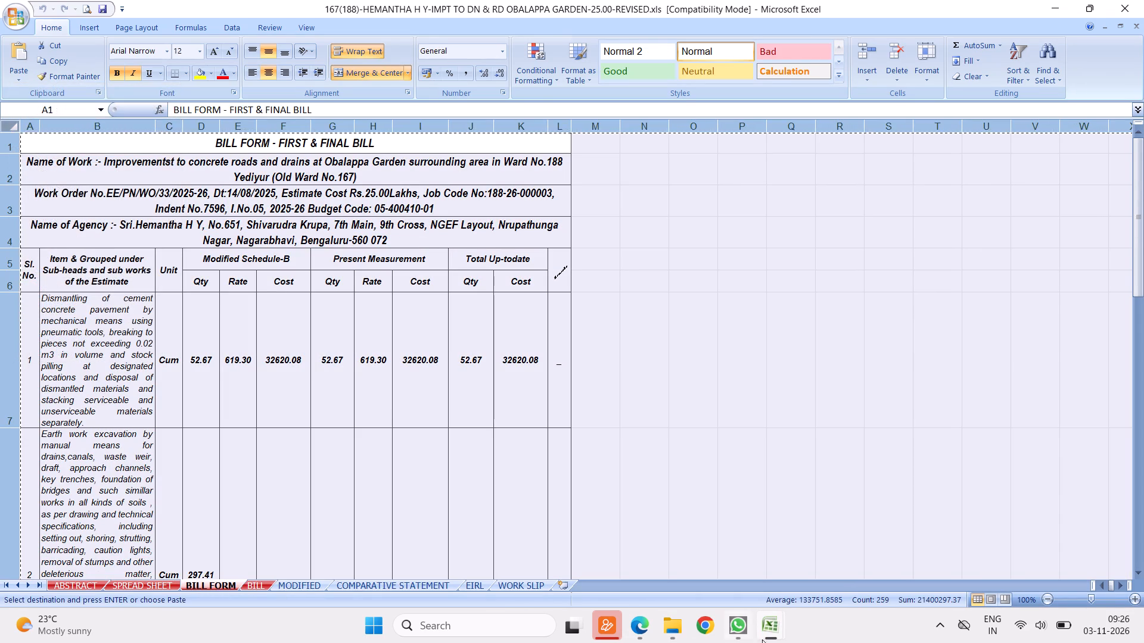
pyautogui.click(773, 628)
pyautogui.click(719, 537)
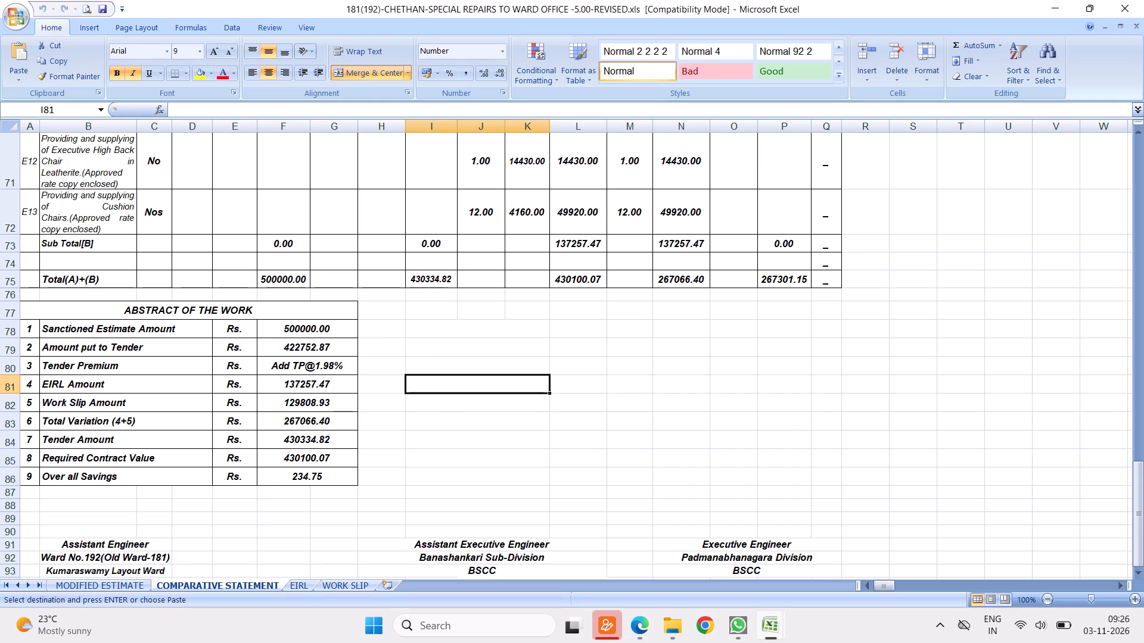
pyautogui.click(388, 586)
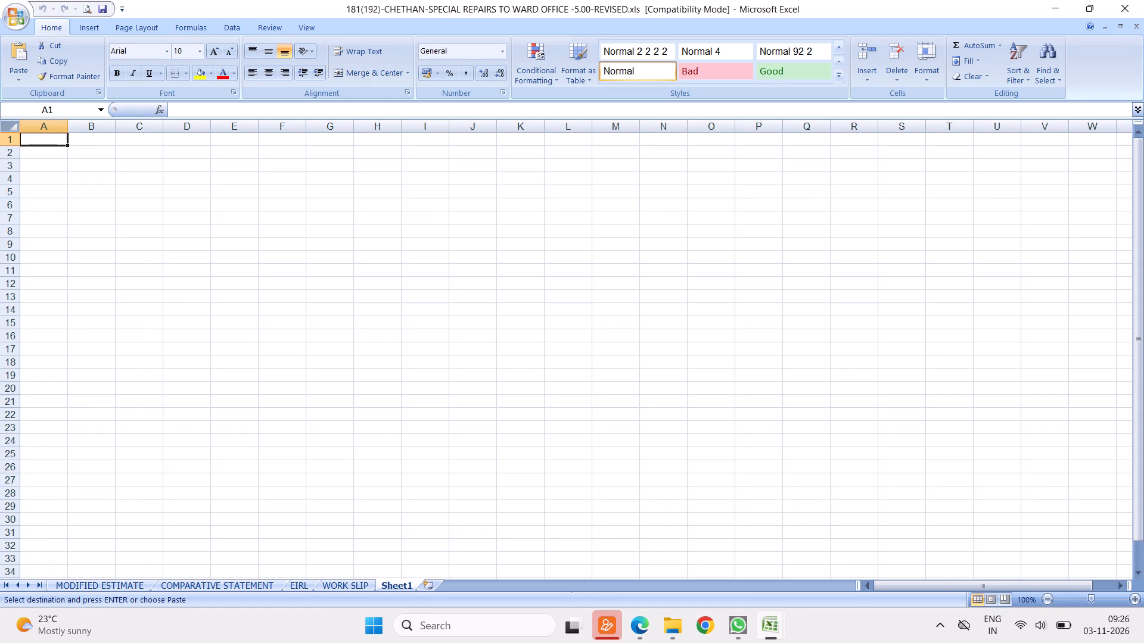
pyautogui.click(14, 127)
pyautogui.rightClick(14, 127)
pyautogui.click(45, 167)
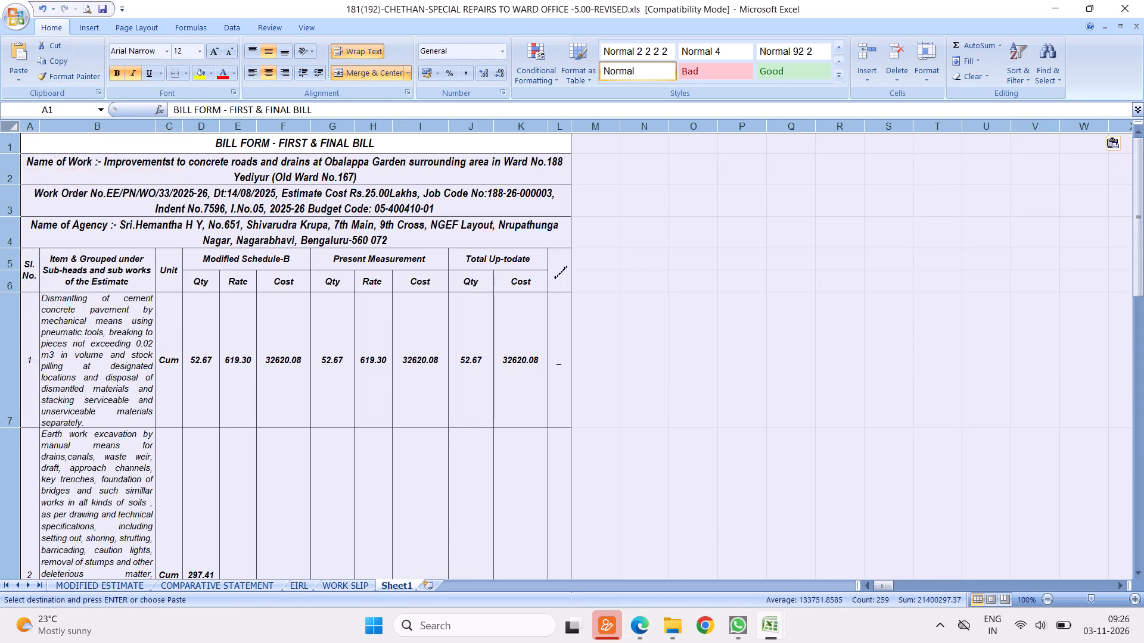
pyautogui.click(182, 235)
# Rename the new sheet holding the copied bill as "bill form".
pyautogui.rightClick(392, 585)
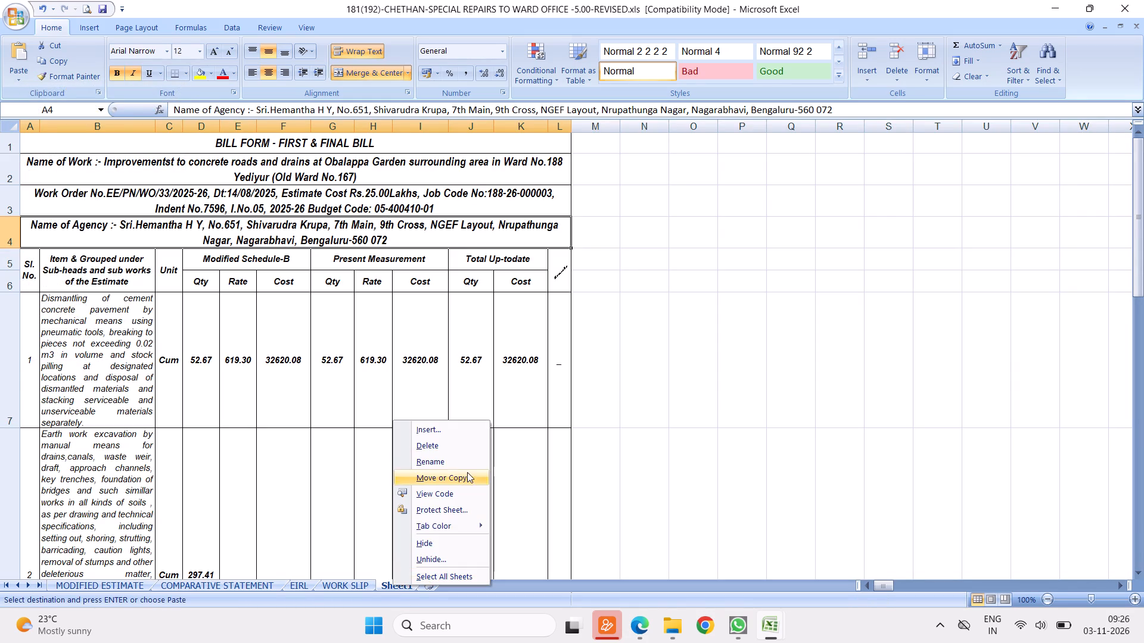
pyautogui.click(445, 463)
pyautogui.press('b')
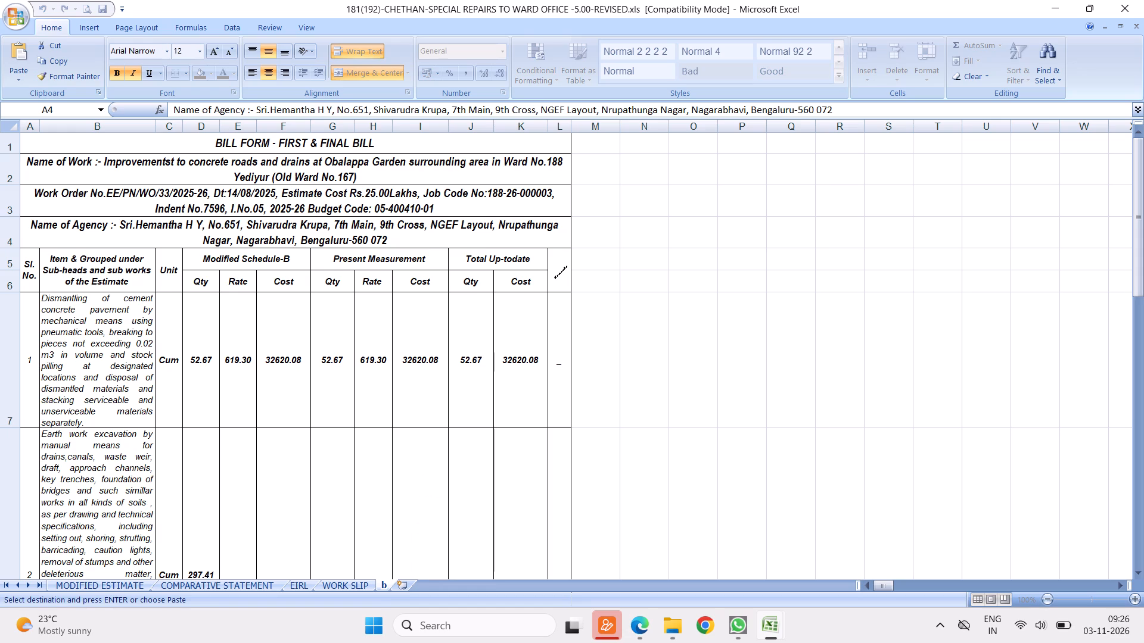
pyautogui.write('ill form')
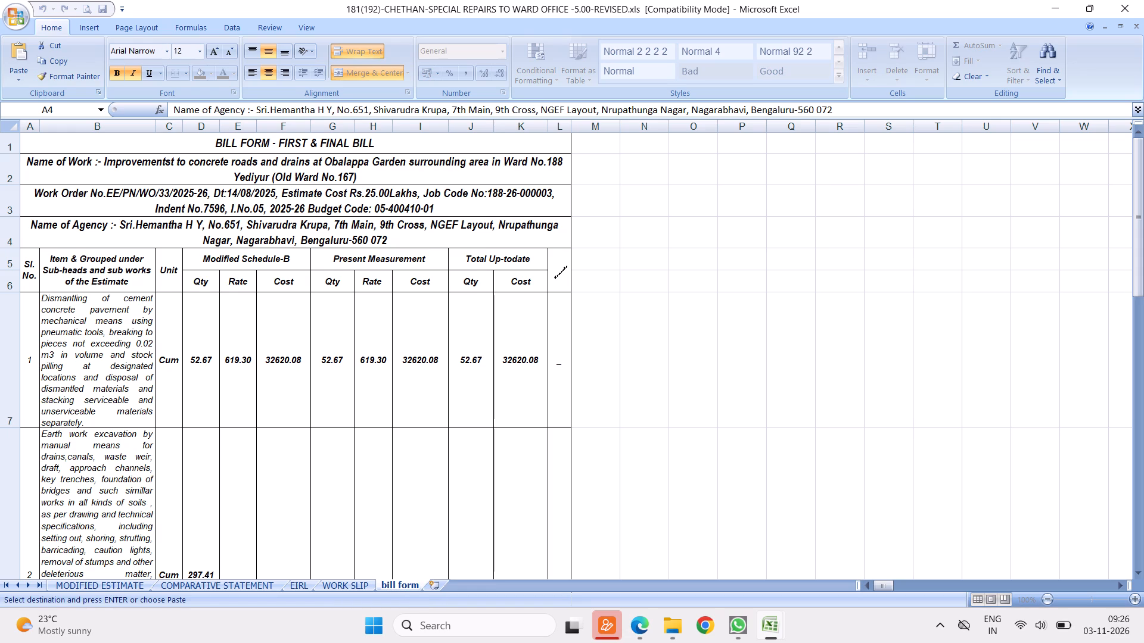
pyautogui.click(366, 357)
# Unmerge header rows 3 to 5 of COMPARATIVE STATEMENT and copy its name-of-work line over the bill form's name of work in row 2.
pyautogui.click(184, 582)
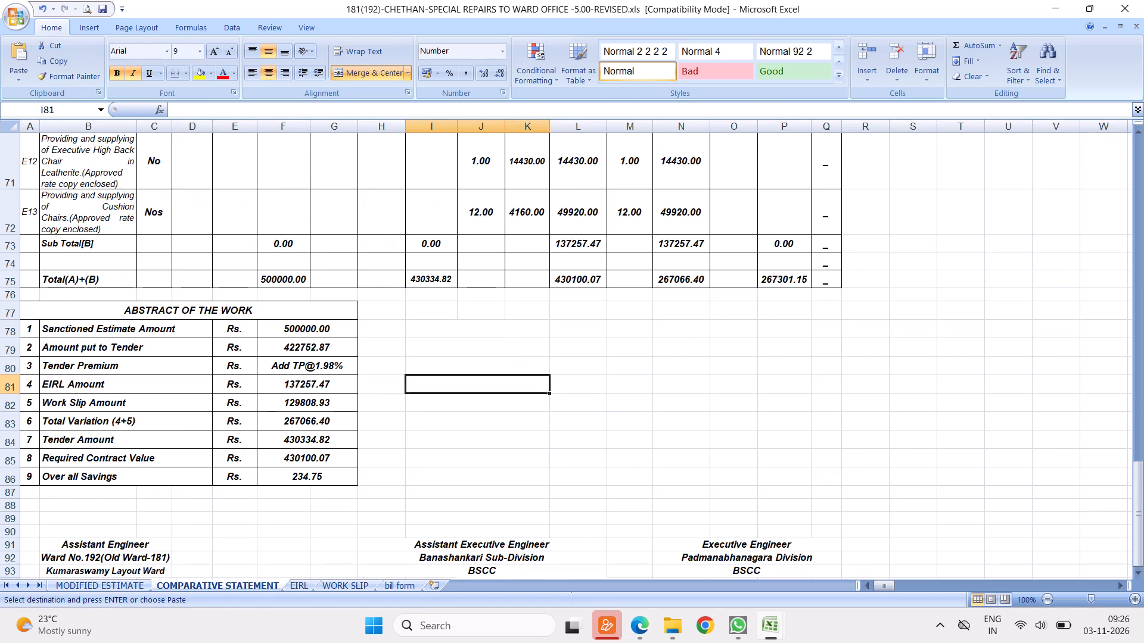
pyautogui.scroll(20, 335, 220)
pyautogui.scroll(12, 335, 220)
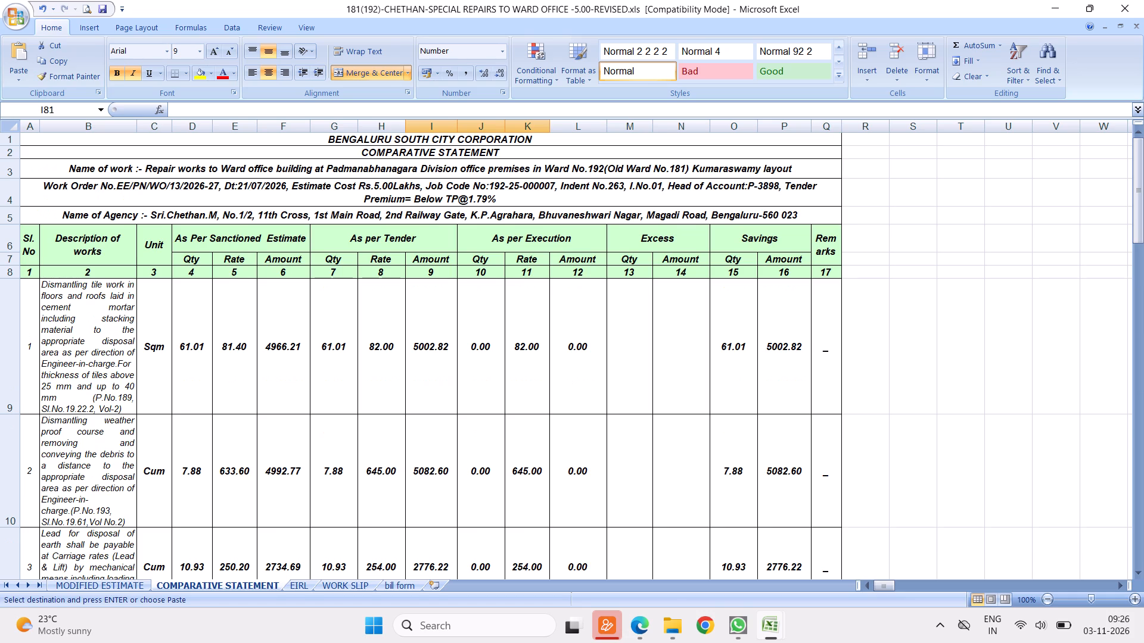
pyautogui.moveTo(297, 171); pyautogui.dragTo(292, 214)
pyautogui.click(355, 66)
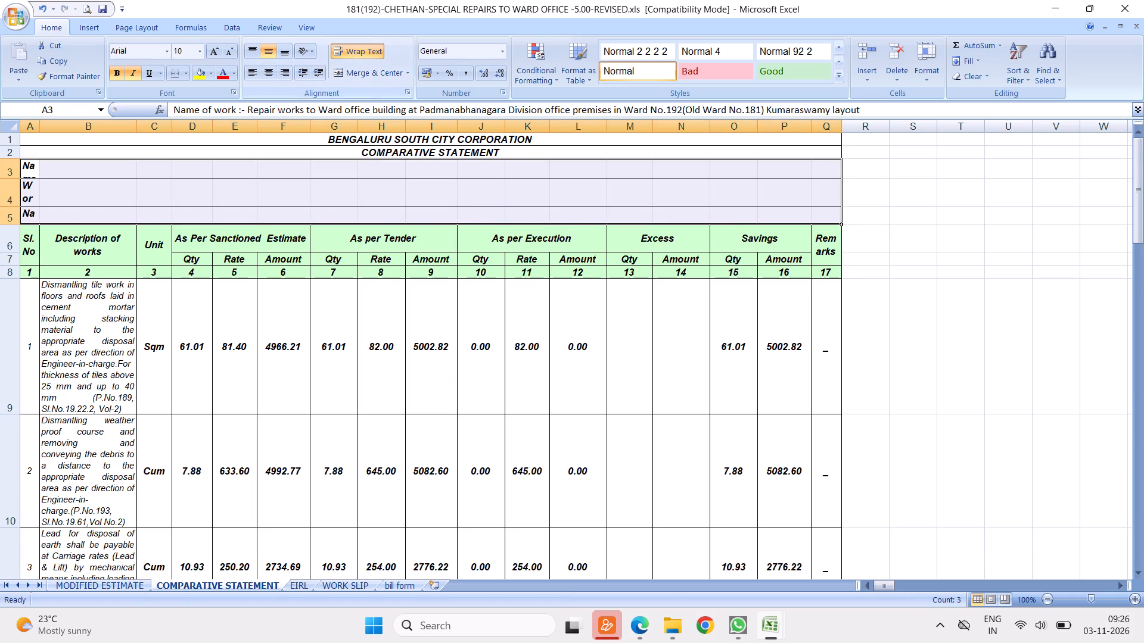
pyautogui.click(31, 169)
pyautogui.rightClick(31, 169)
pyautogui.click(60, 195)
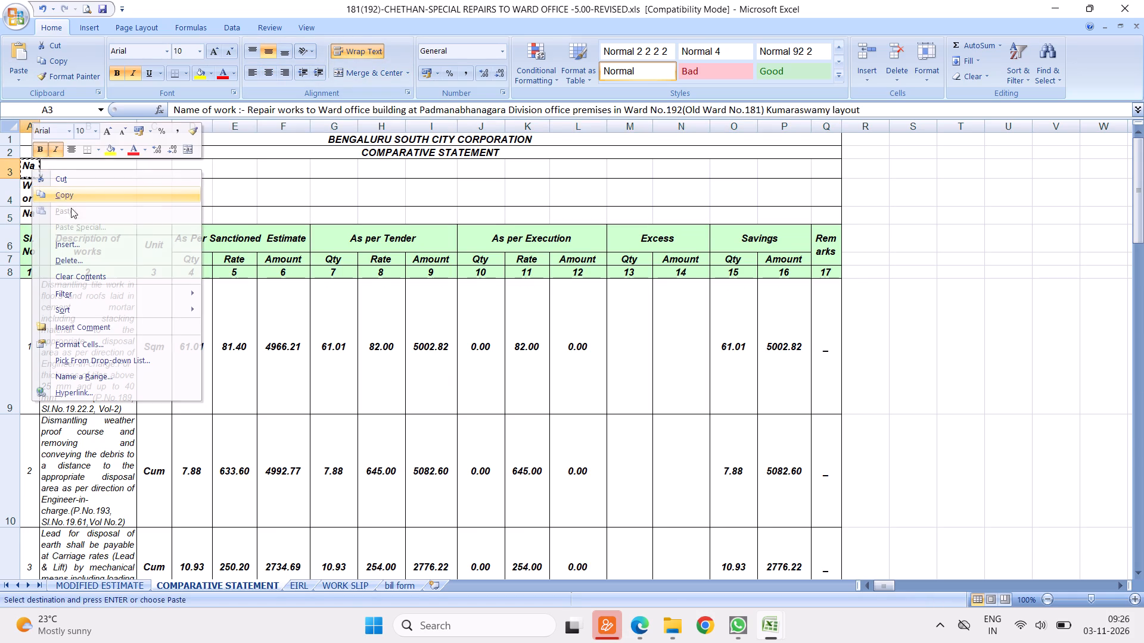
pyautogui.click(409, 582)
pyautogui.rightClick(288, 173)
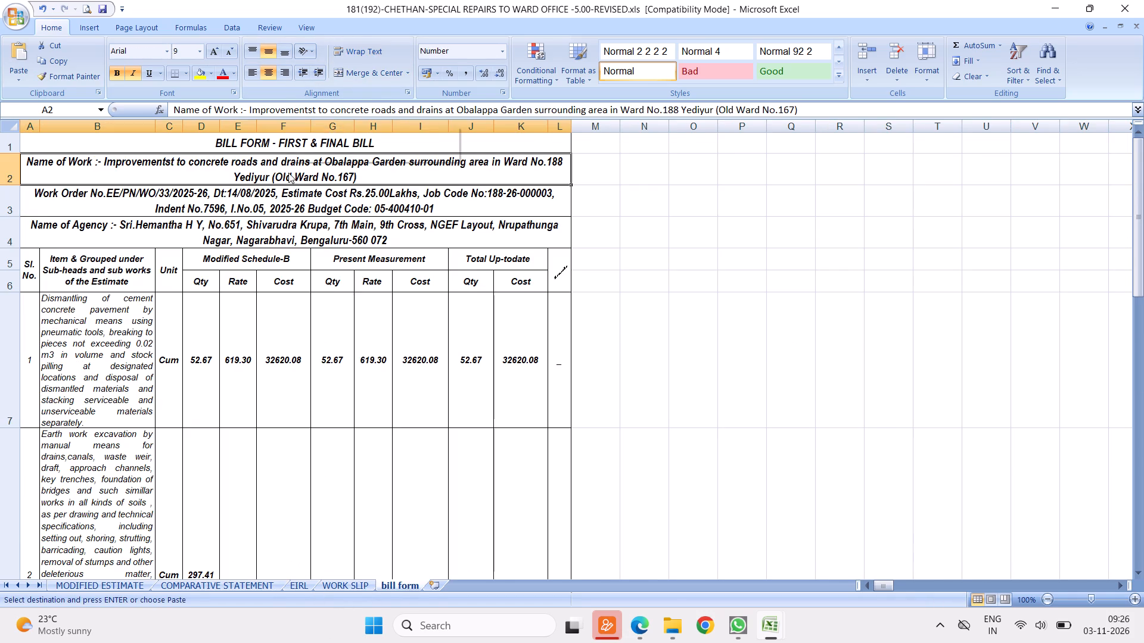
pyautogui.click(332, 216)
# Clear the bill form's old work order and agency lines, and copy the COMPARATIVE STATEMENT work order line into row 3.
pyautogui.moveTo(272, 200); pyautogui.dragTo(270, 232)
pyautogui.press('Delete')
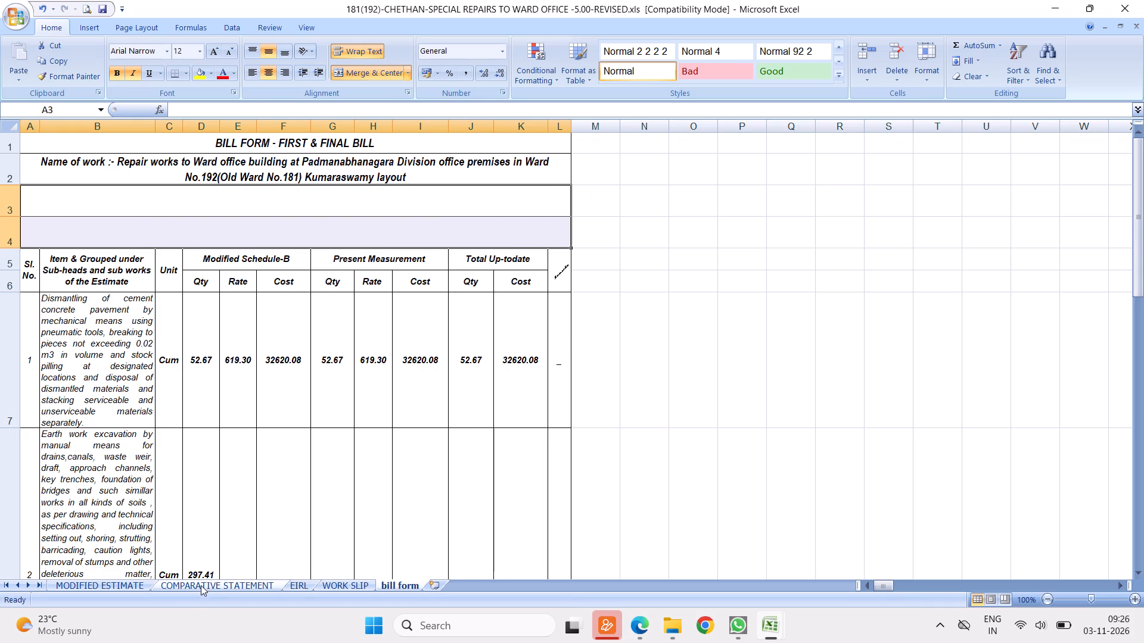
pyautogui.click(201, 584)
pyautogui.click(36, 190)
pyautogui.rightClick(31, 189)
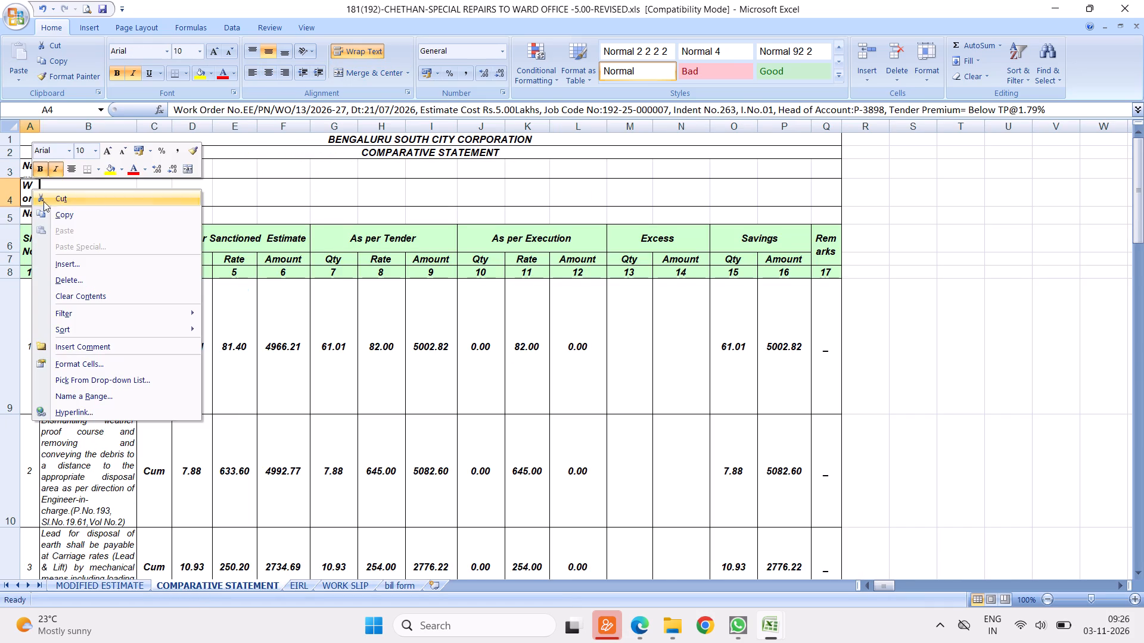
pyautogui.click(64, 216)
pyautogui.click(397, 586)
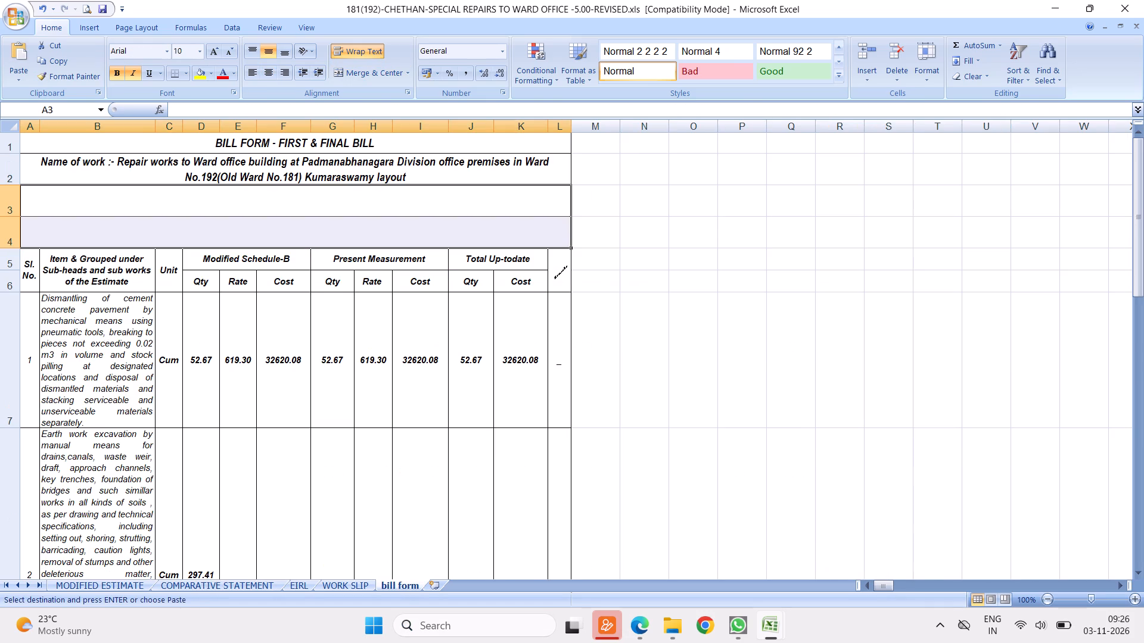
pyautogui.click(241, 198)
pyautogui.rightClick(241, 198)
pyautogui.click(282, 241)
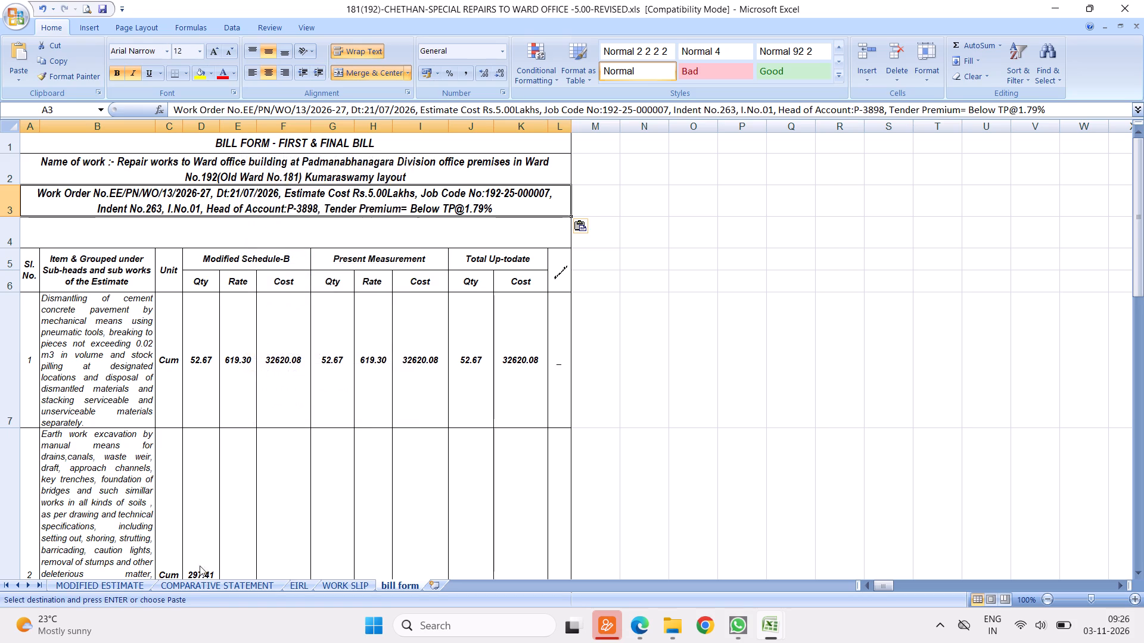
# Copy the name-of-agency line from row 5 of COMPARATIVE STATEMENT into row 4 of the bill form.
pyautogui.click(188, 585)
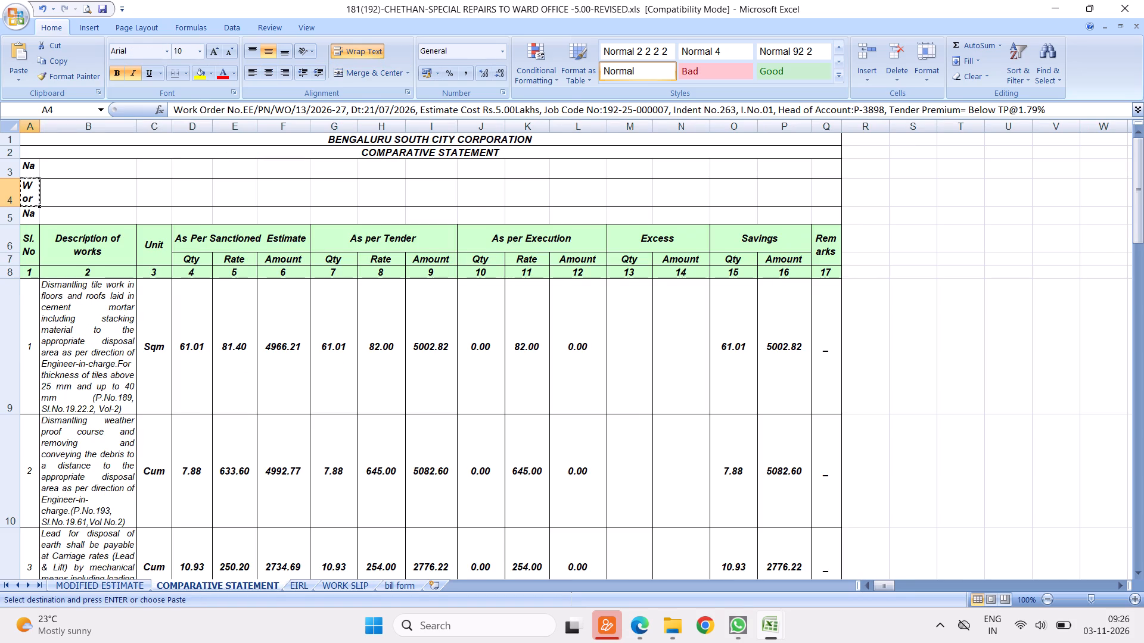
pyautogui.click(27, 215)
pyautogui.rightClick(27, 215)
pyautogui.click(56, 237)
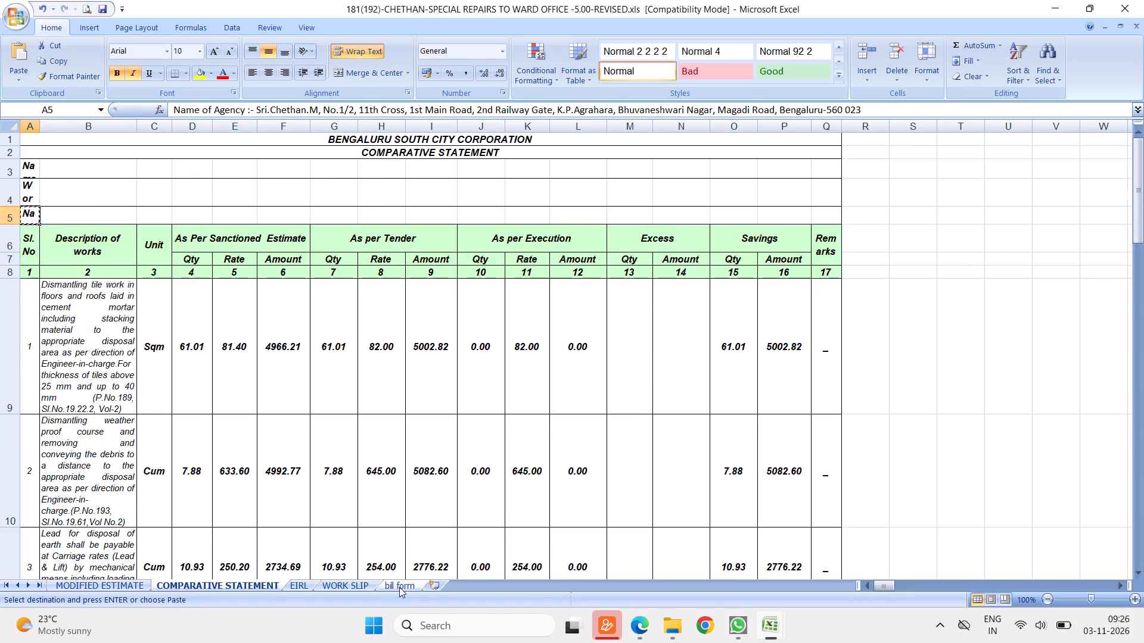
pyautogui.click(399, 587)
pyautogui.rightClick(135, 233)
pyautogui.click(175, 276)
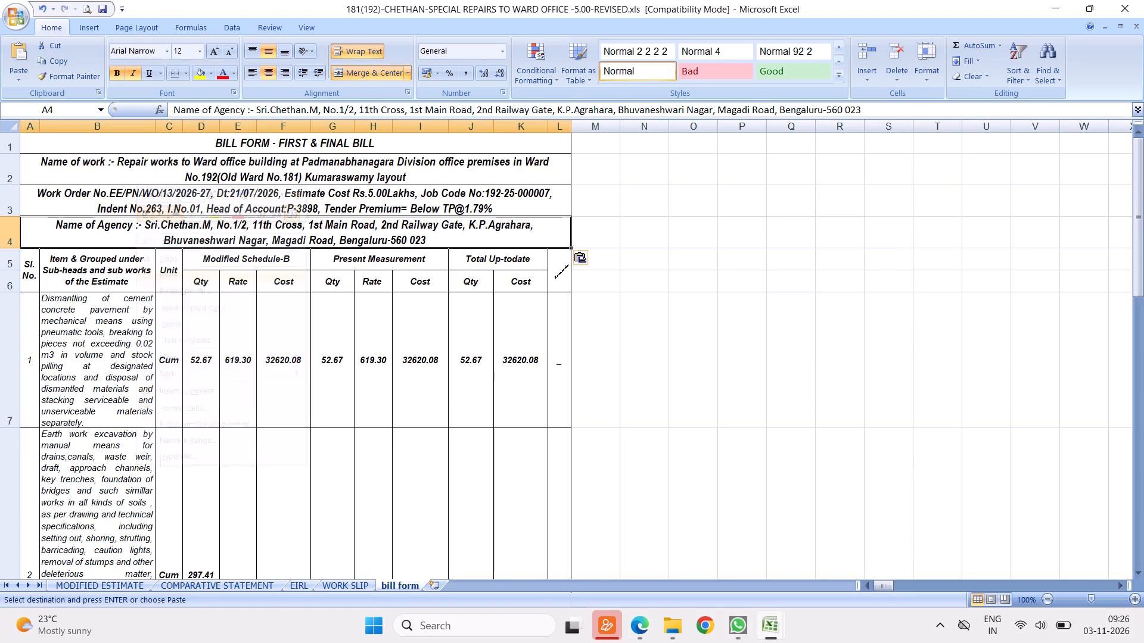
pyautogui.press('Escape')
pyautogui.click(244, 191)
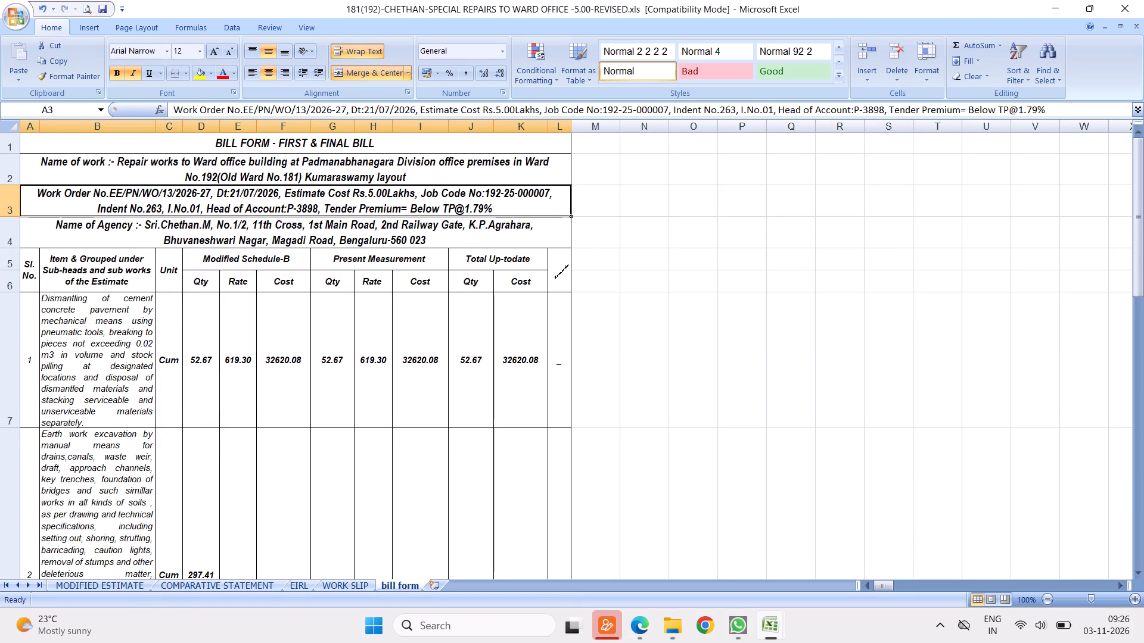
# Merge and centre rows 3, 4 and 5 of COMPARATIVE STATEMENT separately across columns A to Q.
pyautogui.click(197, 587)
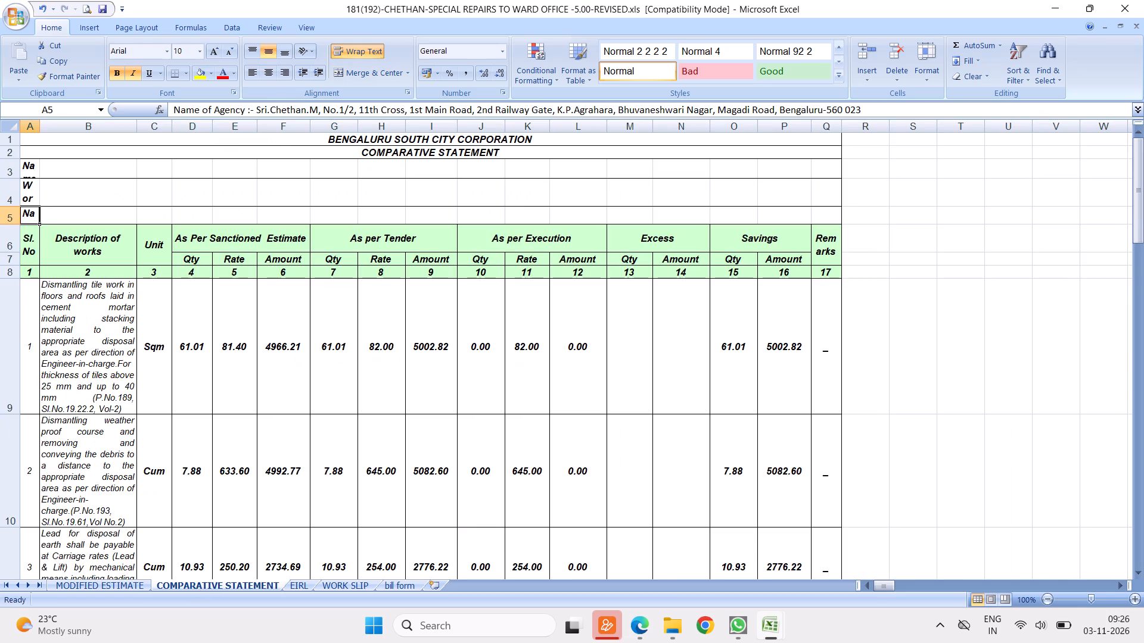
pyautogui.moveTo(29, 167); pyautogui.dragTo(763, 110)
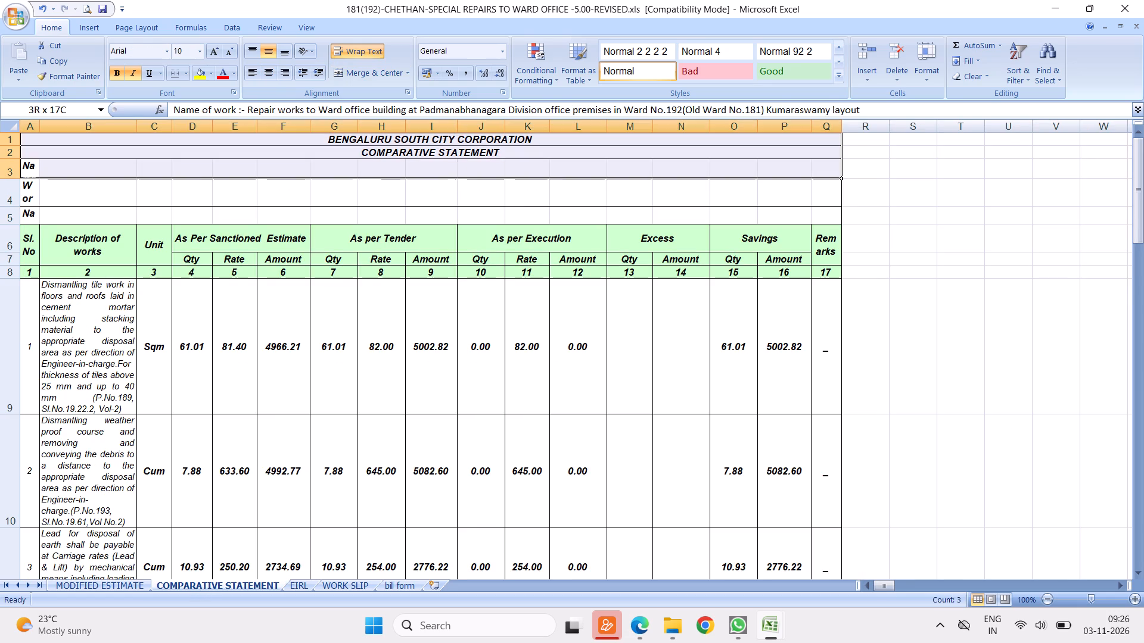
pyautogui.moveTo(763, 110); pyautogui.dragTo(826, 168)
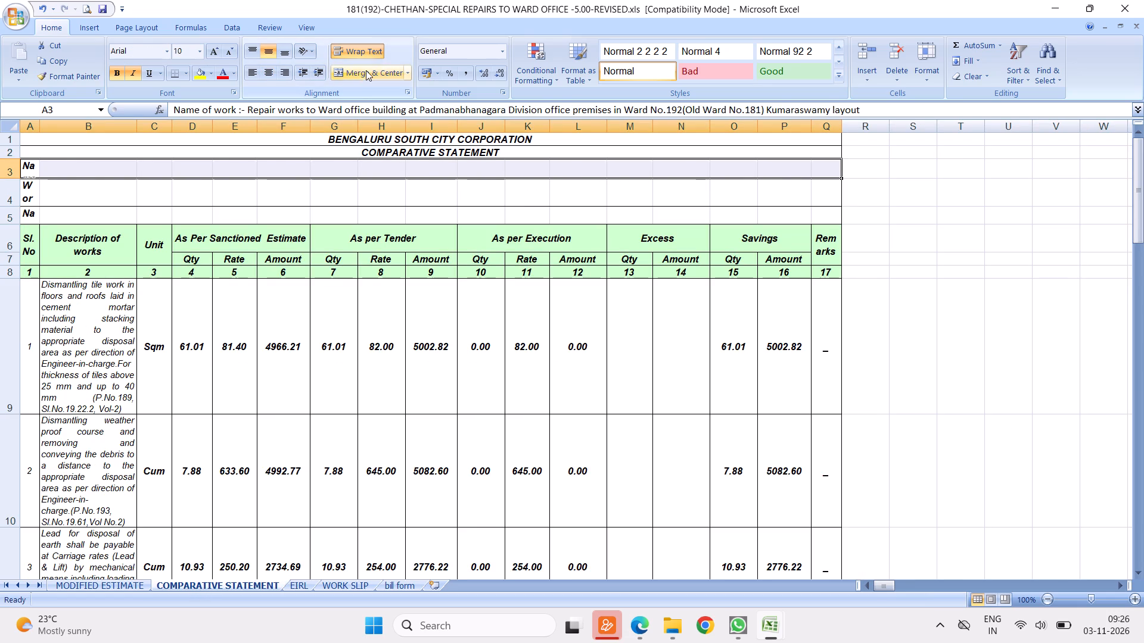
pyautogui.click(366, 70)
pyautogui.moveTo(31, 194); pyautogui.dragTo(837, 195)
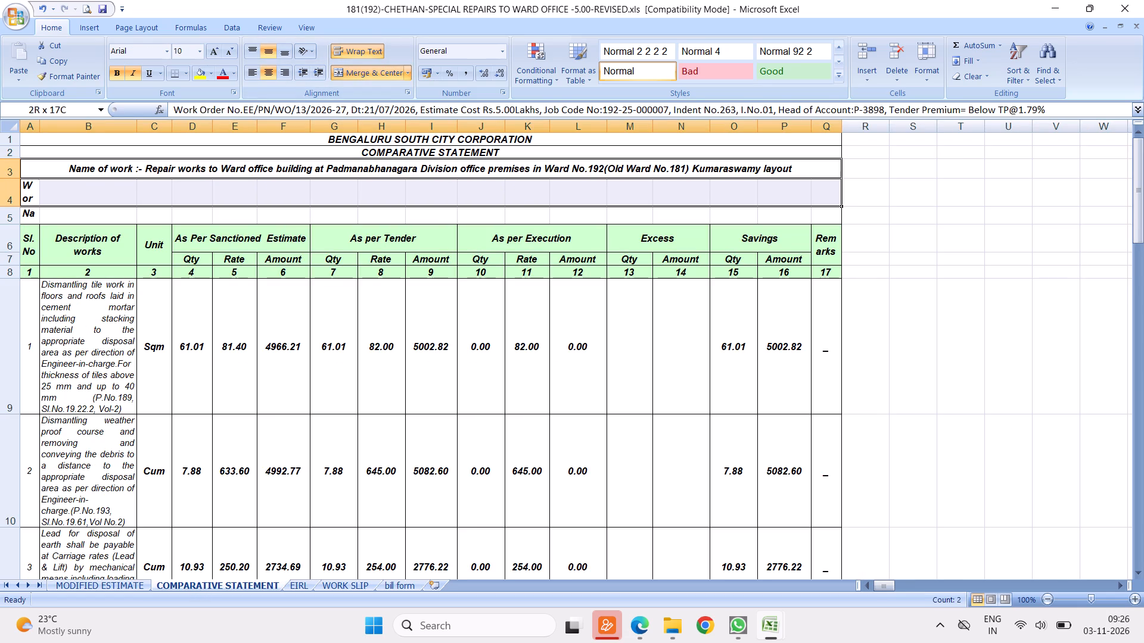
pyautogui.moveTo(837, 195); pyautogui.dragTo(833, 197)
pyautogui.click(353, 74)
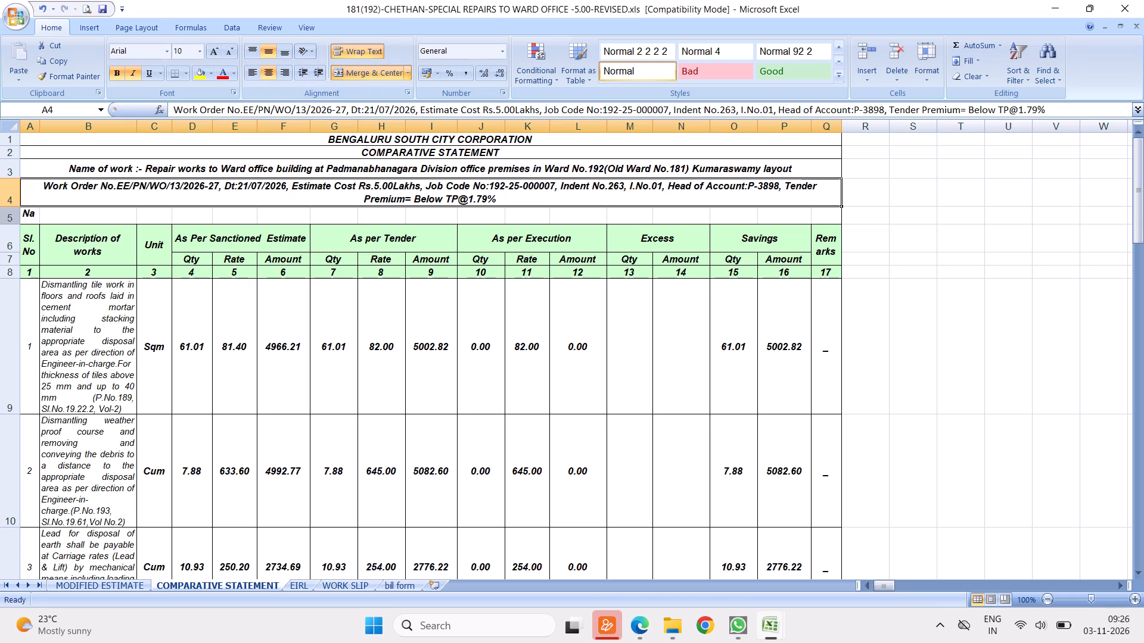
pyautogui.moveTo(31, 212); pyautogui.dragTo(819, 210)
pyautogui.click(366, 75)
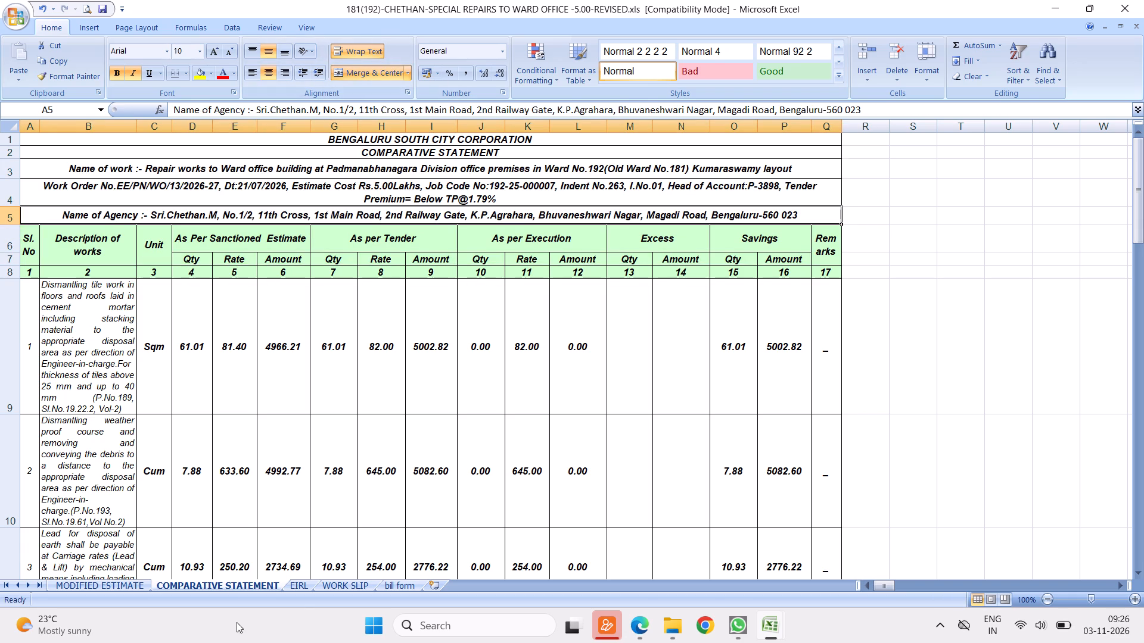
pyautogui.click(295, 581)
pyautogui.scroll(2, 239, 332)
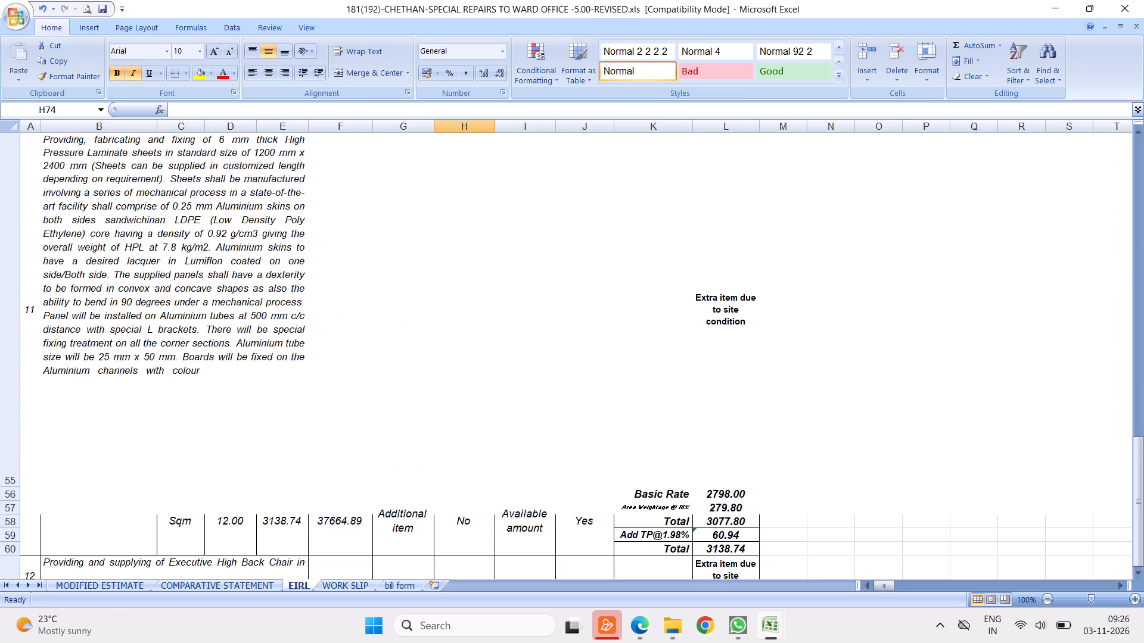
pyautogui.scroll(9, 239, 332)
# Move the bill form sheet between COMPARATIVE STATEMENT and EIRL.
pyautogui.click(400, 583)
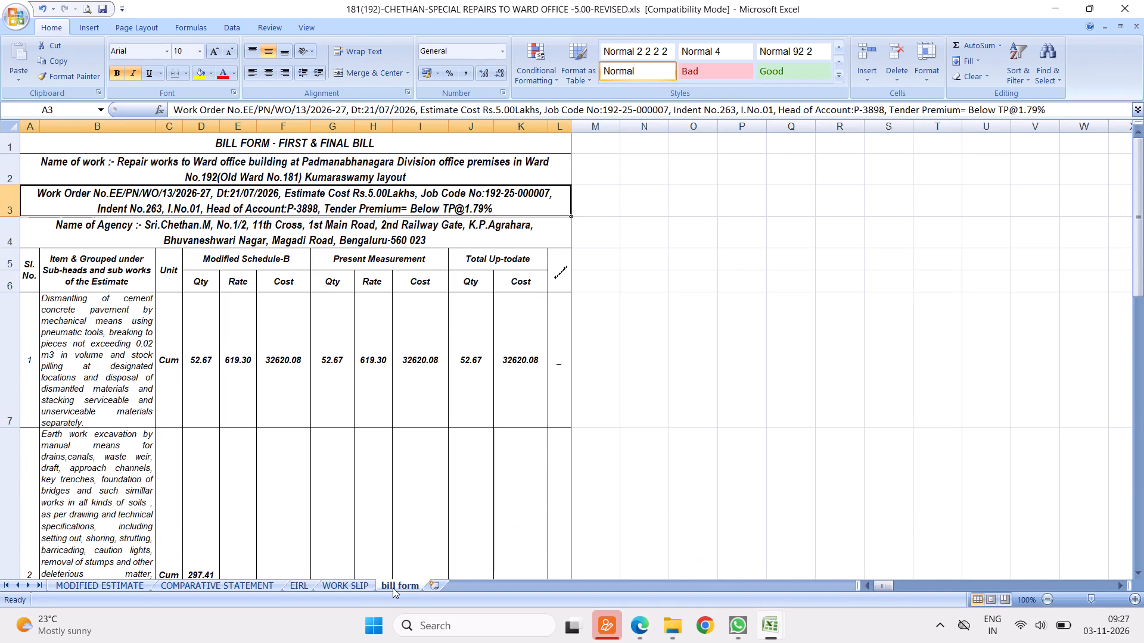
pyautogui.moveTo(391, 586); pyautogui.dragTo(225, 580)
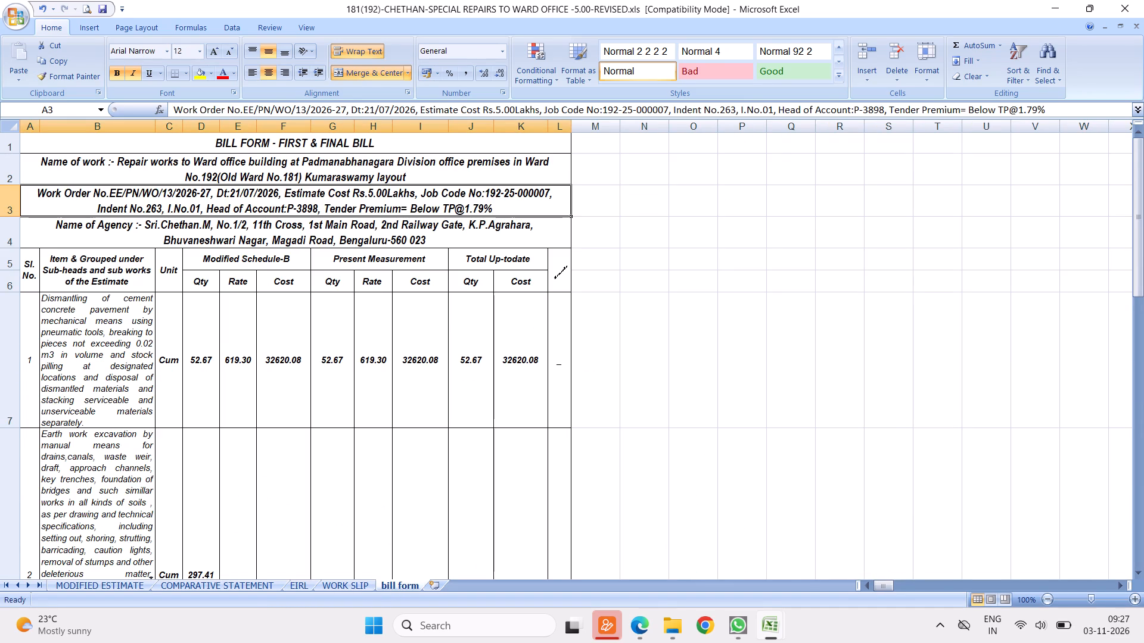
pyautogui.moveTo(225, 580); pyautogui.dragTo(302, 584)
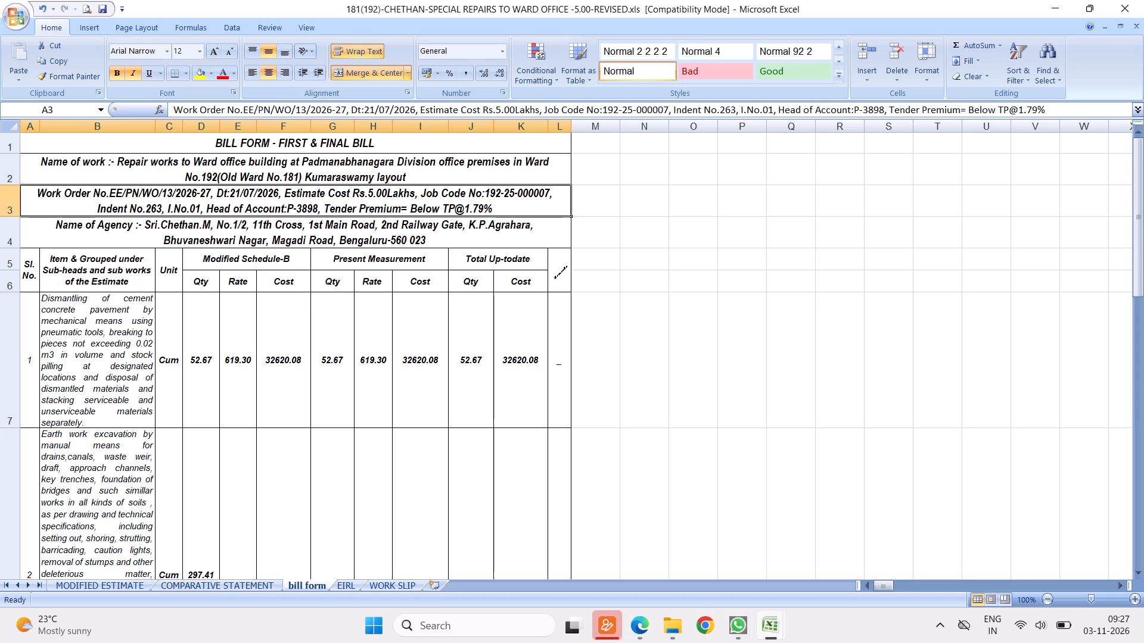
# Insert 38 blank rows at row 18 of the bill form, above the EIRL ITEMS row.
pyautogui.scroll(-4, 192, 392)
pyautogui.scroll(-4, 235, 361)
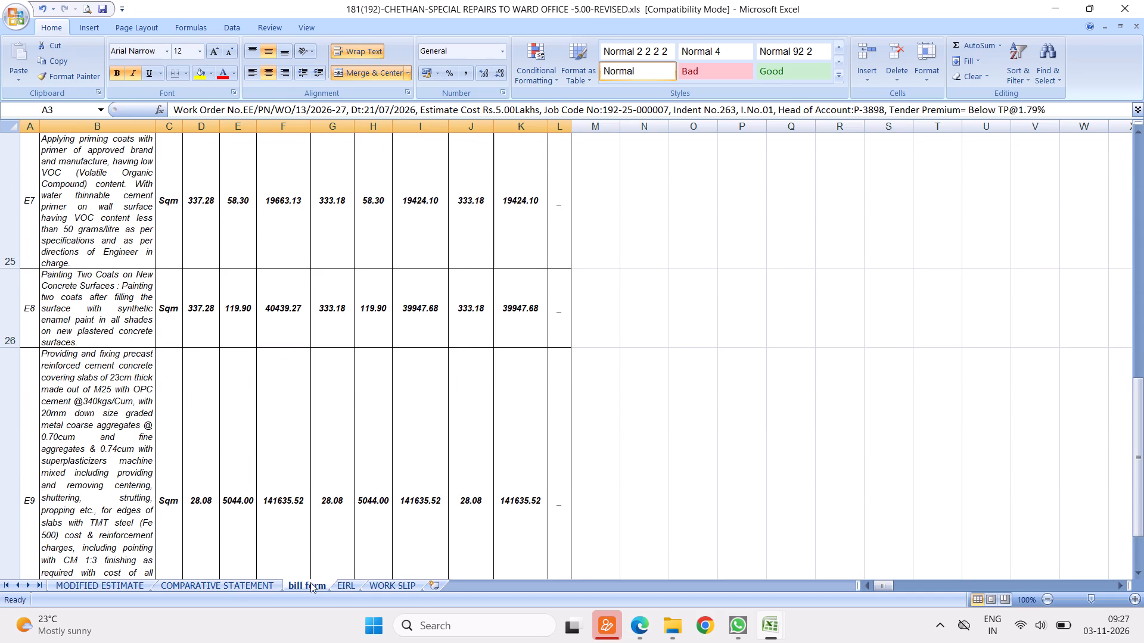
pyautogui.scroll(5, 138, 320)
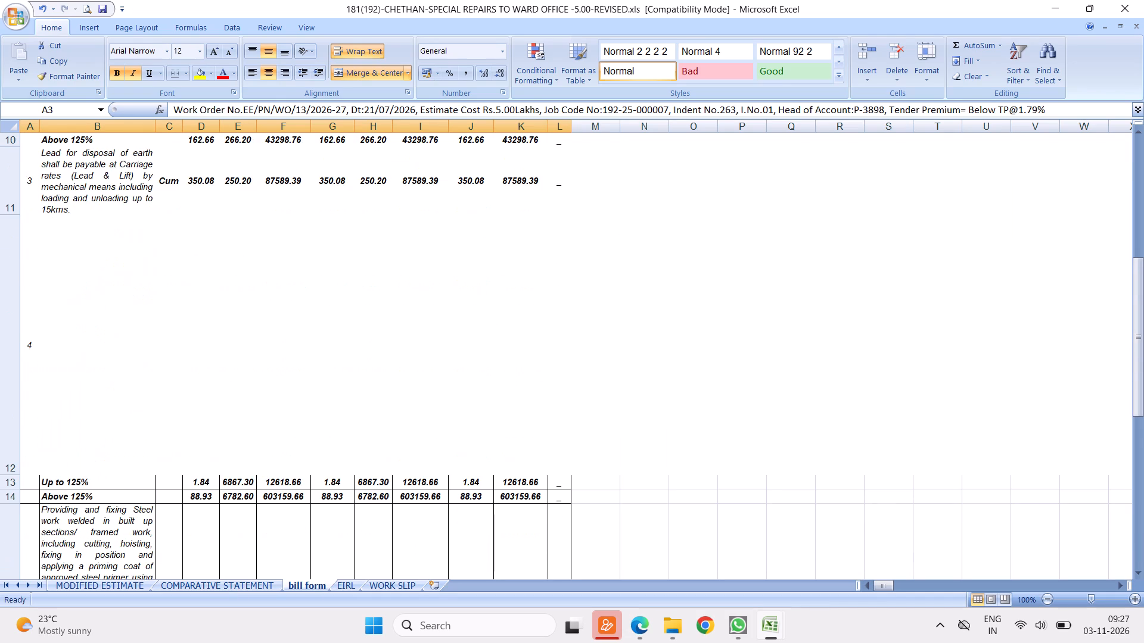
pyautogui.scroll(-3, 113, 293)
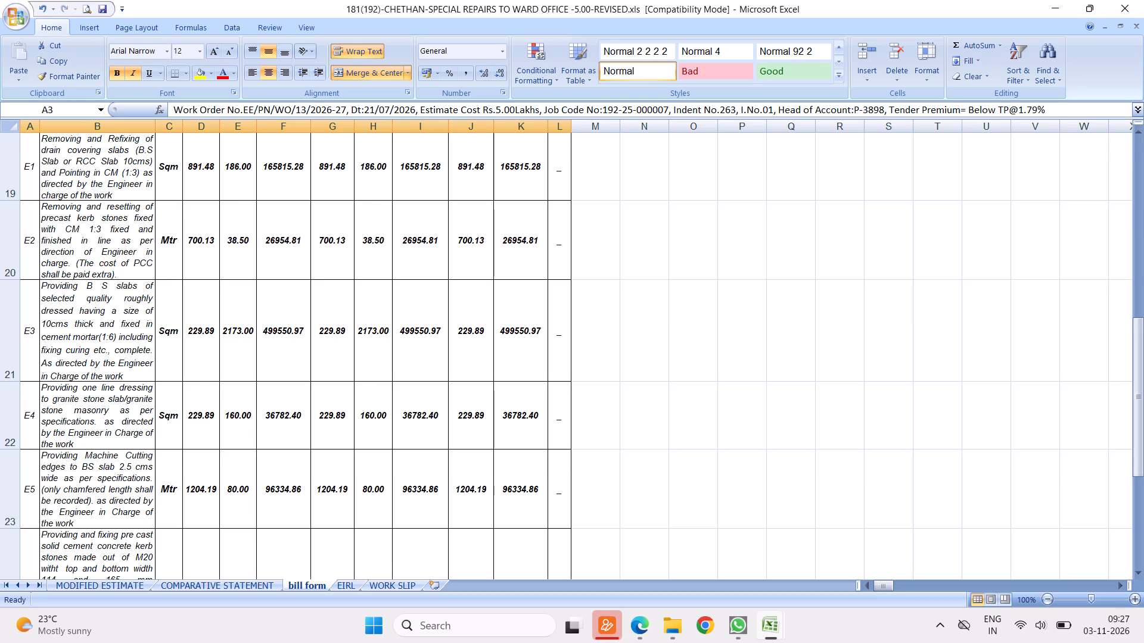
pyautogui.scroll(2, 135, 283)
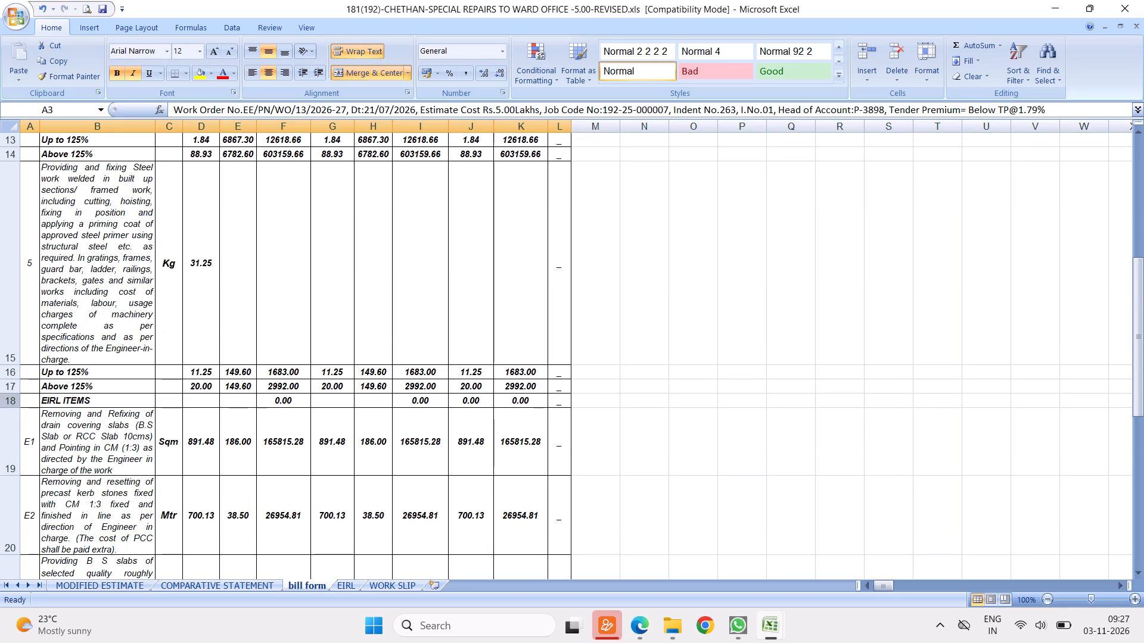
pyautogui.moveTo(15, 401); pyautogui.dragTo(83, 566)
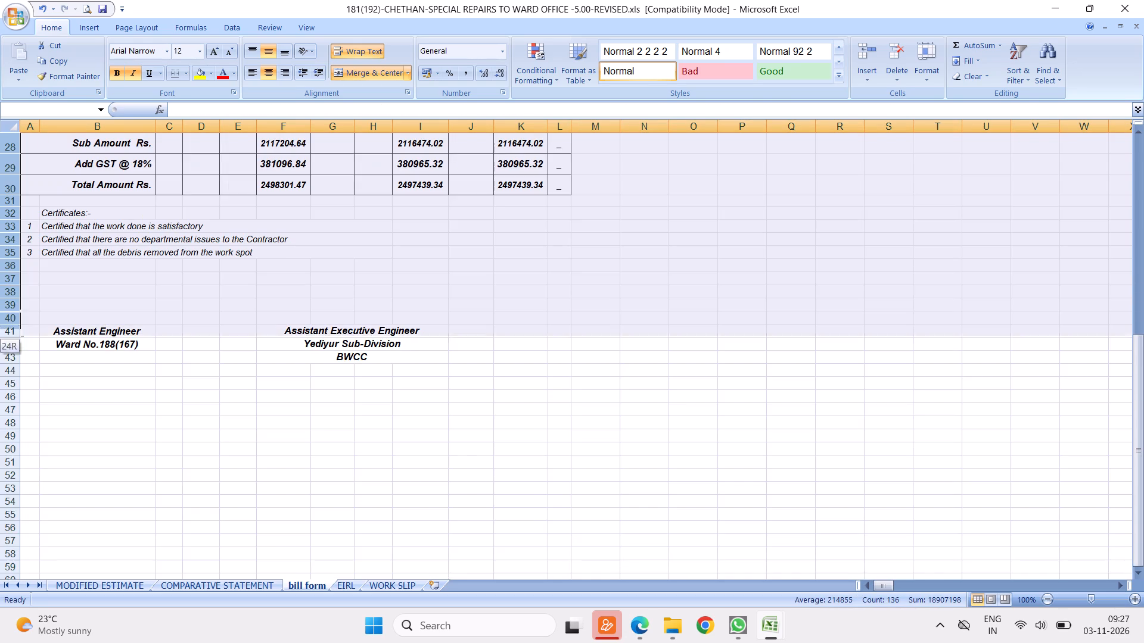
pyautogui.moveTo(83, 566); pyautogui.dragTo(109, 519)
pyautogui.rightClick(99, 304)
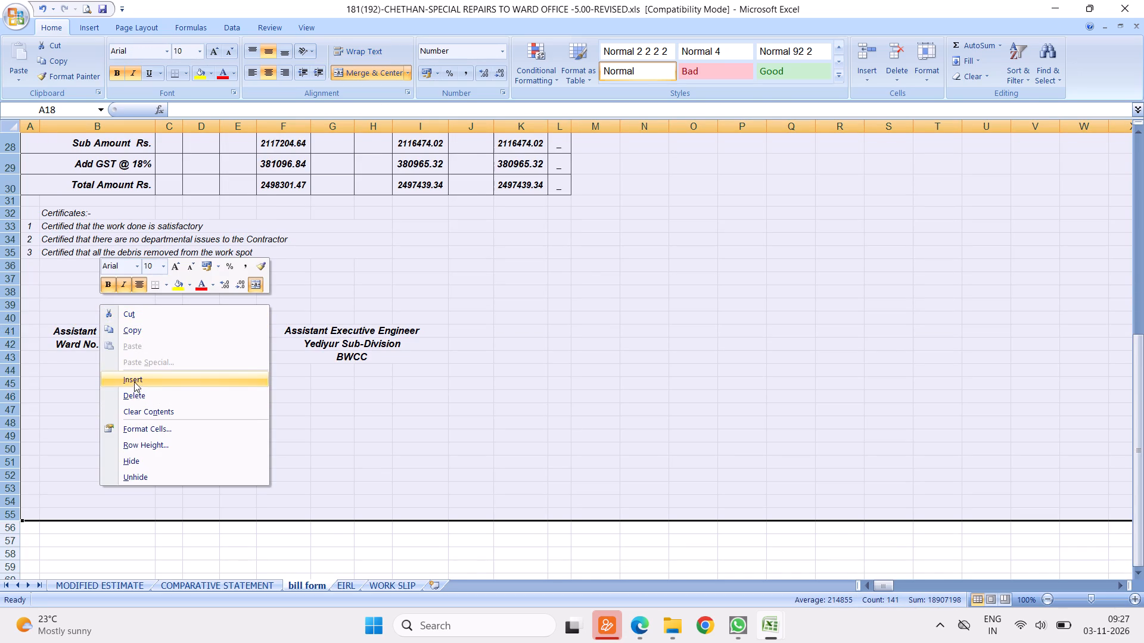
pyautogui.click(134, 381)
pyautogui.scroll(7, 158, 318)
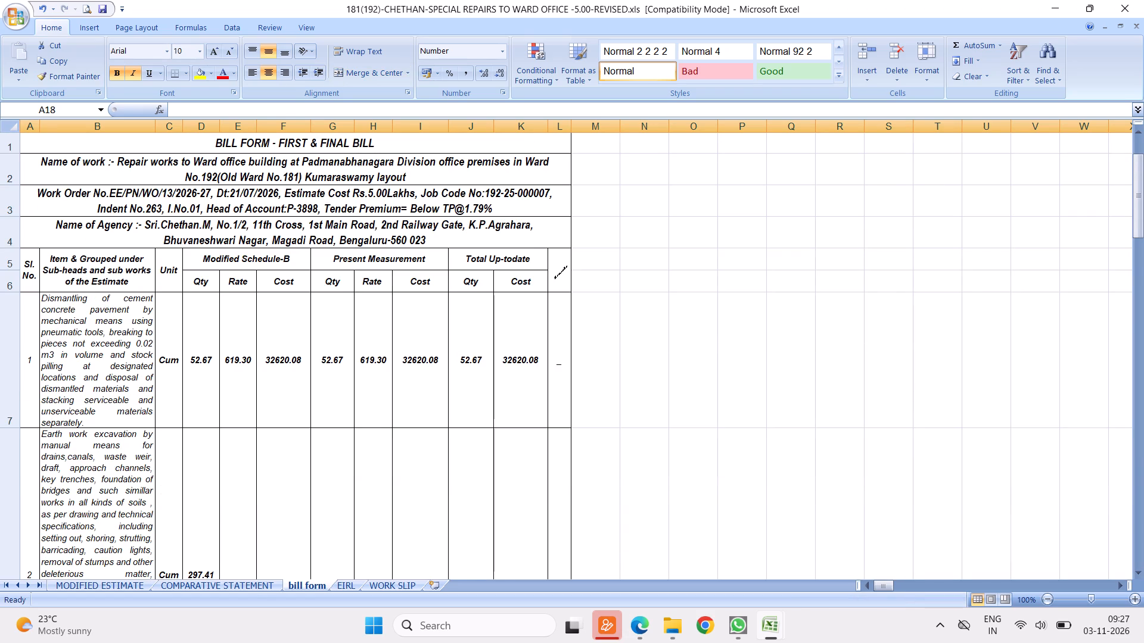
# Copy the serial numbers, descriptions and units of items 1 to 40 from COMPARATIVE STATEMENT into the bill form starting at A7.
pyautogui.click(249, 588)
pyautogui.scroll(1, 212, 356)
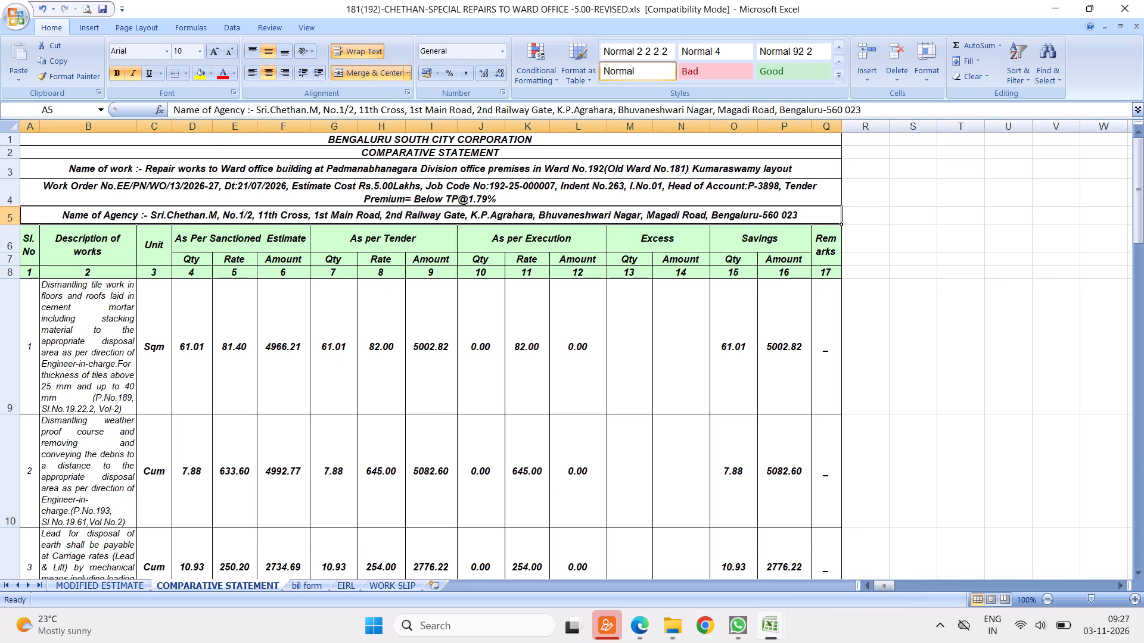
pyautogui.moveTo(24, 329); pyautogui.dragTo(156, 635)
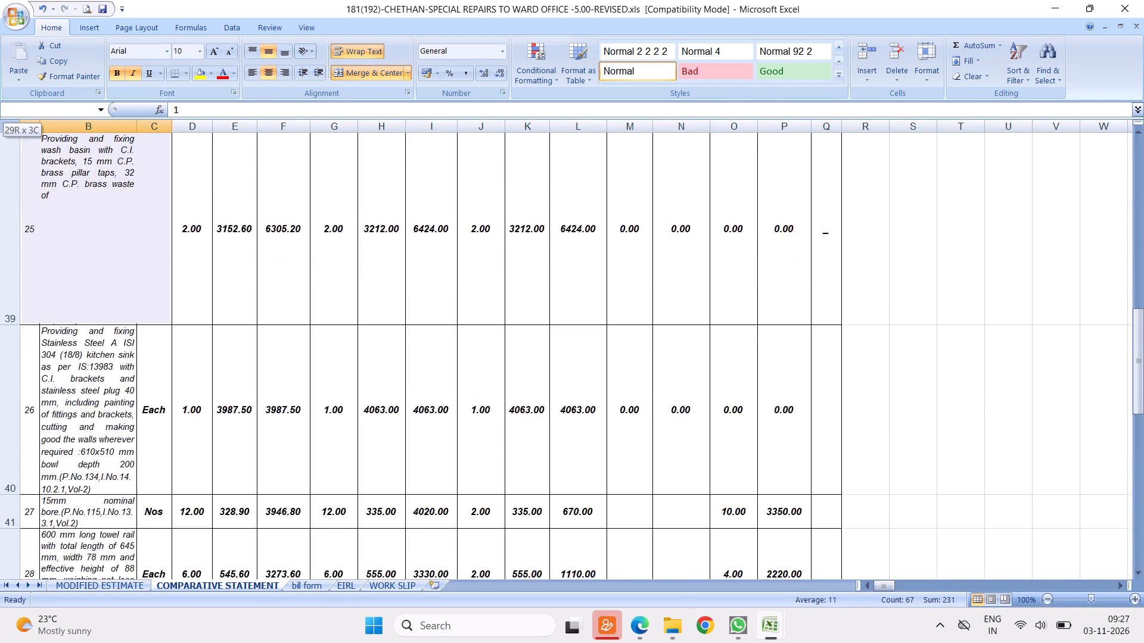
pyautogui.moveTo(156, 635); pyautogui.dragTo(137, 82)
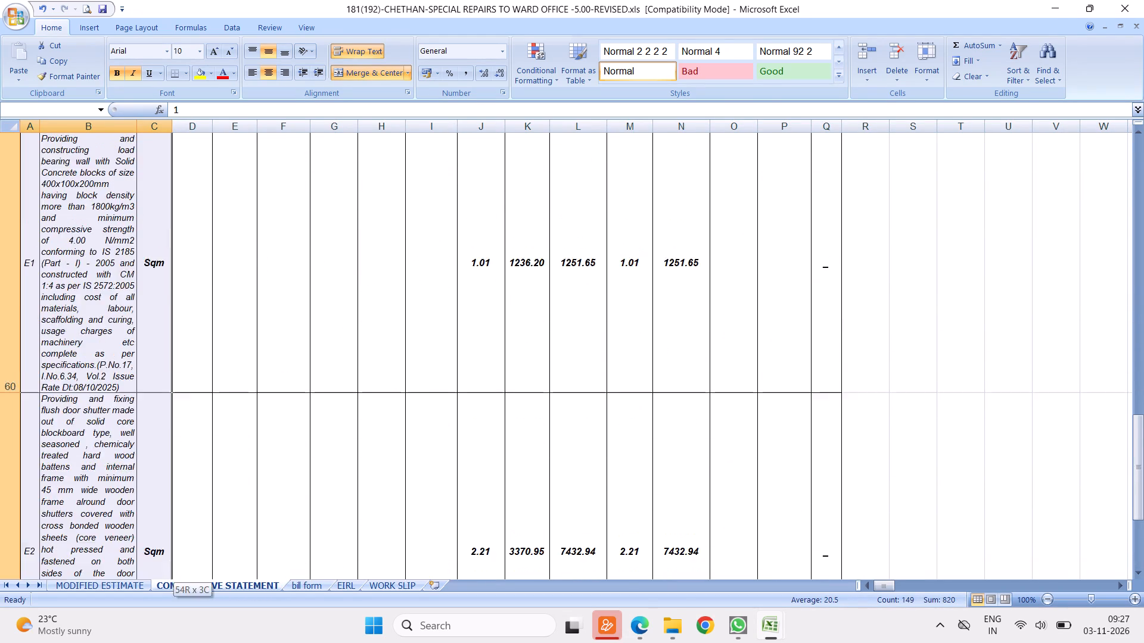
pyautogui.moveTo(137, 82); pyautogui.dragTo(149, 506)
pyautogui.rightClick(99, 298)
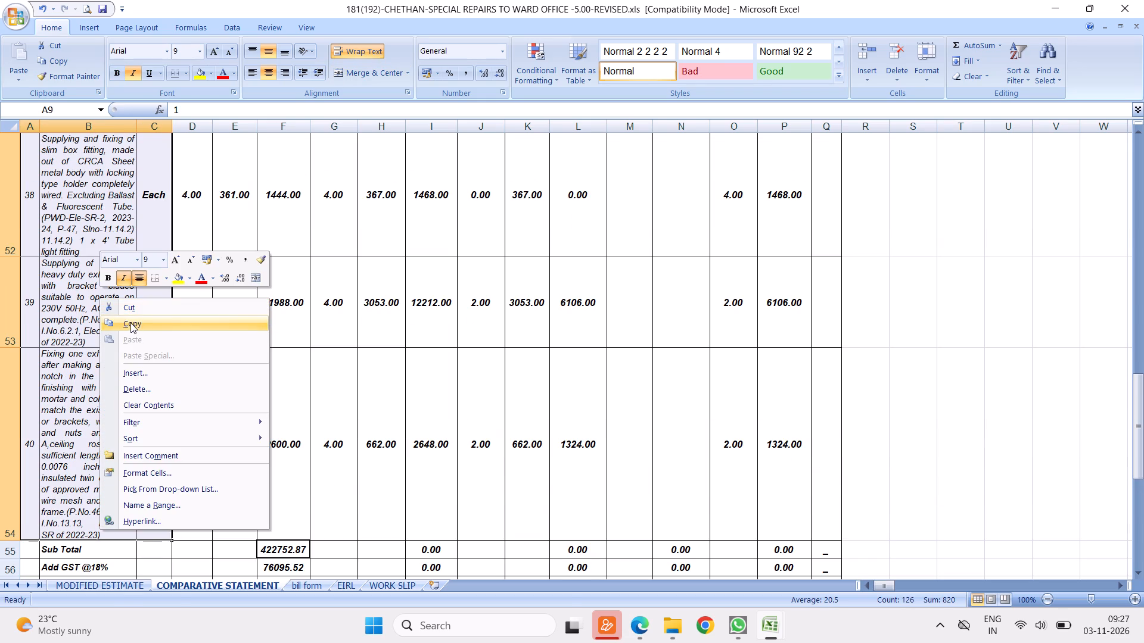
pyautogui.click(130, 323)
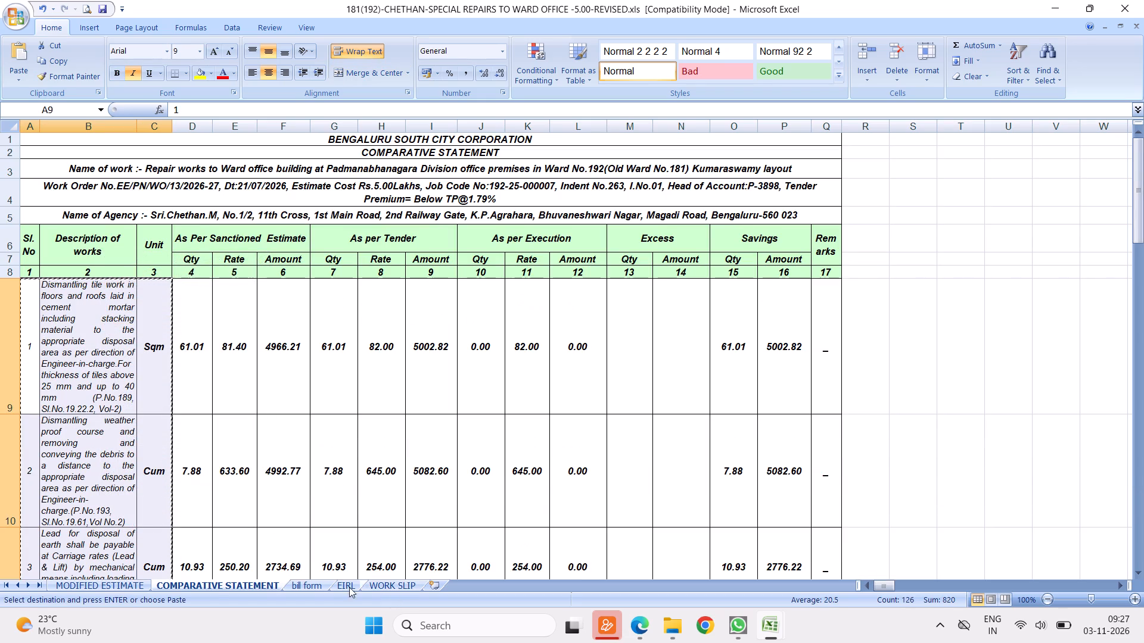
pyautogui.click(308, 585)
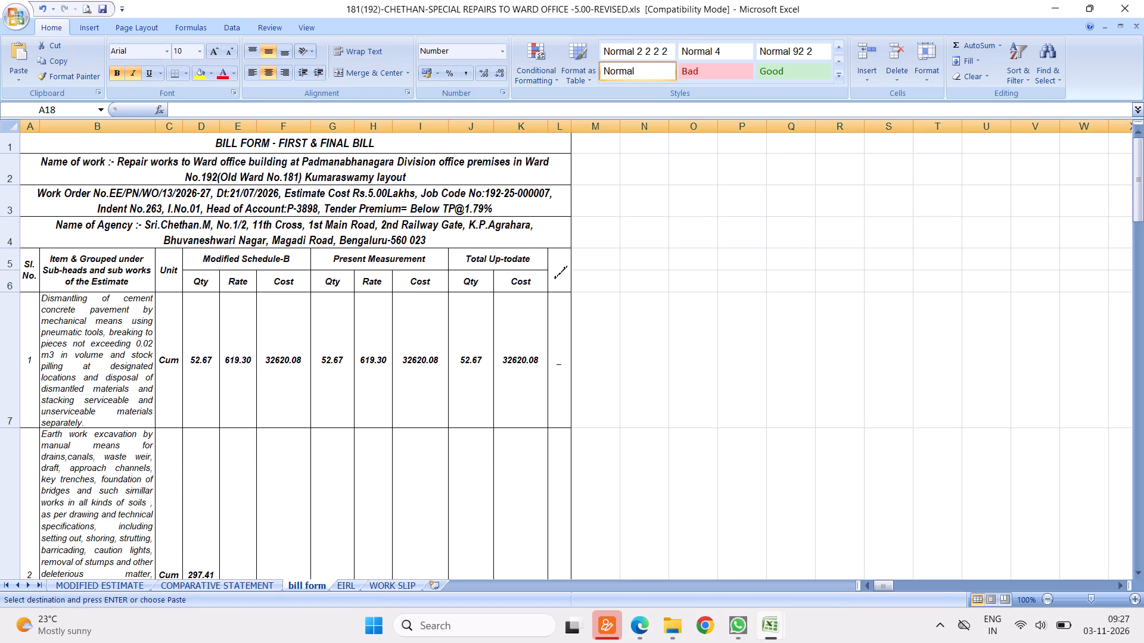
pyautogui.rightClick(33, 319)
pyautogui.click(69, 360)
# Delete blank rows 53 to 55 between item 40 and the EIRL ITEMS row of the bill form.
pyautogui.scroll(-8, 188, 381)
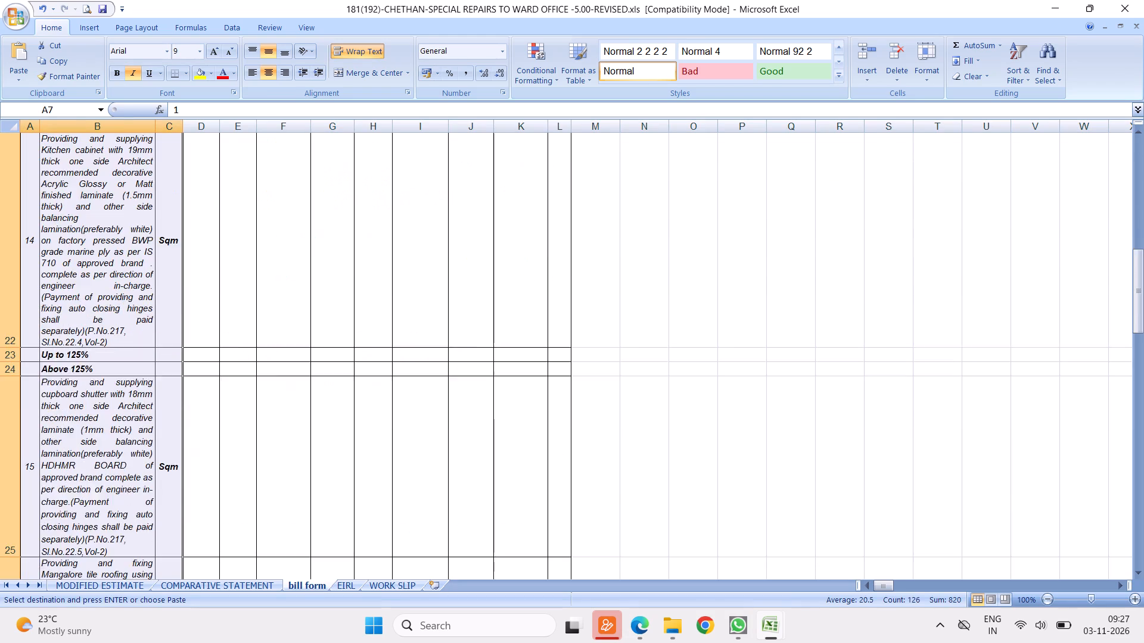
pyautogui.scroll(-10, 191, 374)
pyautogui.scroll(1, 192, 330)
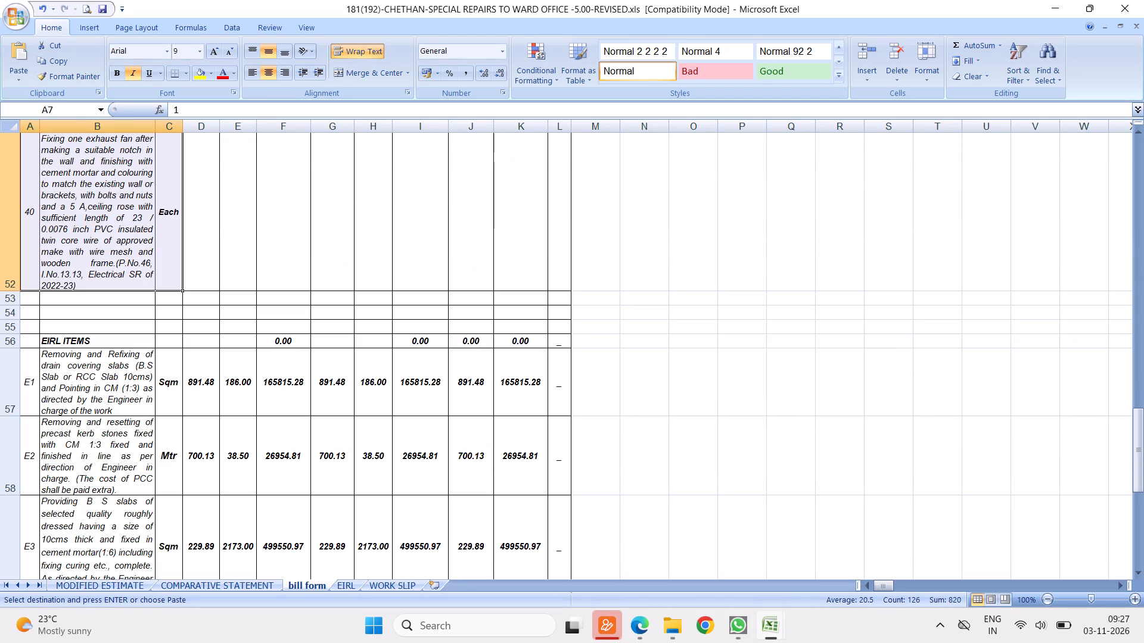
pyautogui.moveTo(11, 299); pyautogui.dragTo(11, 327)
pyautogui.moveTo(82, 304); pyautogui.dragTo(97, 315, button='right')
pyautogui.click(120, 392)
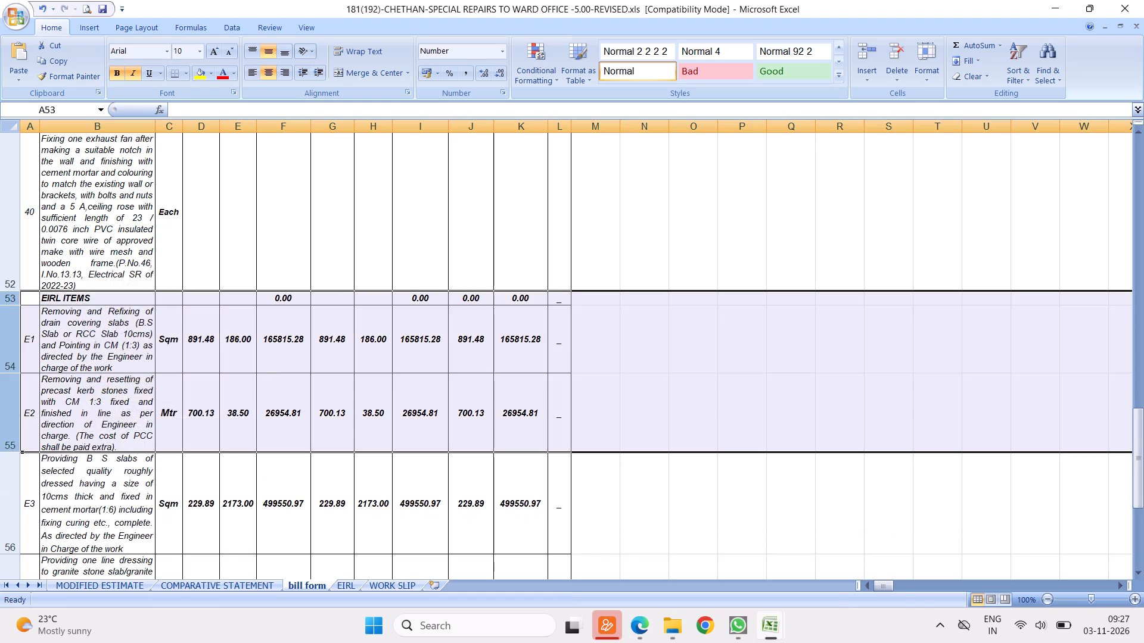
# Select the serial numbers, descriptions and units of EIRL items E1 to E13 (A60 to C72) in COMPARATIVE STATEMENT.
pyautogui.scroll(-5, 133, 391)
pyautogui.scroll(4, 159, 345)
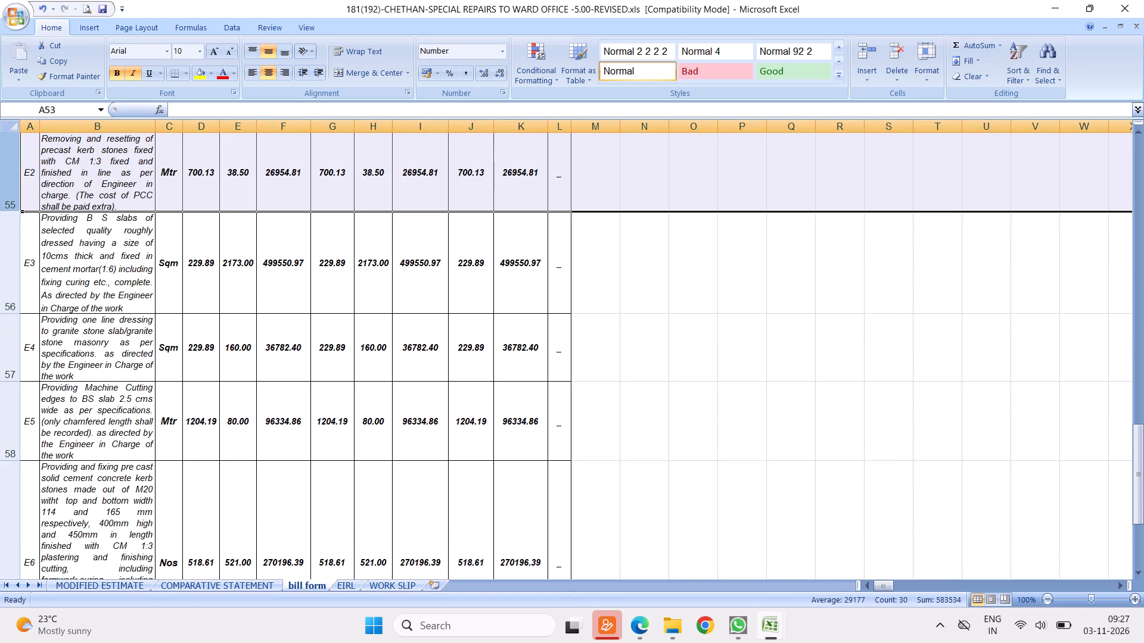
pyautogui.scroll(2, 173, 352)
pyautogui.scroll(-1, 186, 379)
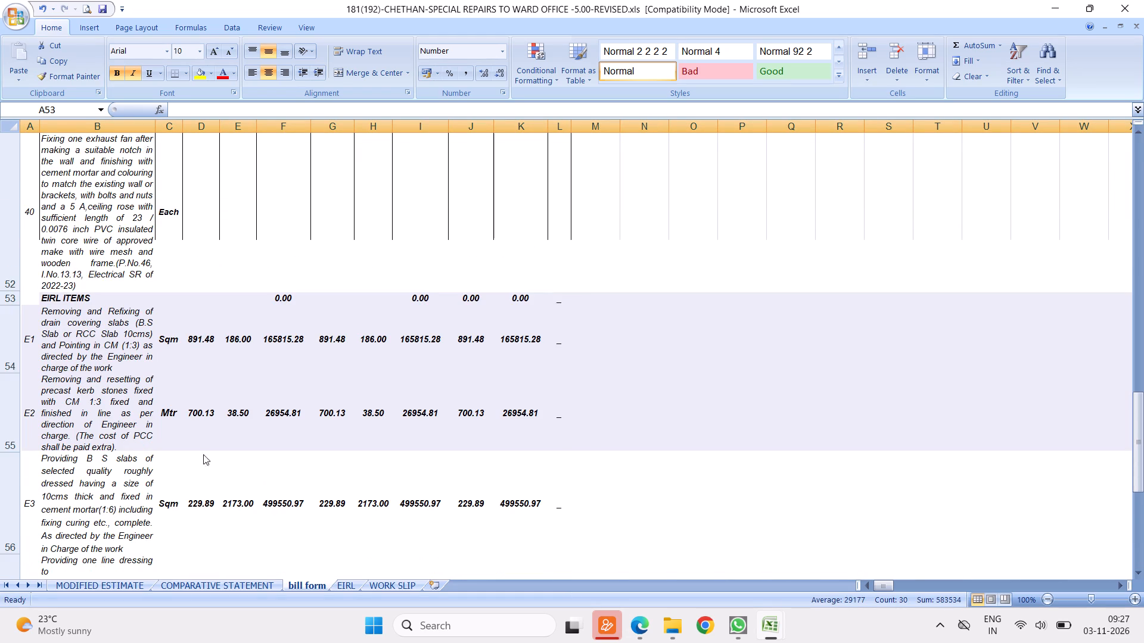
pyautogui.click(251, 582)
pyautogui.scroll(-12, 156, 426)
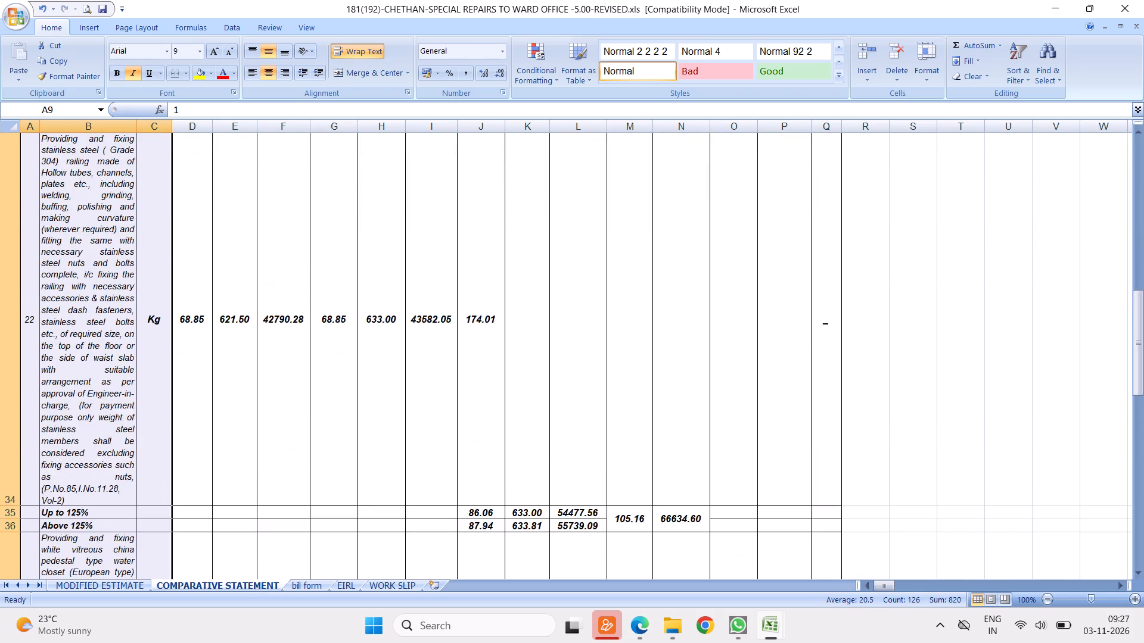
pyautogui.scroll(-8, 136, 361)
pyautogui.scroll(1, 156, 321)
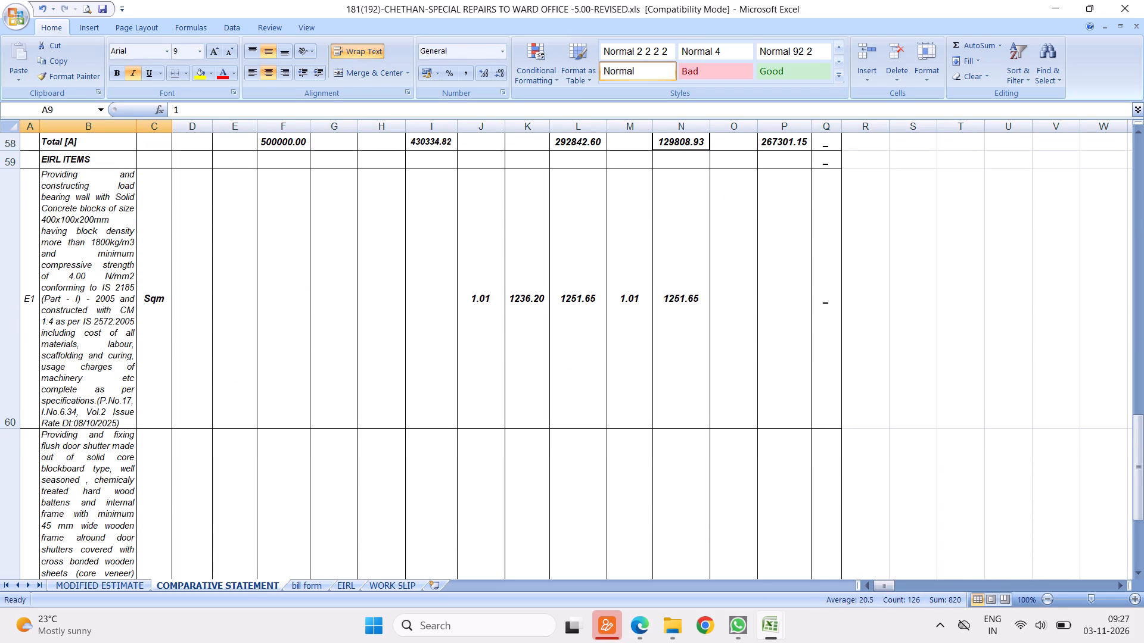
pyautogui.moveTo(24, 267); pyautogui.dragTo(150, 596)
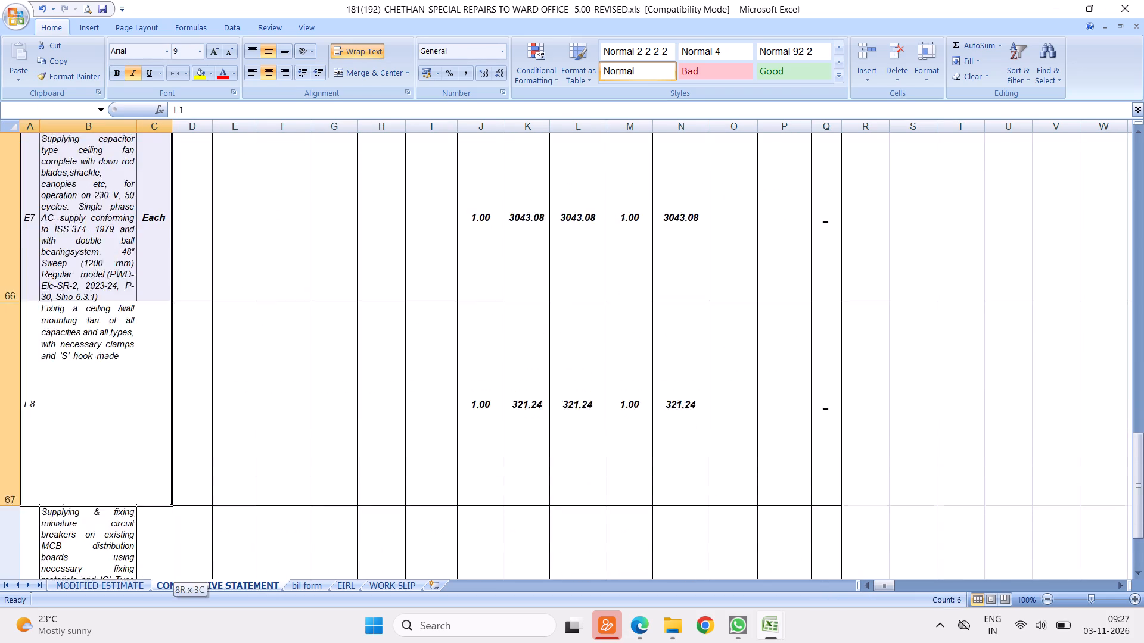
pyautogui.moveTo(150, 596); pyautogui.dragTo(151, 187)
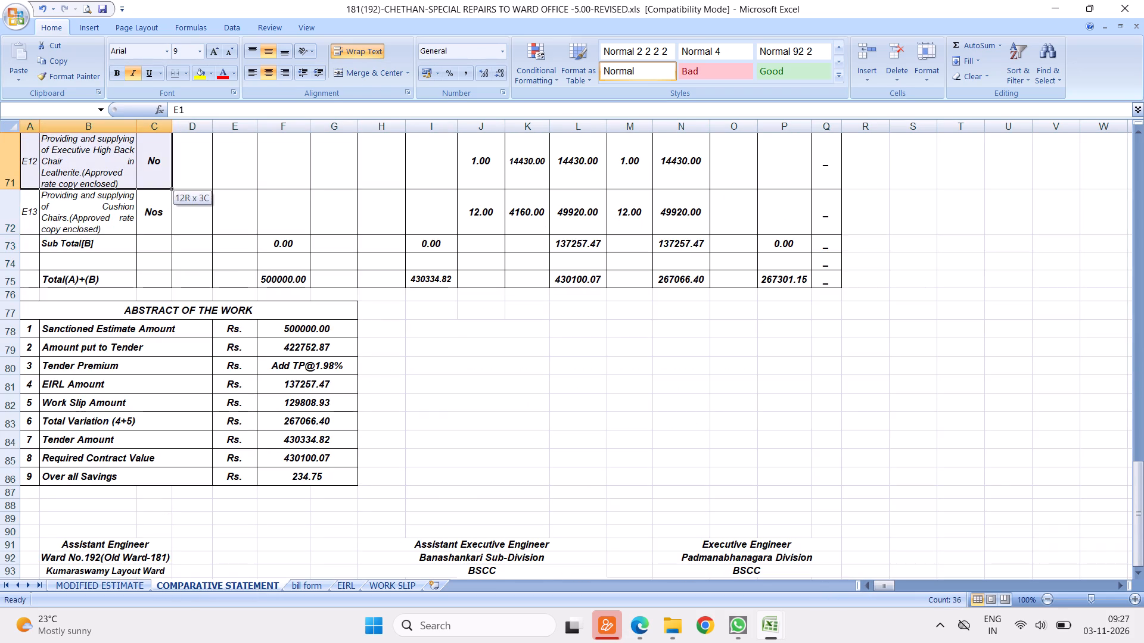
pyautogui.moveTo(151, 187); pyautogui.dragTo(158, 207)
# Insert 22 blank rows at row 62 of the bill form, above the E9 row.
pyautogui.click(393, 583)
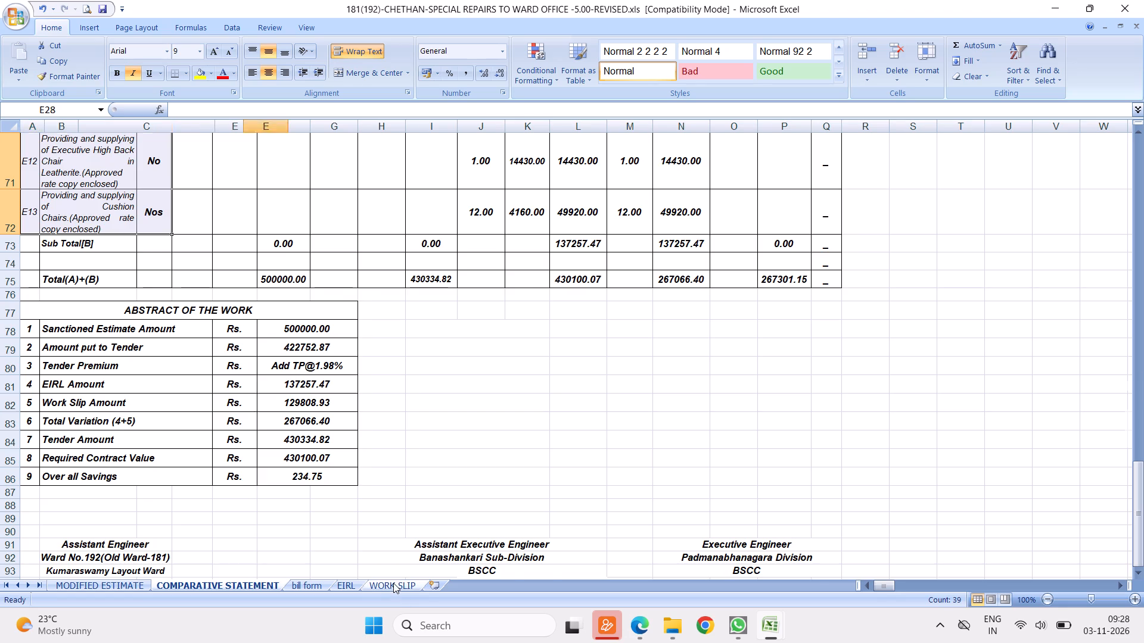
pyautogui.click(302, 584)
pyautogui.scroll(-3, 85, 458)
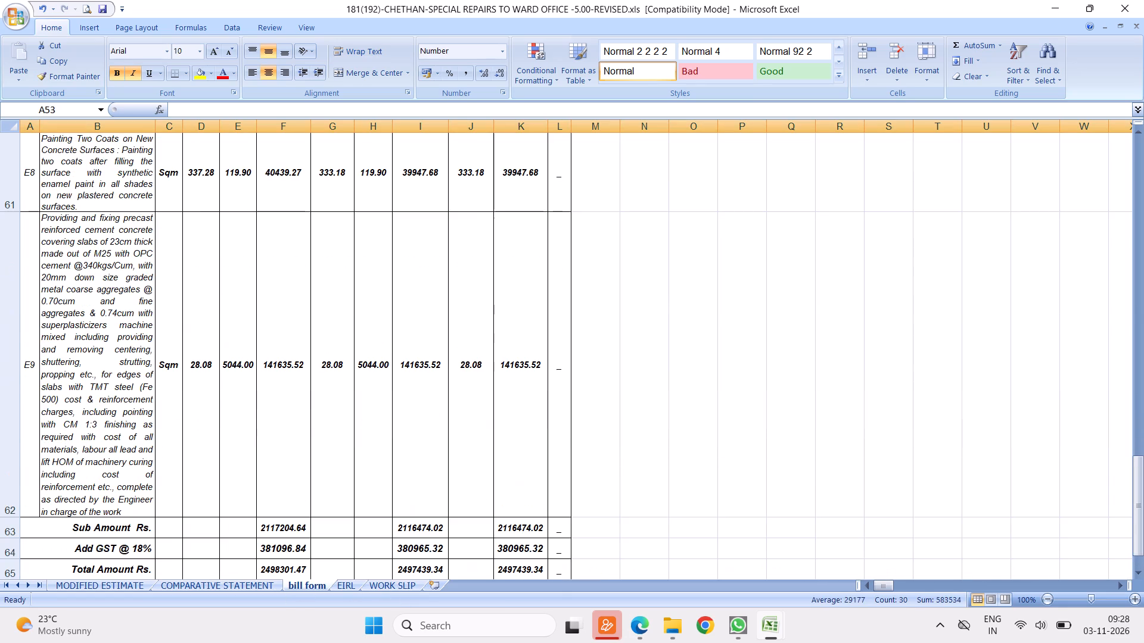
pyautogui.moveTo(0, 345); pyautogui.dragTo(95, 428)
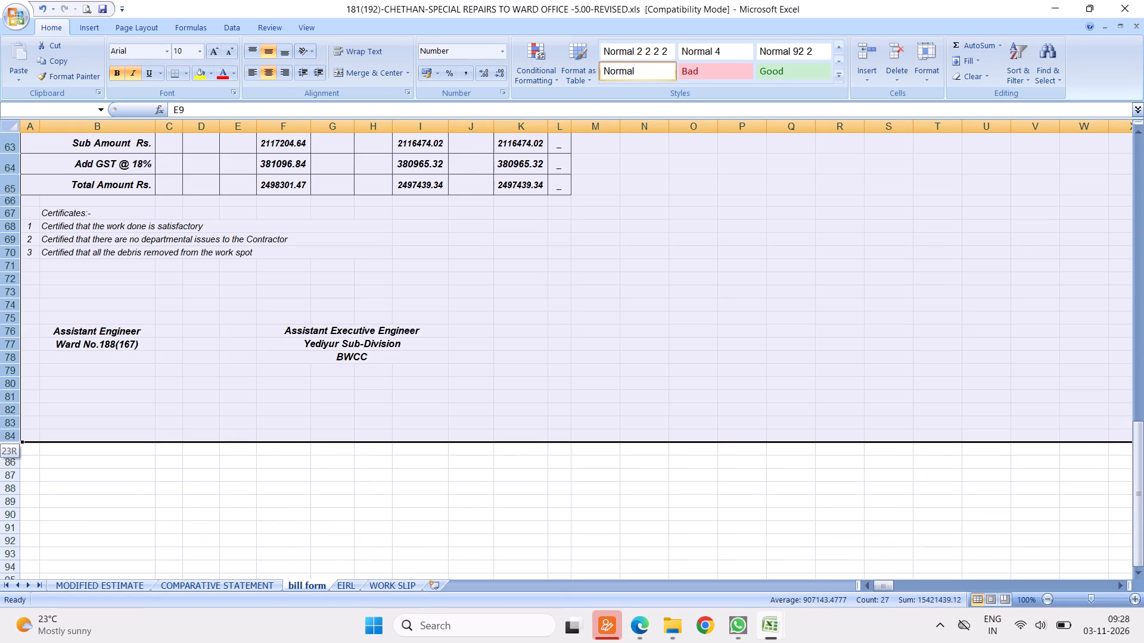
pyautogui.moveTo(95, 428); pyautogui.dragTo(95, 427)
pyautogui.moveTo(107, 282); pyautogui.dragTo(113, 285, button='right')
pyautogui.click(155, 355)
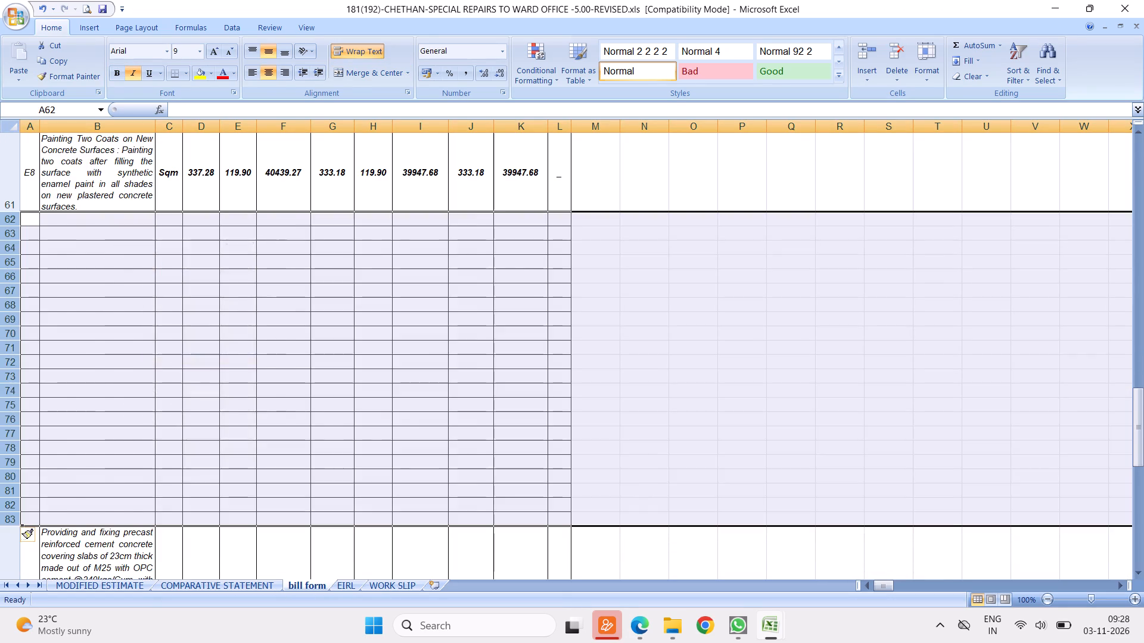
# Copy the selected E1 to E13 cells from COMPARATIVE STATEMENT into the bill form starting at A54.
pyautogui.scroll(4, 168, 314)
pyautogui.scroll(-1, 146, 352)
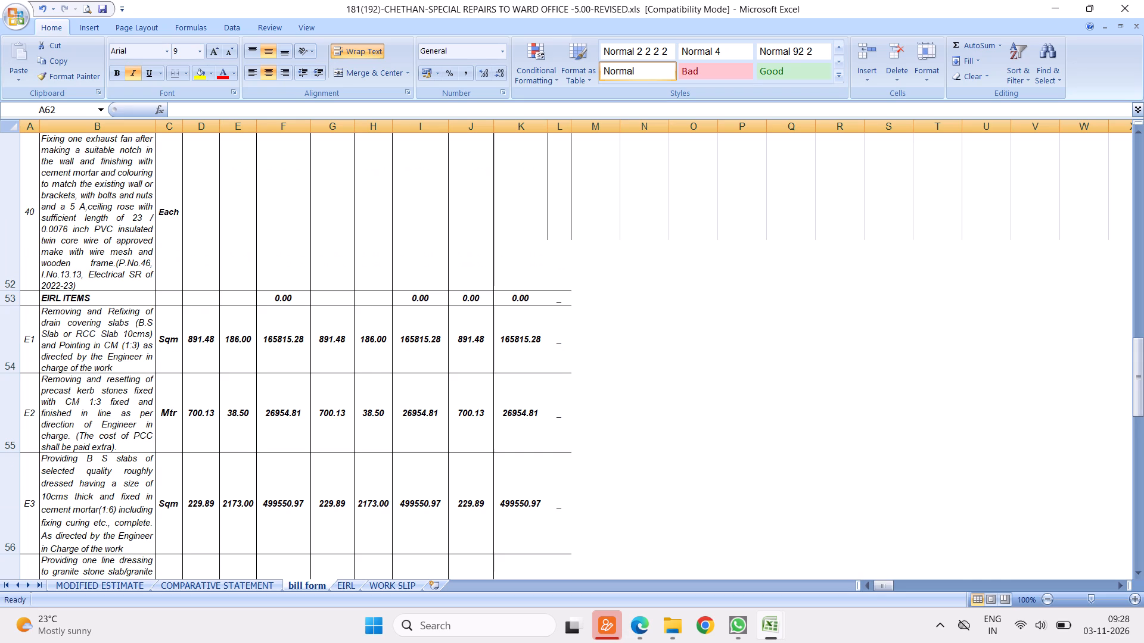
pyautogui.click(184, 583)
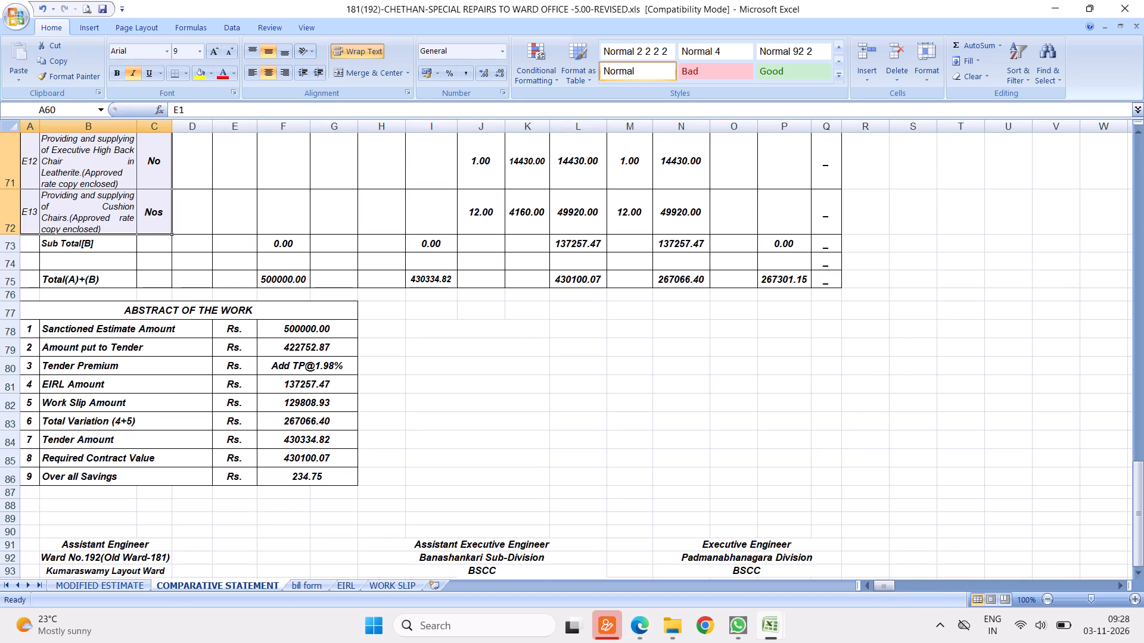
pyautogui.rightClick(79, 202)
pyautogui.click(113, 230)
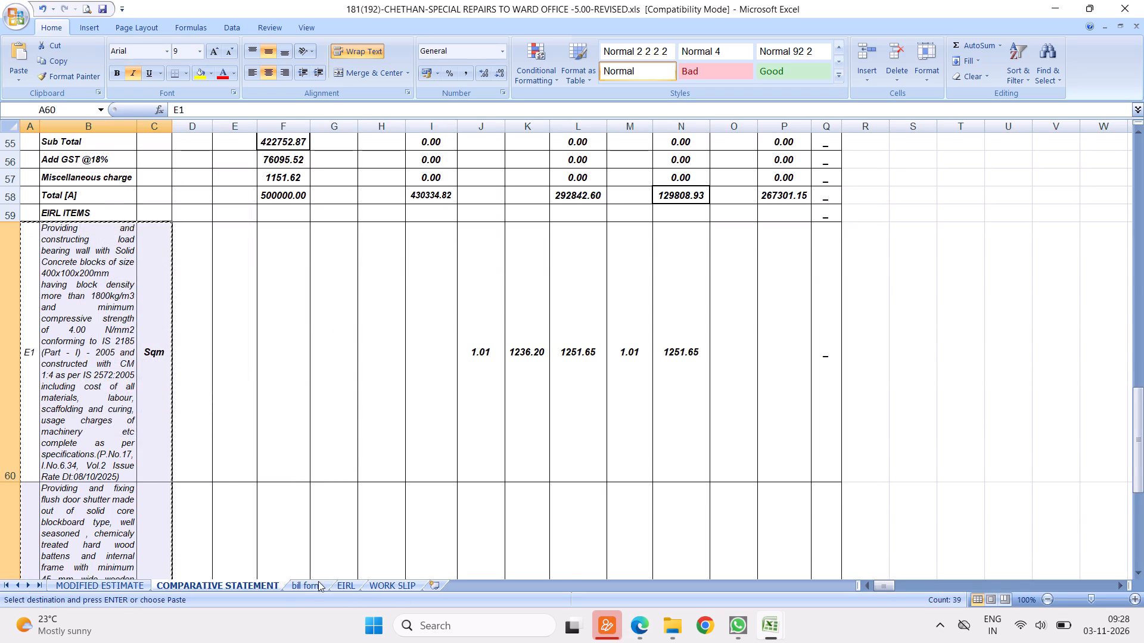
pyautogui.click(311, 587)
pyautogui.rightClick(24, 339)
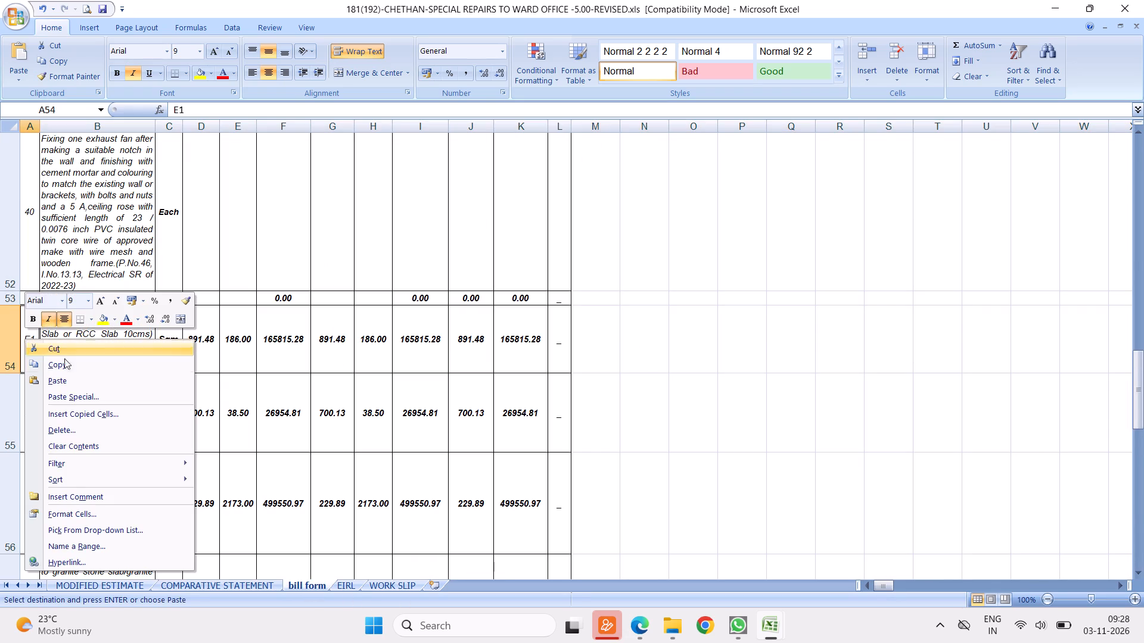
pyautogui.click(62, 380)
# Delete the leftover blank rows and the old E9 row, rows 67 to 84, below E13 in the bill form.
pyautogui.scroll(-6, 199, 377)
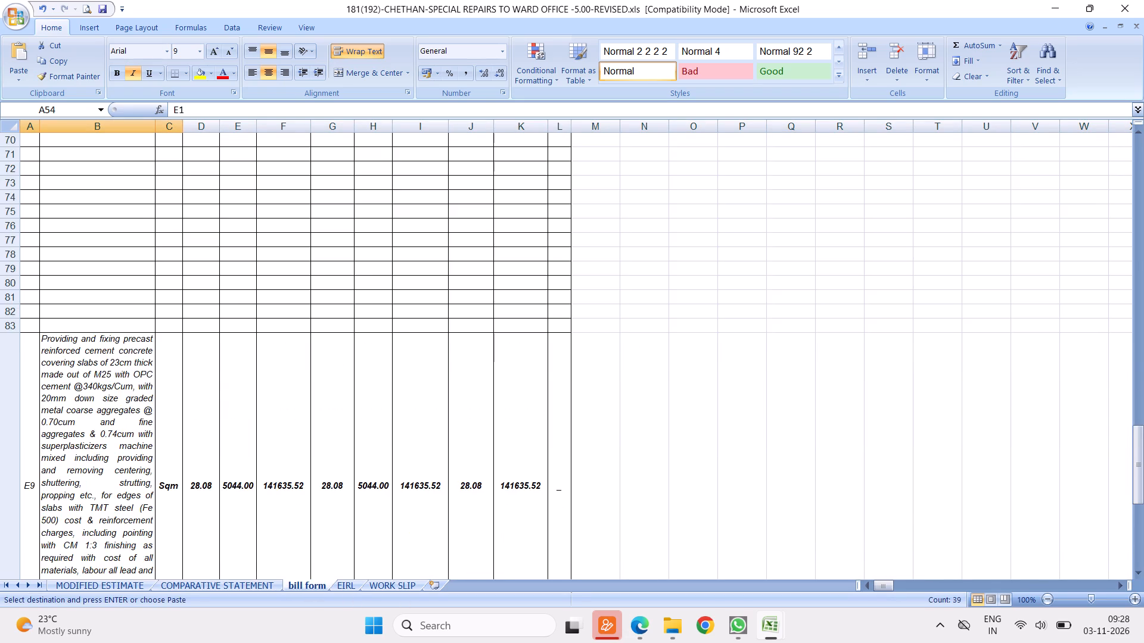
pyautogui.scroll(2, 181, 276)
pyautogui.scroll(-1, 186, 379)
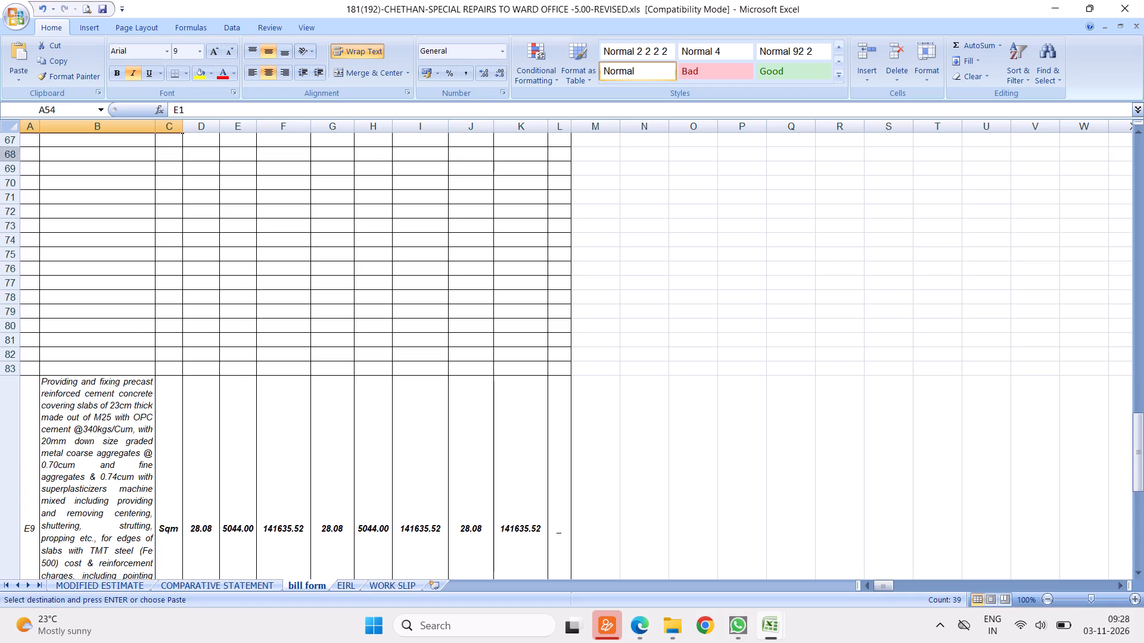
pyautogui.moveTo(9, 139); pyautogui.dragTo(108, 430)
pyautogui.rightClick(71, 302)
pyautogui.click(113, 389)
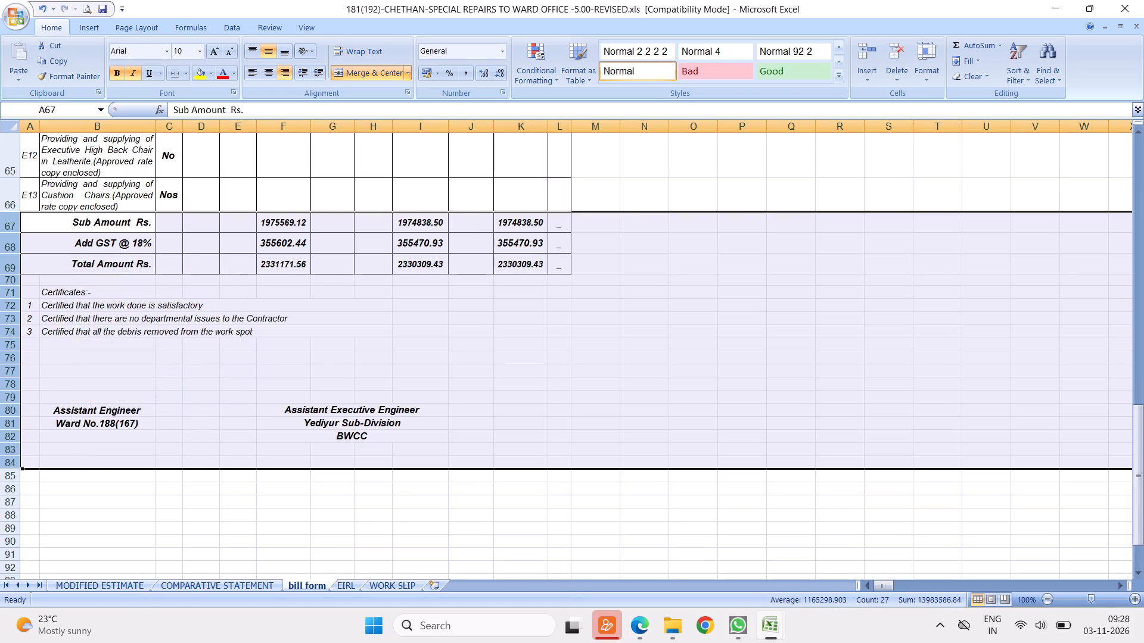
pyautogui.click(64, 191)
# Replace the item 1 Modified Schedule-B quantity in D7 with a link to J9 of COMPARATIVE STATEMENT.
pyautogui.scroll(5, 169, 236)
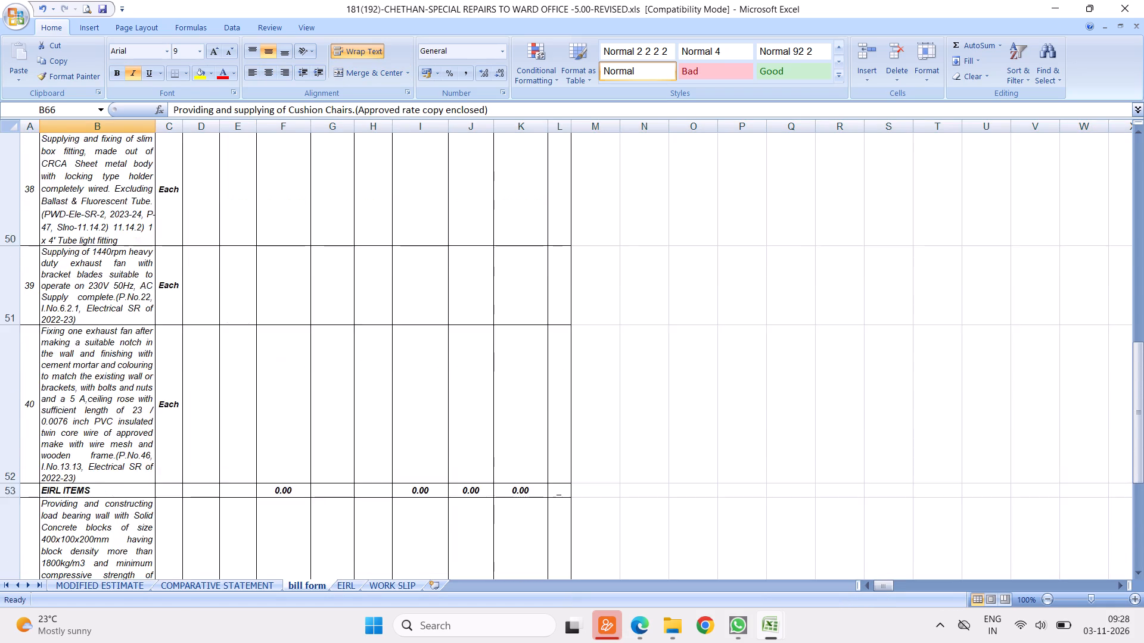
pyautogui.scroll(19, 192, 316)
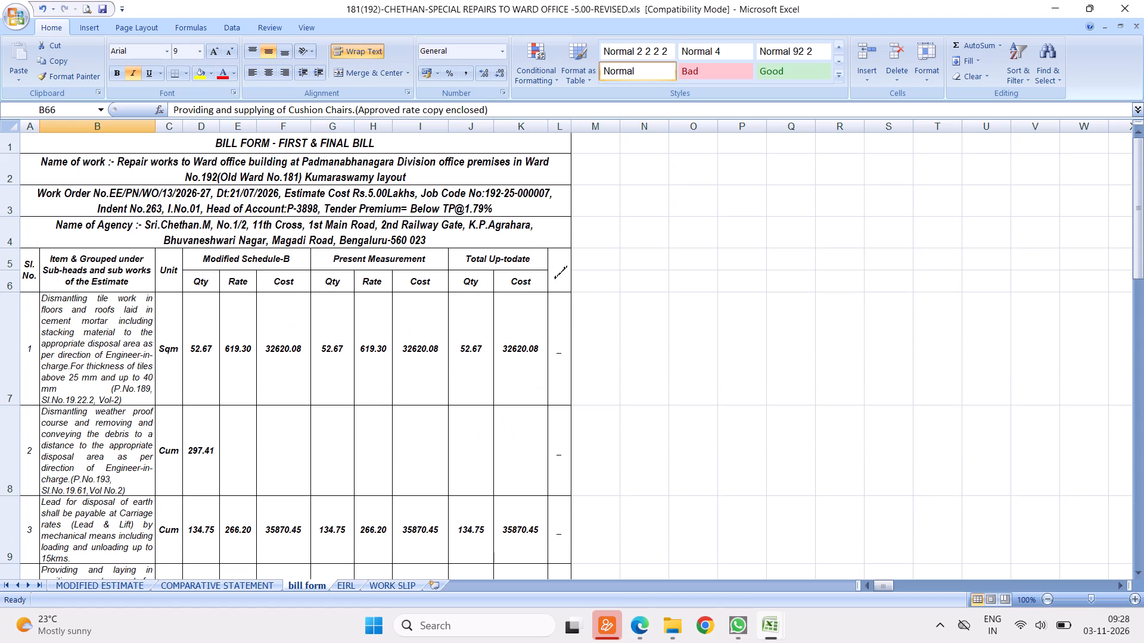
pyautogui.click(202, 347)
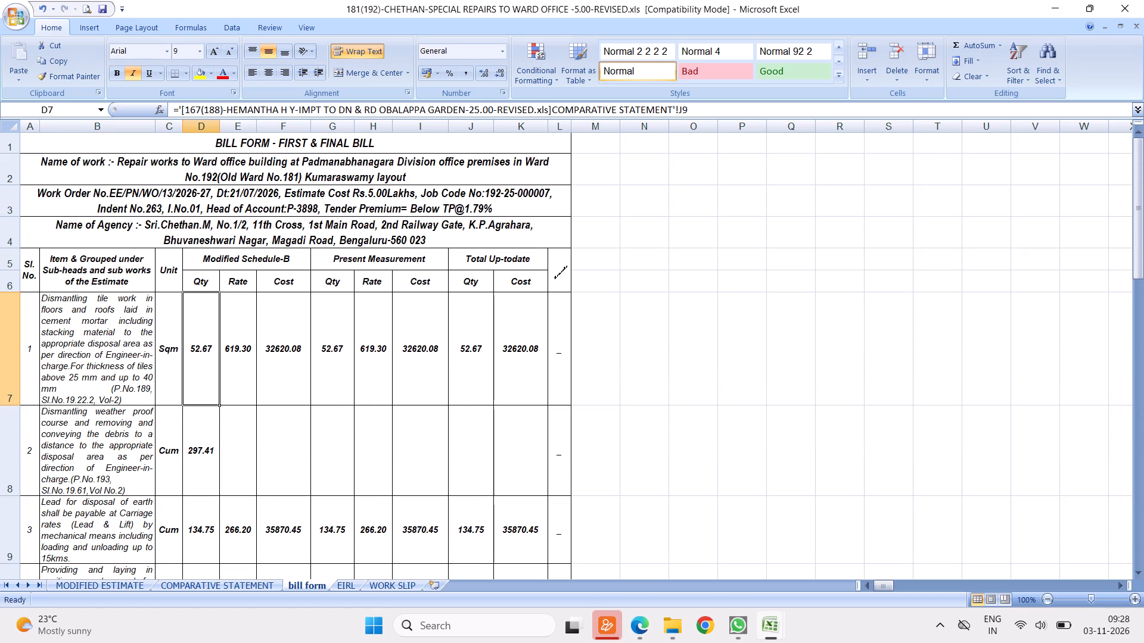
pyautogui.press('=')
pyautogui.press('Escape')
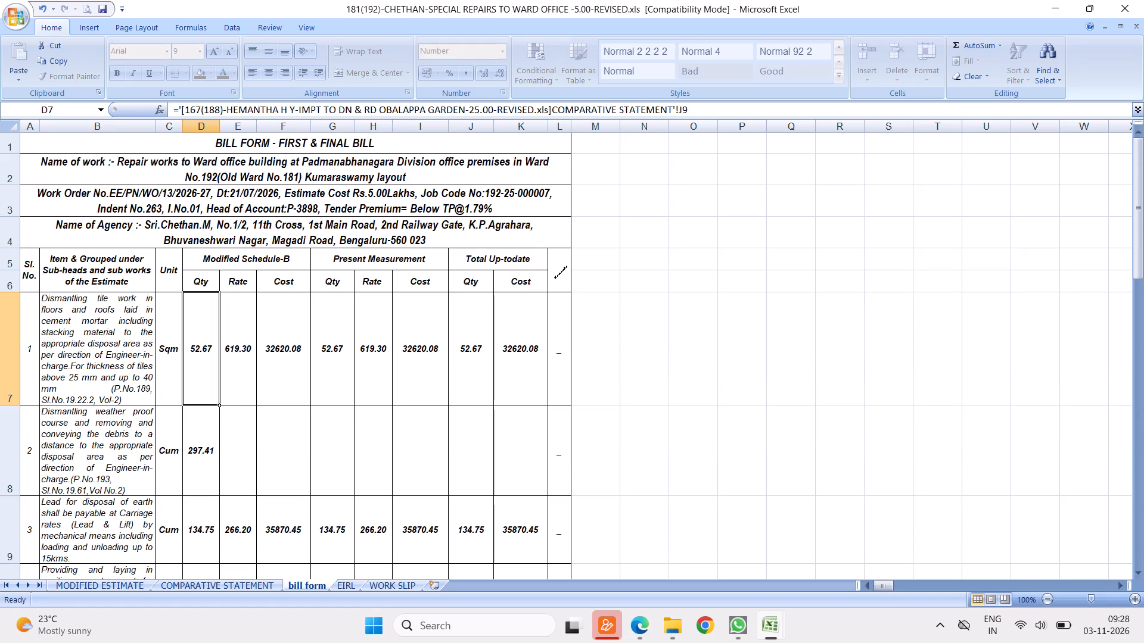
pyautogui.press('Delete')
pyautogui.press('=')
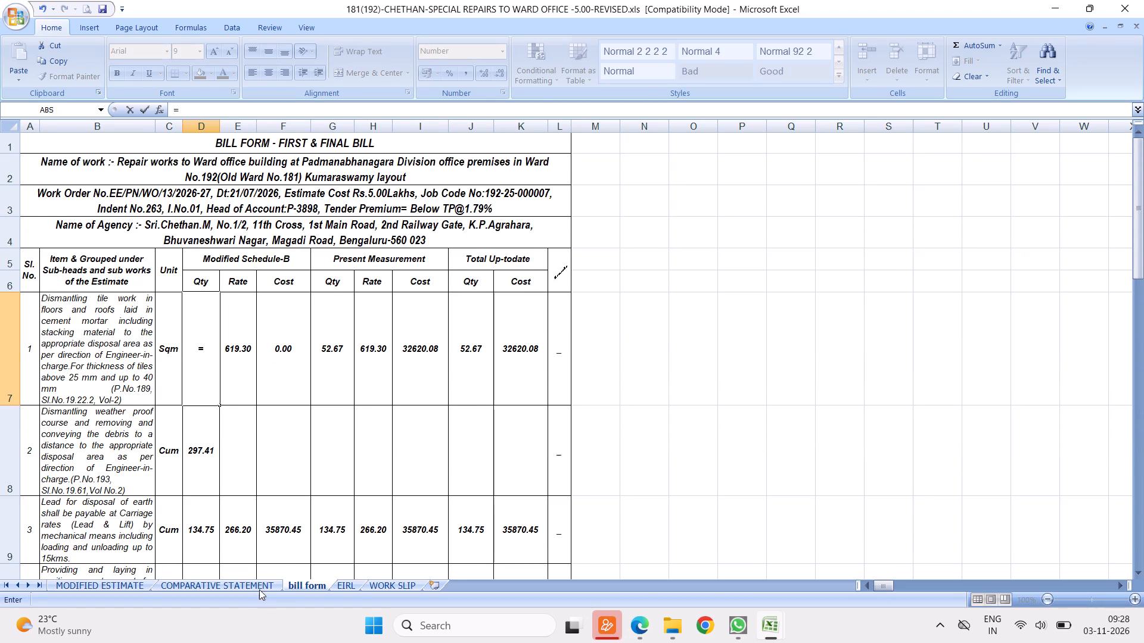
pyautogui.click(259, 586)
pyautogui.scroll(20, 430, 321)
pyautogui.scroll(3, 430, 321)
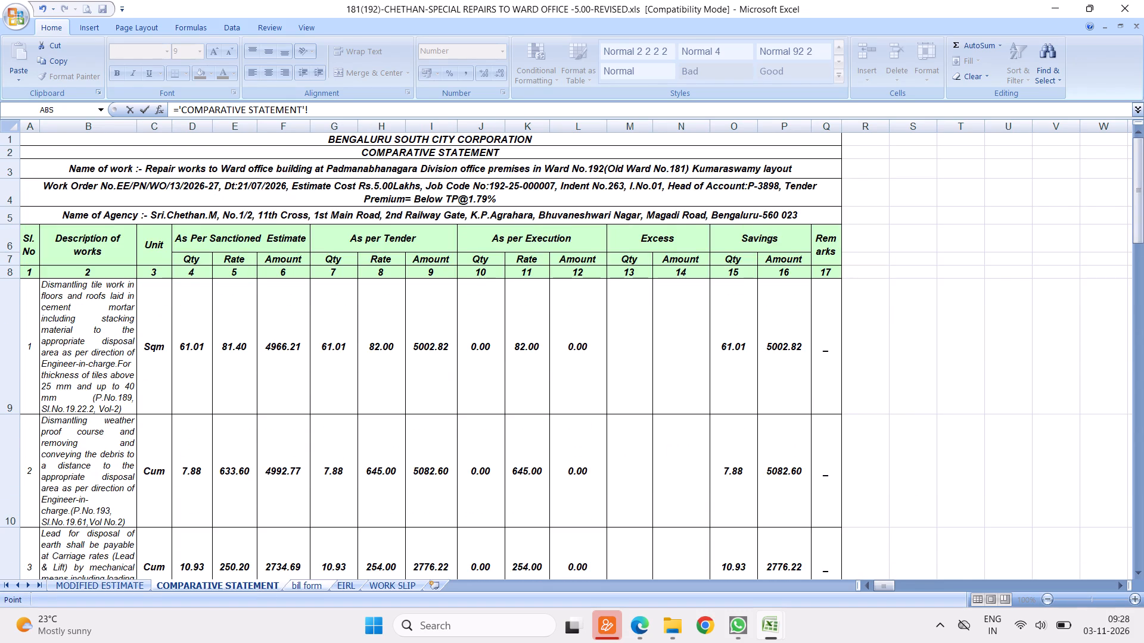
pyautogui.click(489, 335)
pyautogui.press('Return')
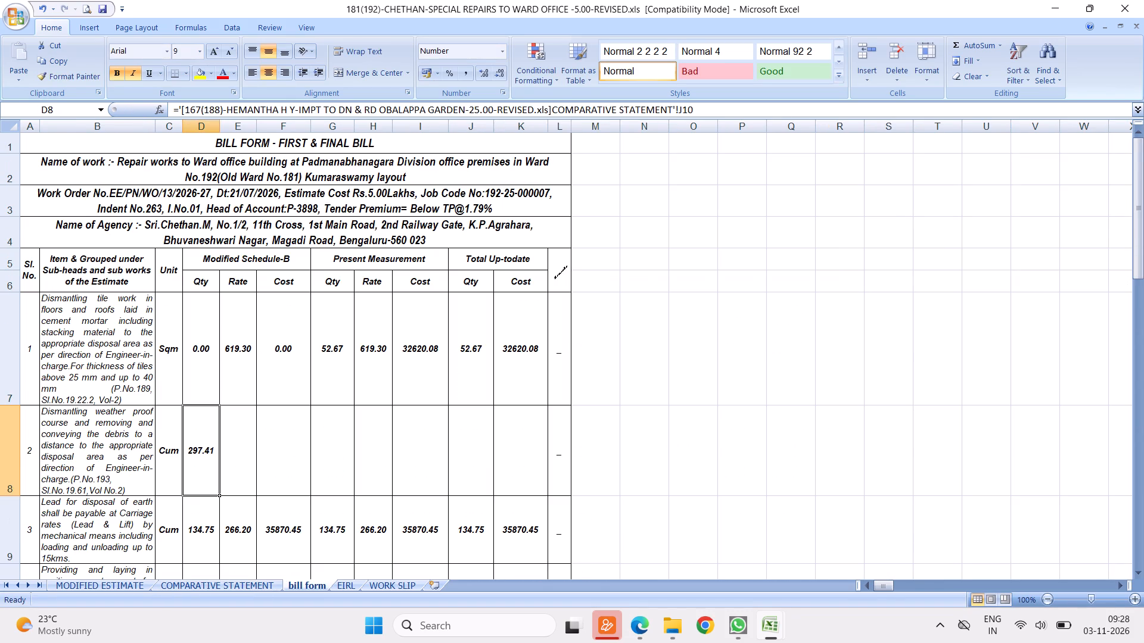
# Fill the linked Modified Schedule-B quantity in D7 down through item 40 in D52 of the bill form.
pyautogui.click(194, 352)
pyautogui.moveTo(220, 407); pyautogui.dragTo(214, 452)
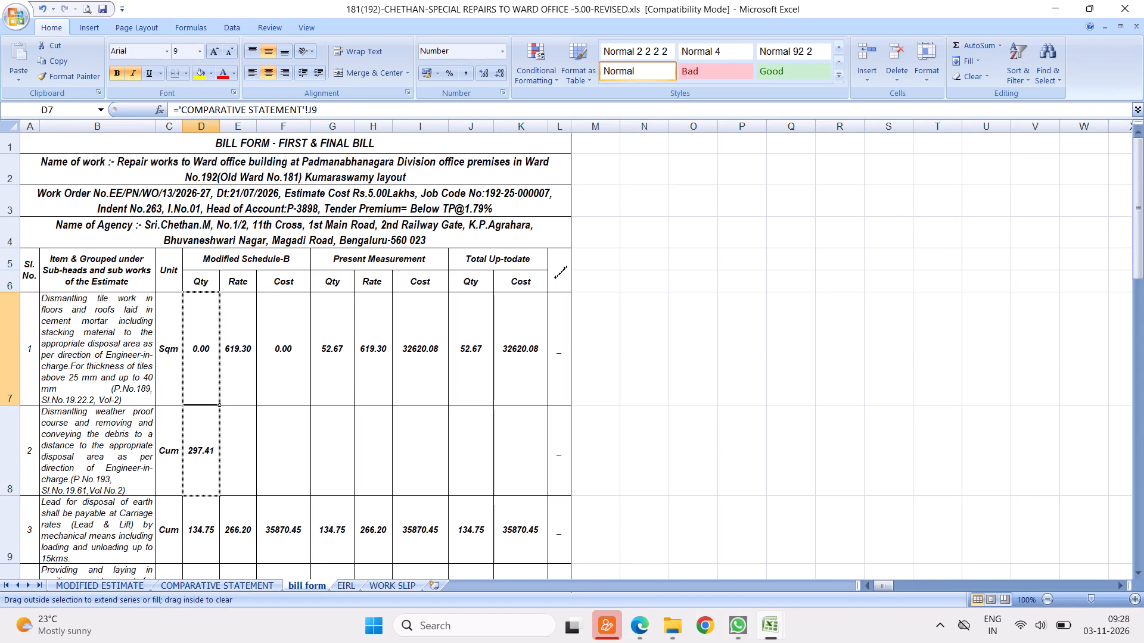
pyautogui.moveTo(214, 452); pyautogui.dragTo(202, 512)
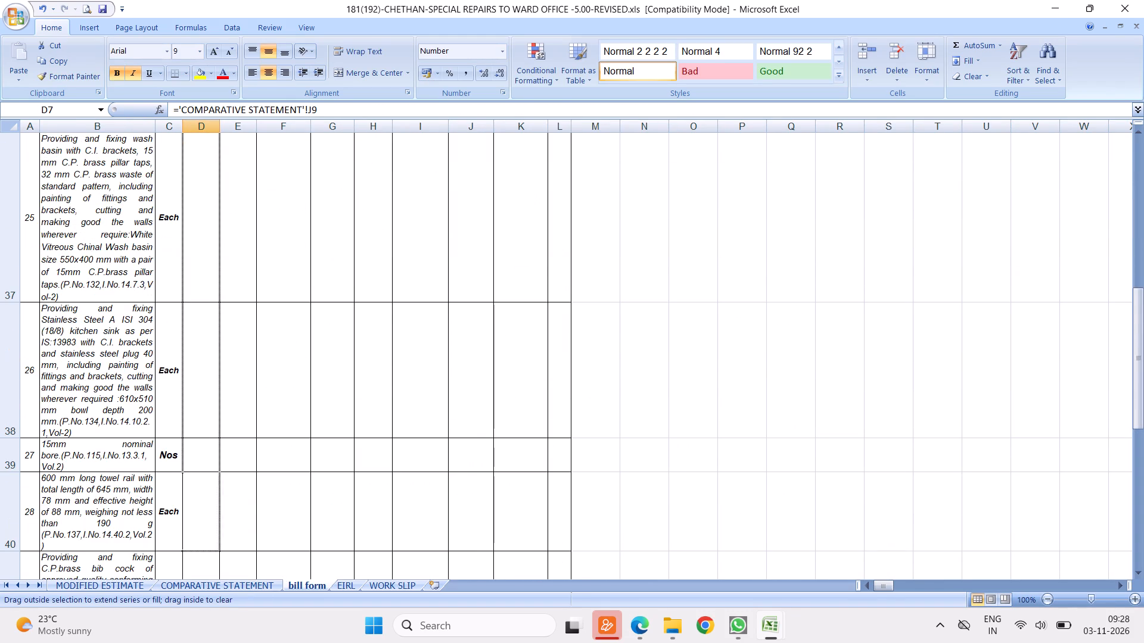
pyautogui.moveTo(202, 512); pyautogui.dragTo(210, 296)
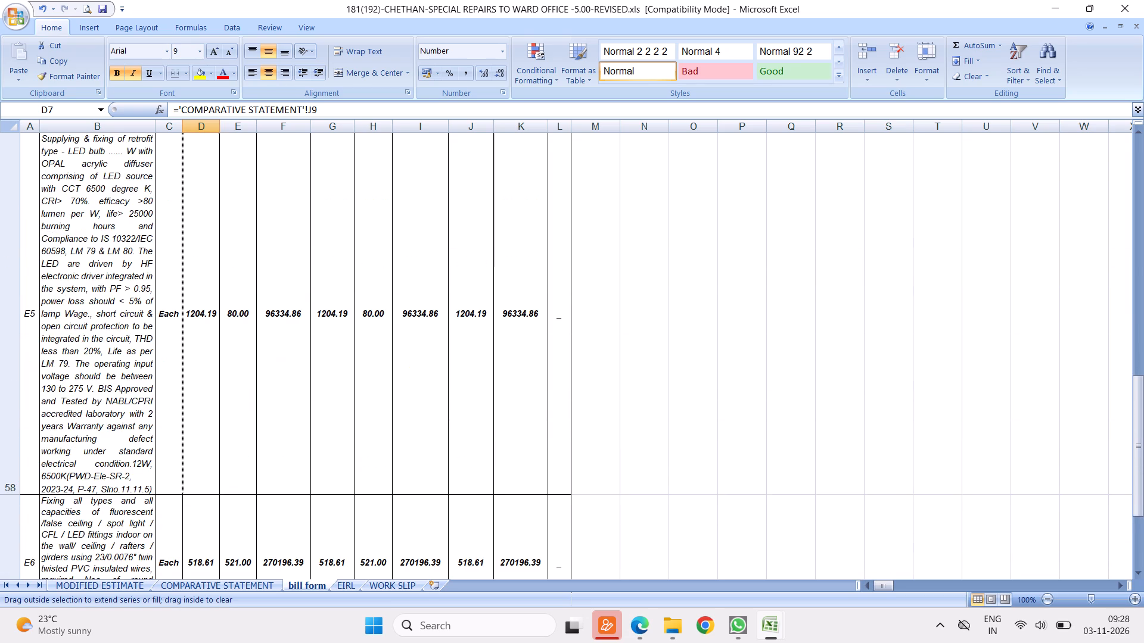
pyautogui.moveTo(210, 296); pyautogui.dragTo(223, 121)
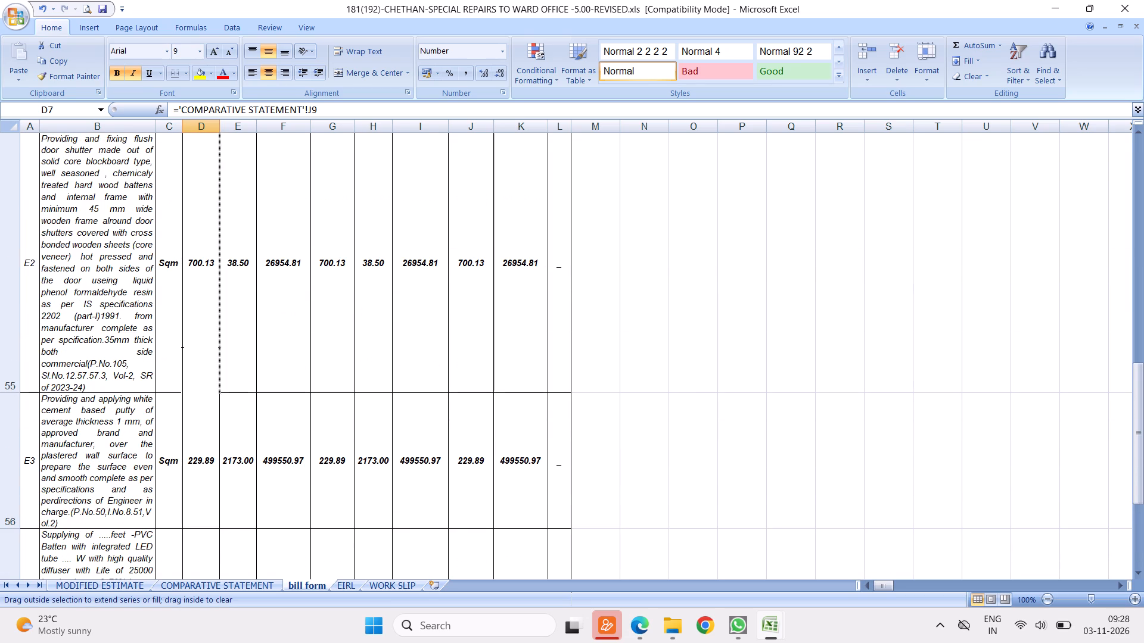
pyautogui.moveTo(223, 121); pyautogui.dragTo(201, 460)
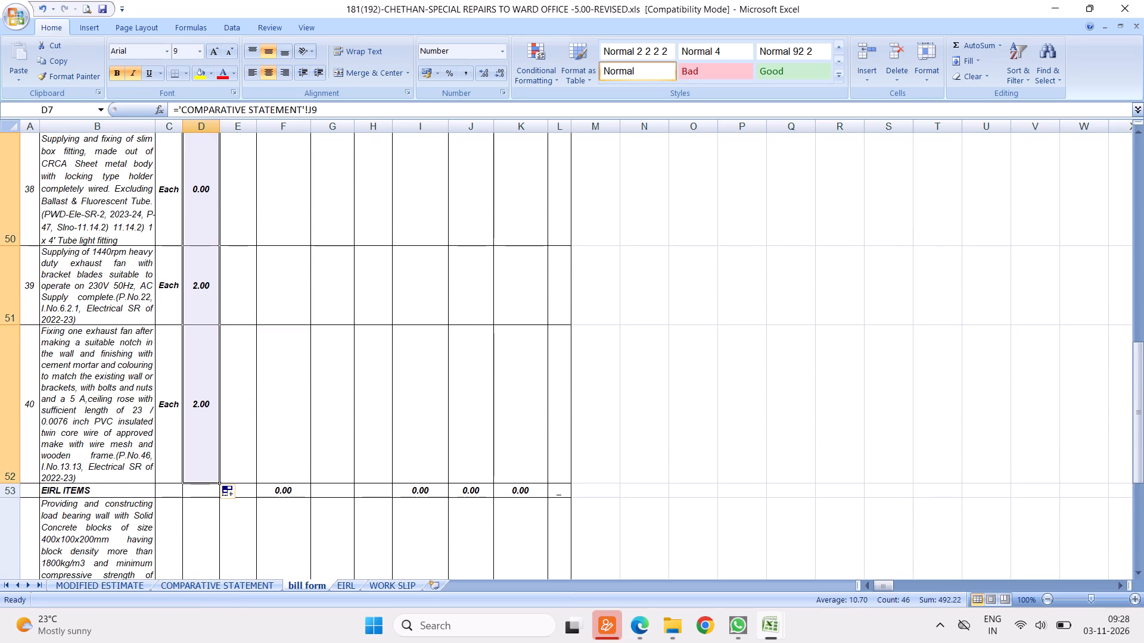
# Link the item 1 Modified Schedule-B rate in E7 to K9 of COMPARATIVE STATEMENT and fill it down through E52.
pyautogui.scroll(18, 285, 277)
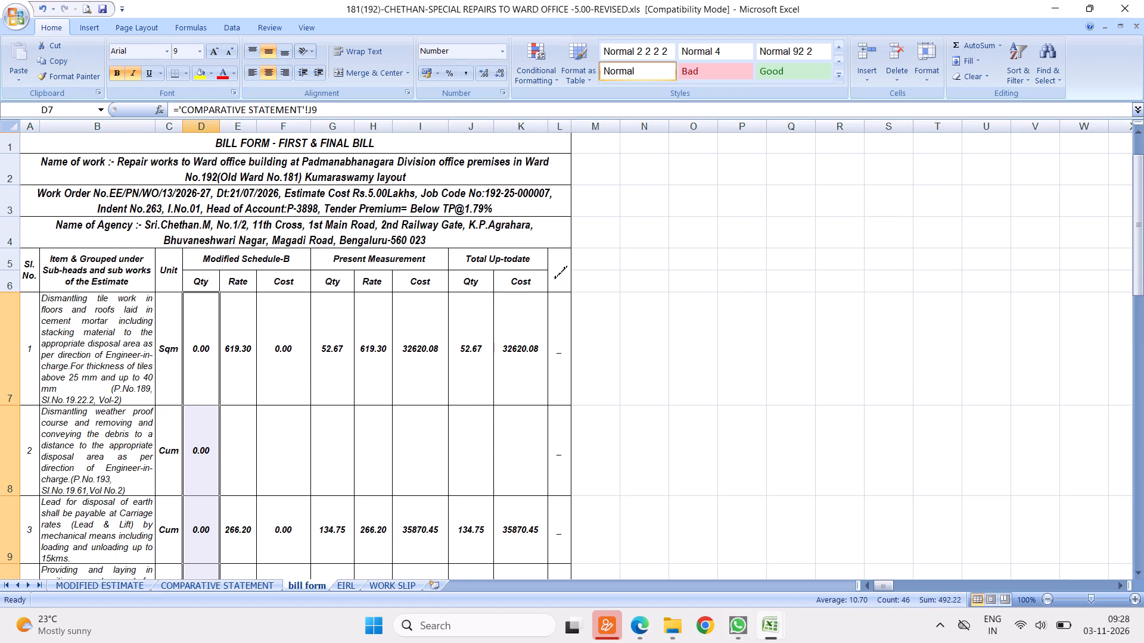
pyautogui.click(245, 364)
pyautogui.press('=')
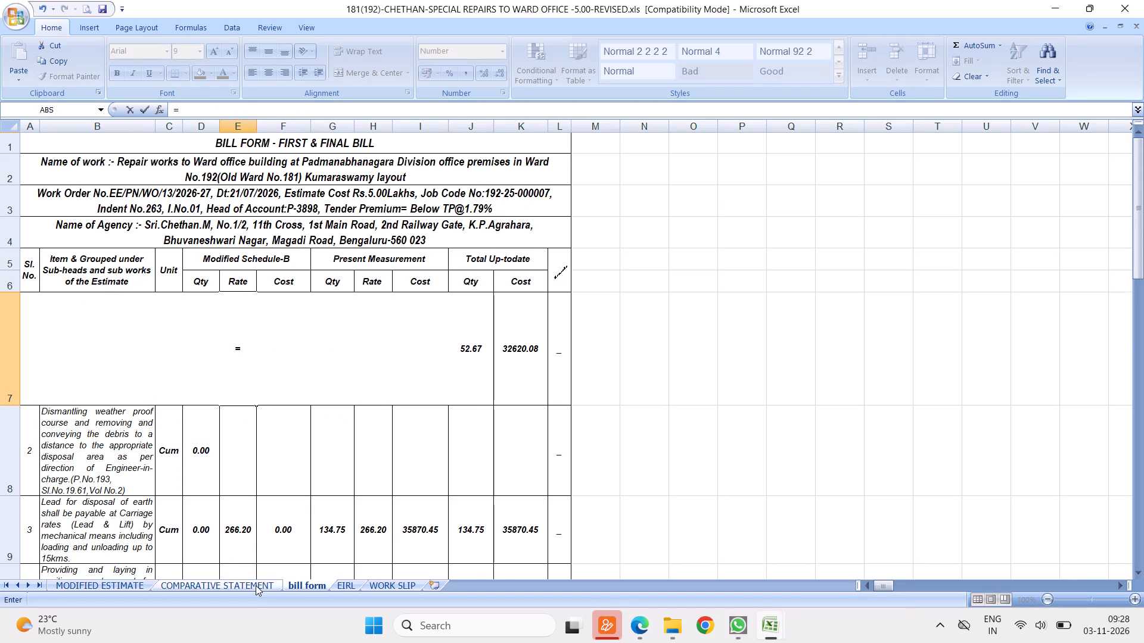
pyautogui.click(256, 585)
pyautogui.click(523, 354)
pyautogui.press('Return')
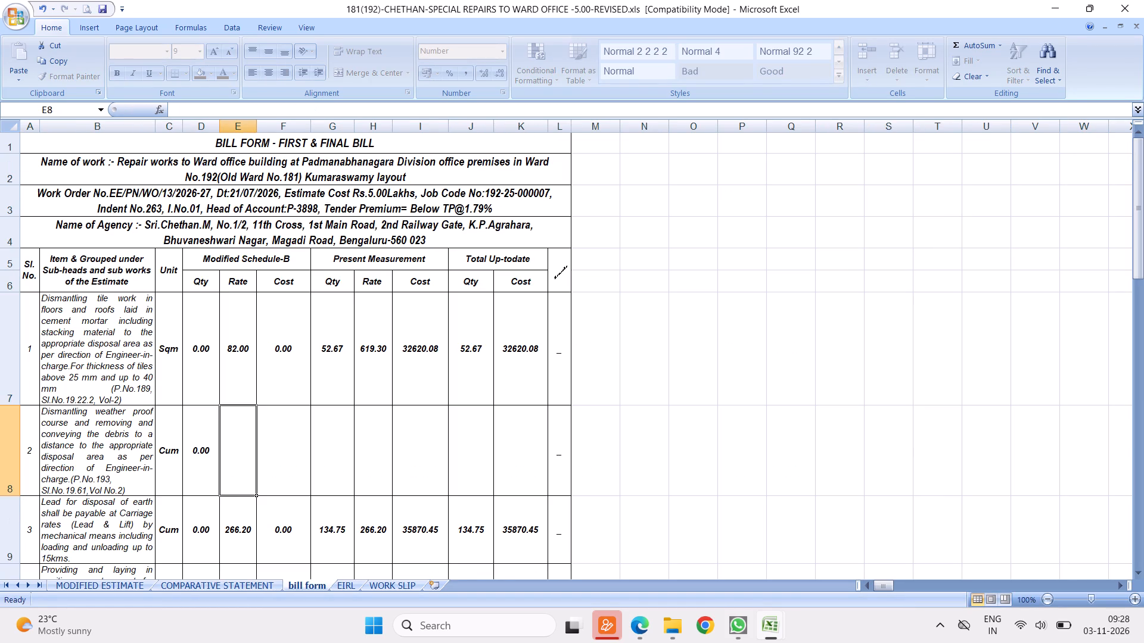
pyautogui.click(243, 354)
pyautogui.moveTo(256, 405); pyautogui.dragTo(240, 642)
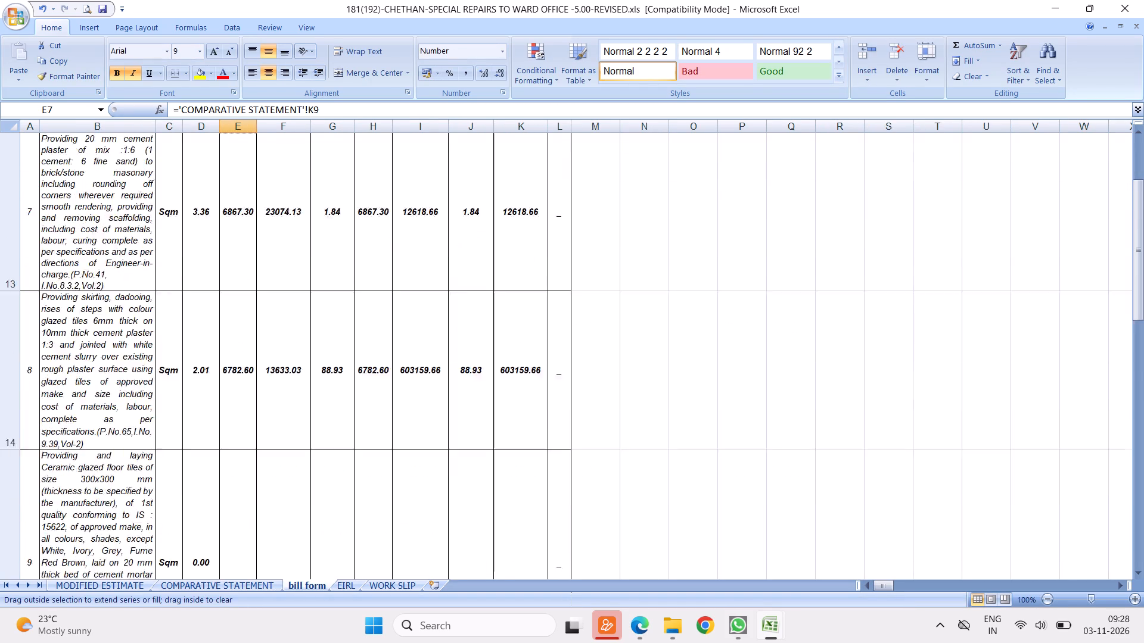
pyautogui.moveTo(240, 642); pyautogui.dragTo(235, 98)
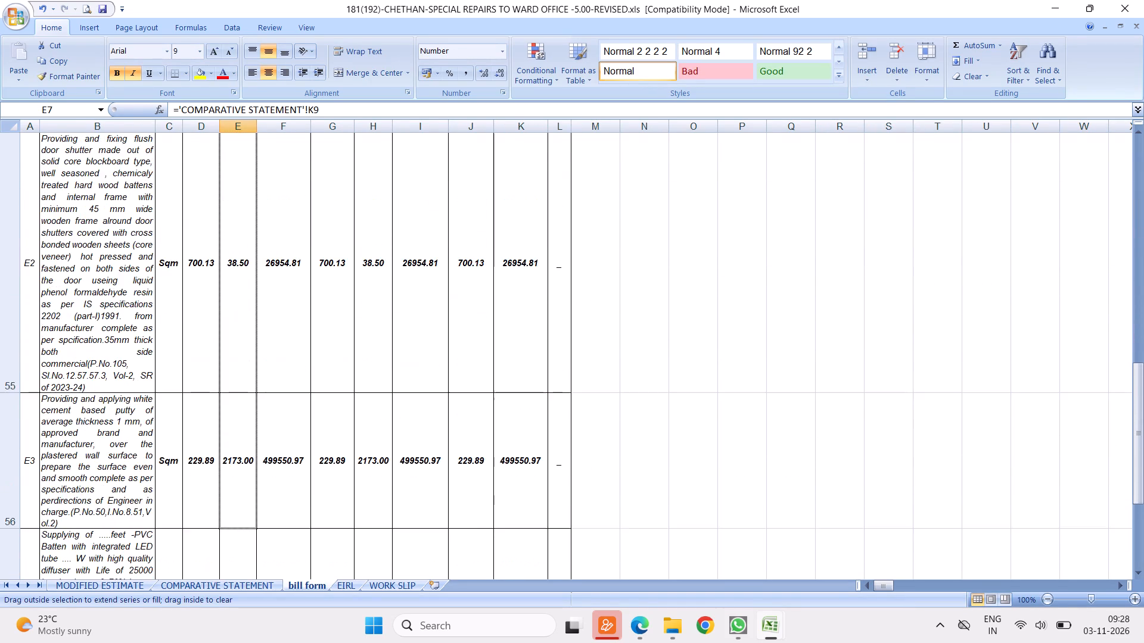
pyautogui.moveTo(235, 98); pyautogui.dragTo(247, 363)
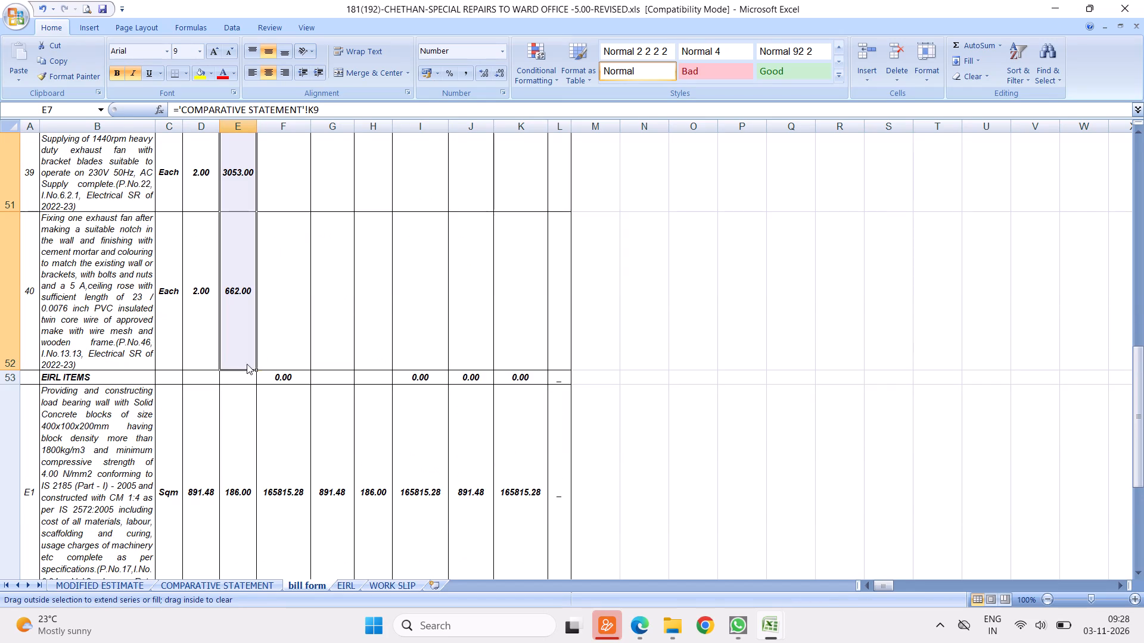
# Fill the Modified Schedule-B cost formula =D7*E7 from F7 down through item 40 in F52.
pyautogui.scroll(19, 288, 264)
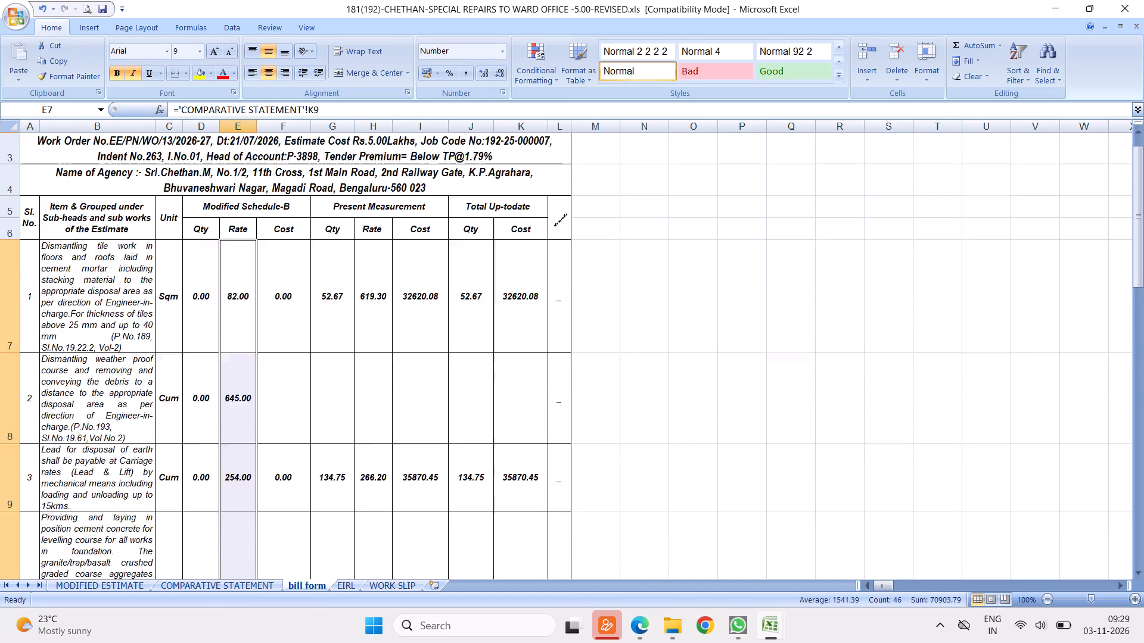
pyautogui.scroll(1, 294, 289)
pyautogui.click(273, 338)
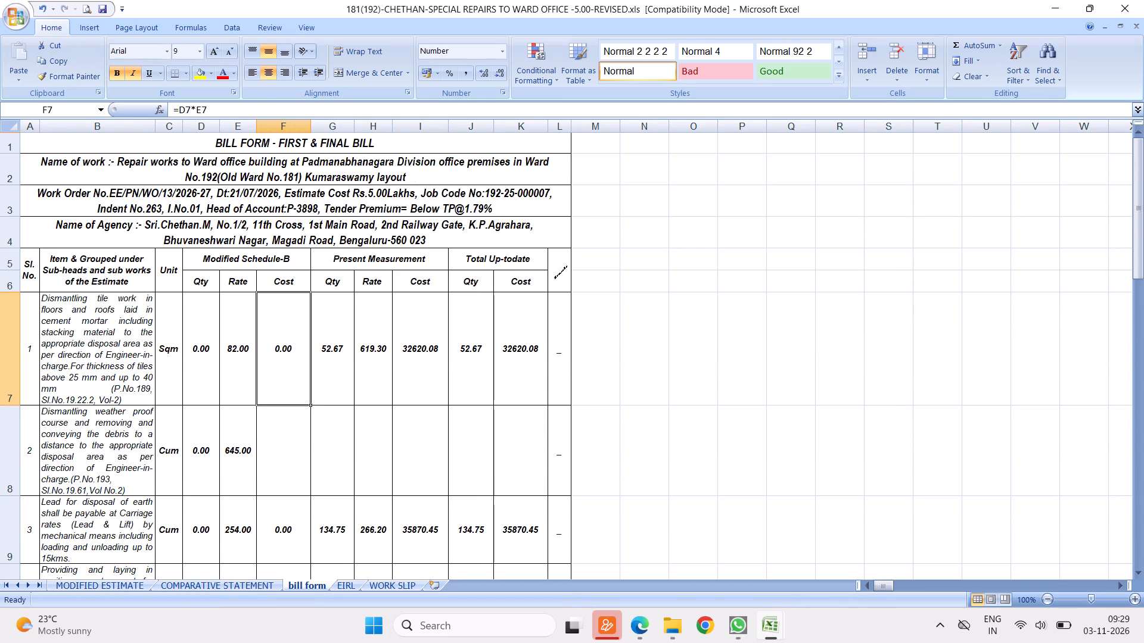
pyautogui.click(313, 406)
pyautogui.moveTo(310, 407); pyautogui.dragTo(269, 623)
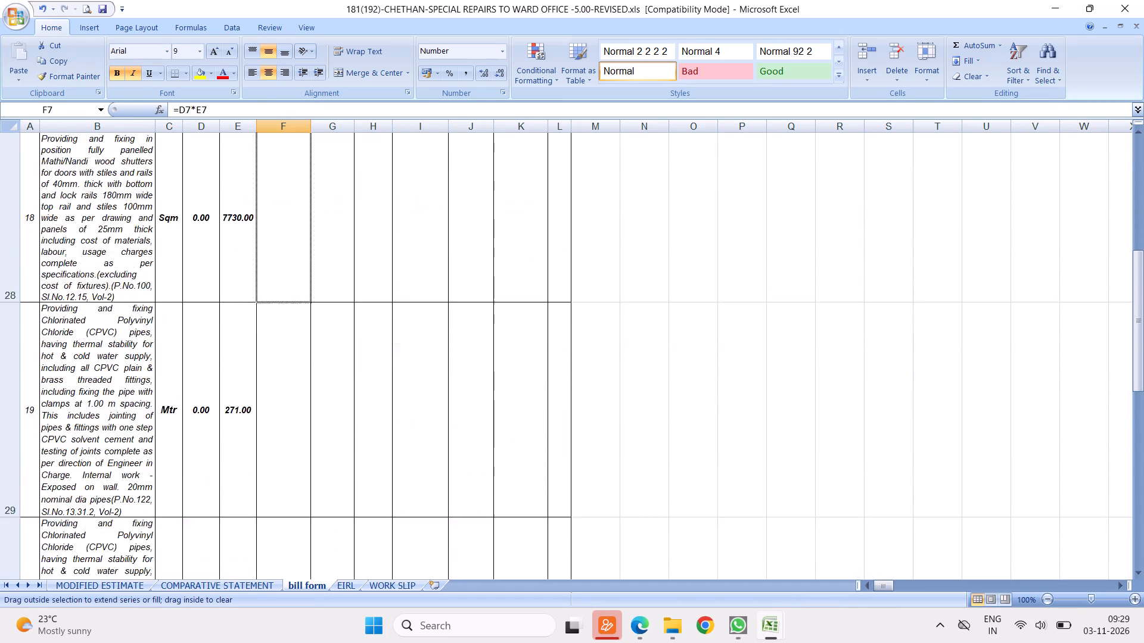
pyautogui.moveTo(269, 623); pyautogui.dragTo(292, 180)
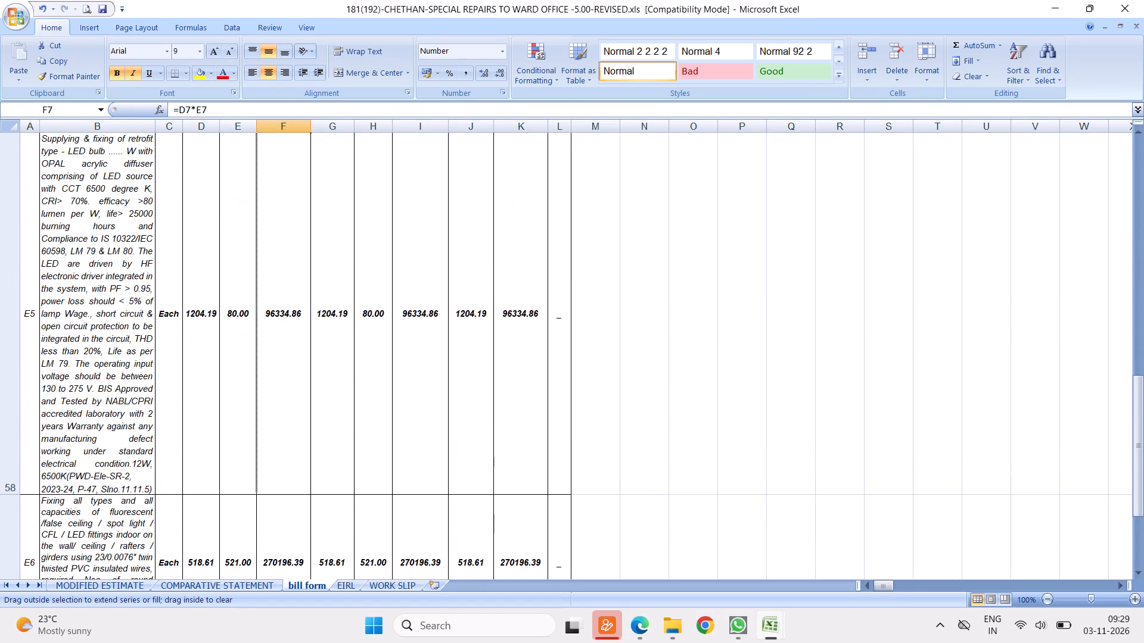
pyautogui.moveTo(292, 180); pyautogui.dragTo(288, 168)
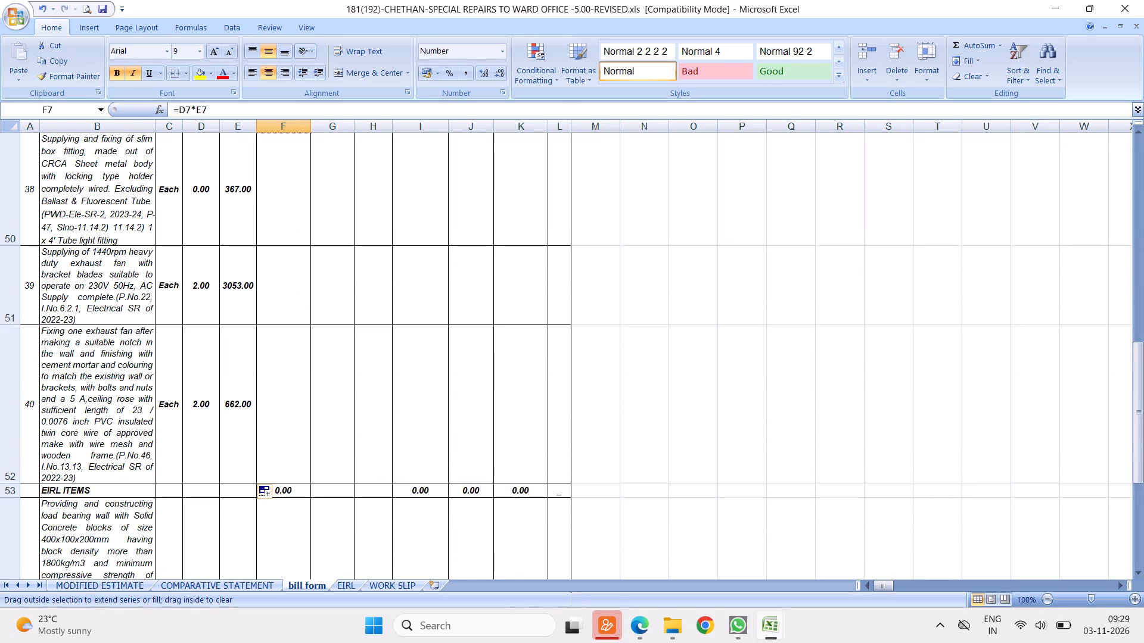
pyautogui.moveTo(288, 168); pyautogui.dragTo(272, 424)
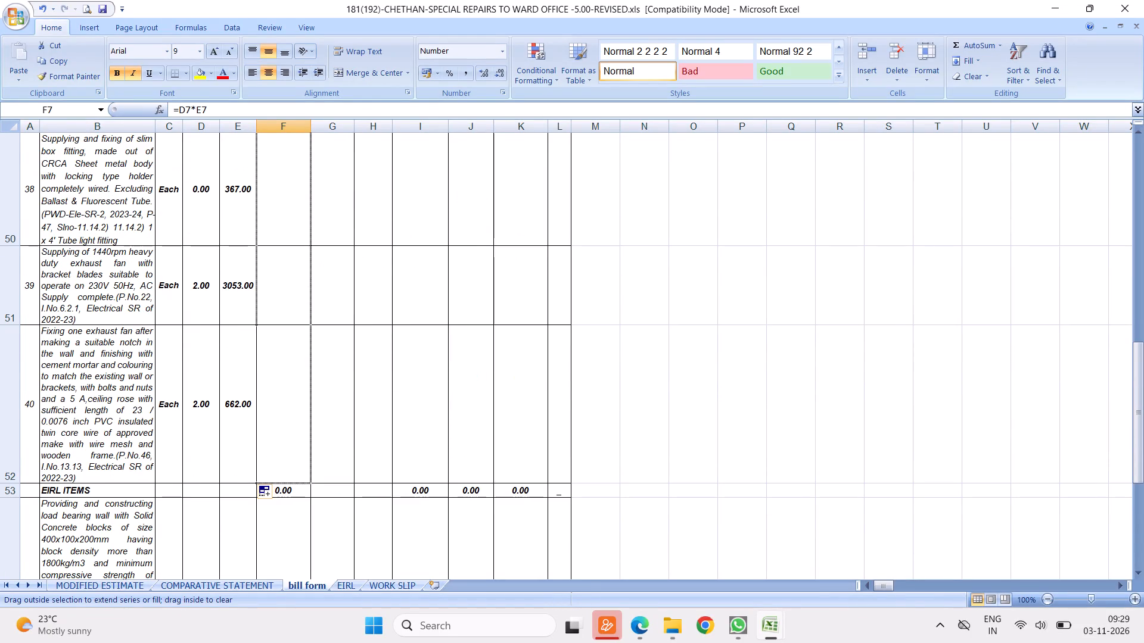
pyautogui.moveTo(272, 424); pyautogui.dragTo(272, 444)
# Link the E1 quantity in D54 to J60 of COMPARATIVE STATEMENT and fill it down through E13 in D66.
pyautogui.scroll(-2, 294, 435)
pyautogui.scroll(1, 290, 383)
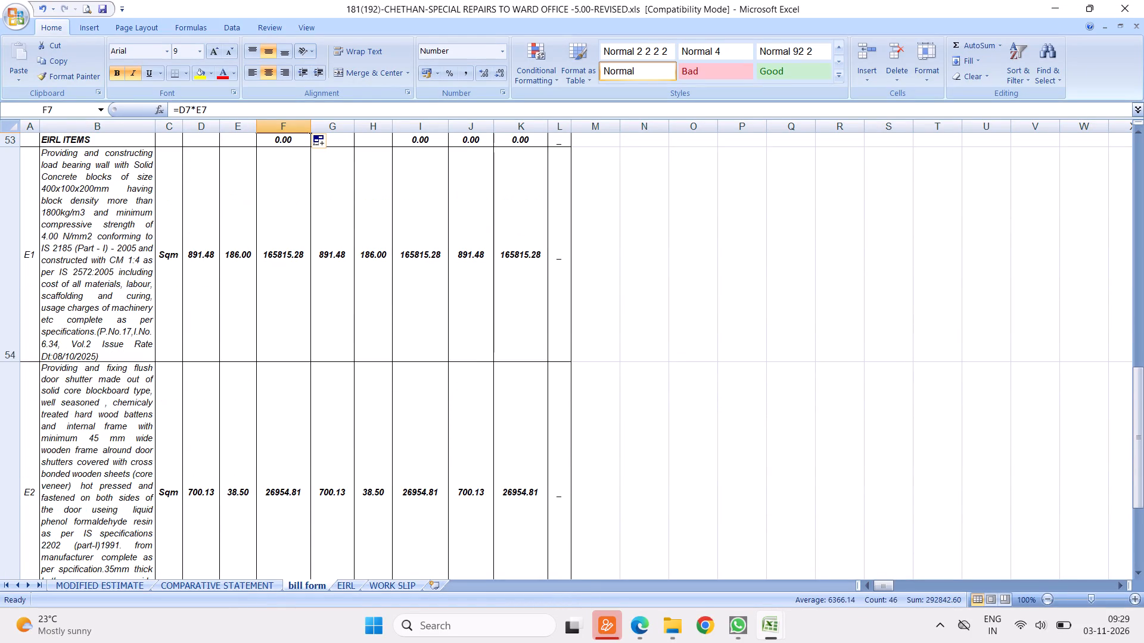
pyautogui.click(194, 292)
pyautogui.press('=')
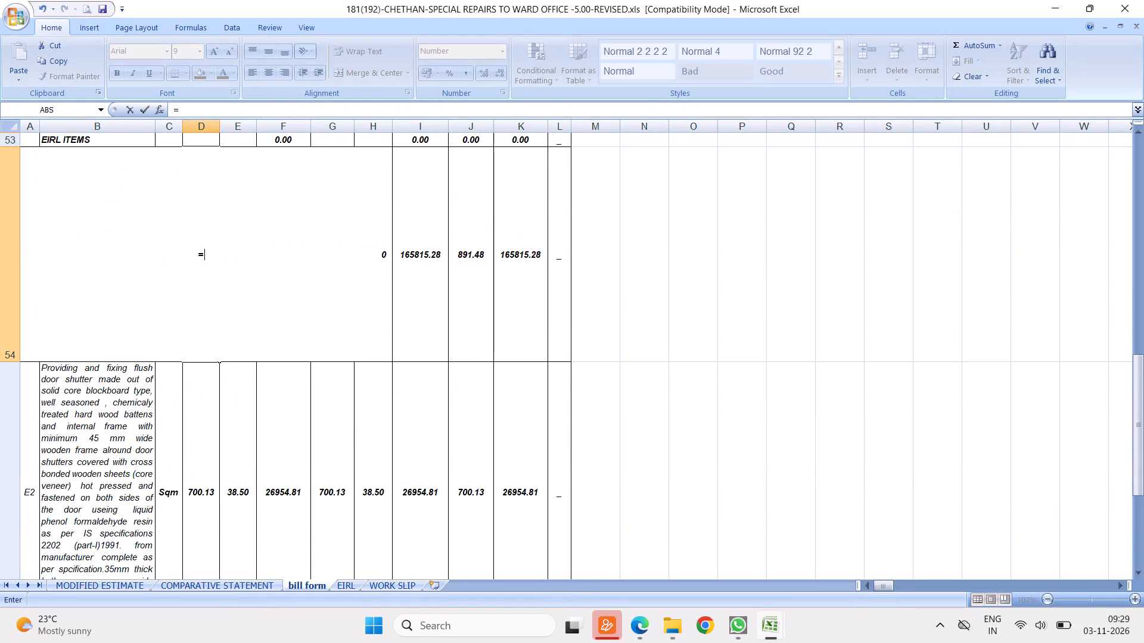
pyautogui.click(225, 583)
pyautogui.scroll(-6, 582, 398)
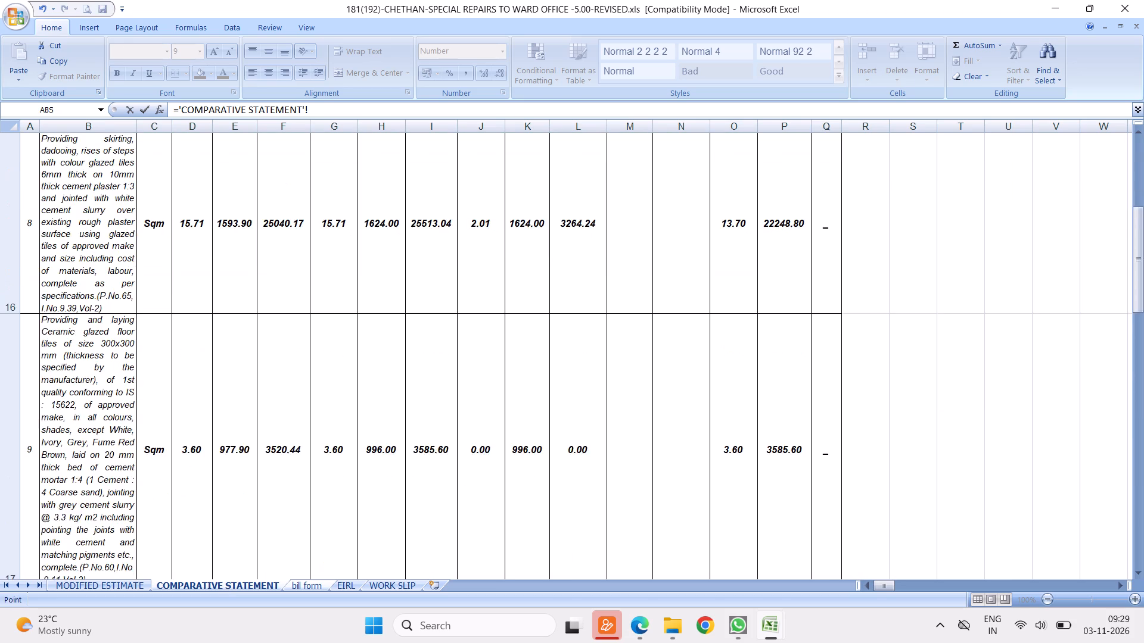
pyautogui.scroll(-19, 544, 342)
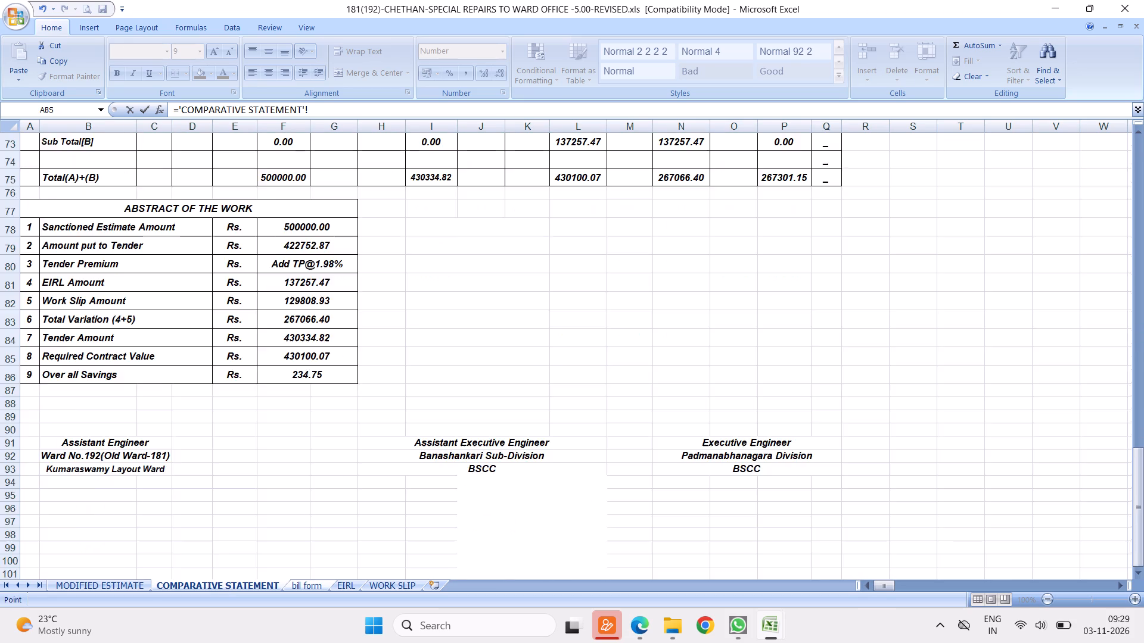
pyautogui.scroll(7, 537, 316)
pyautogui.click(475, 354)
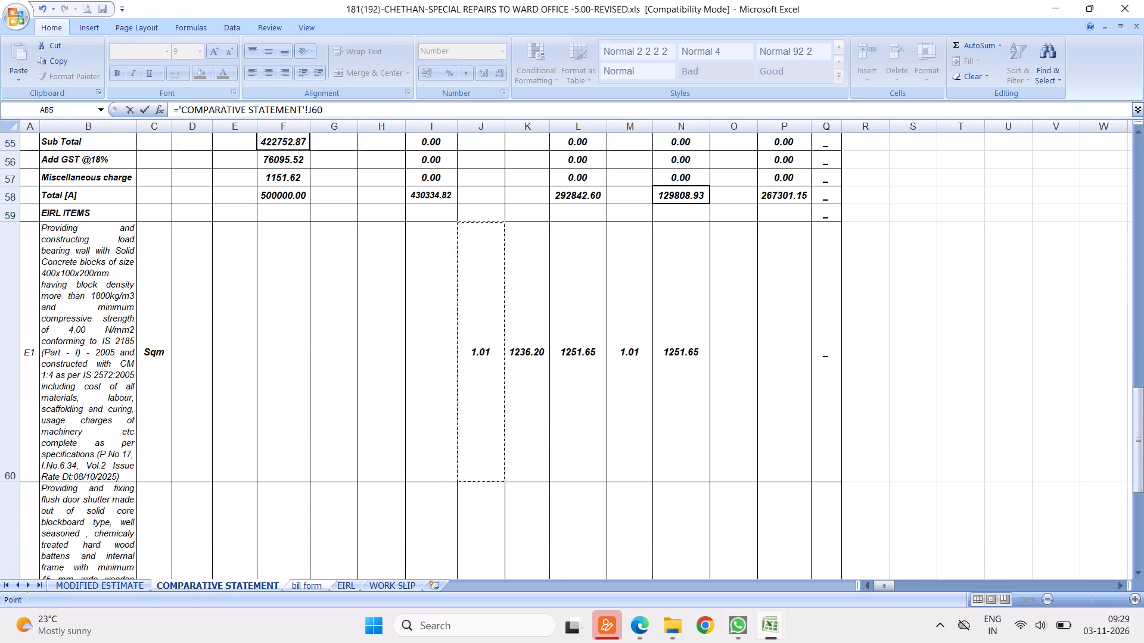
pyautogui.press('Return')
pyautogui.press('Up')
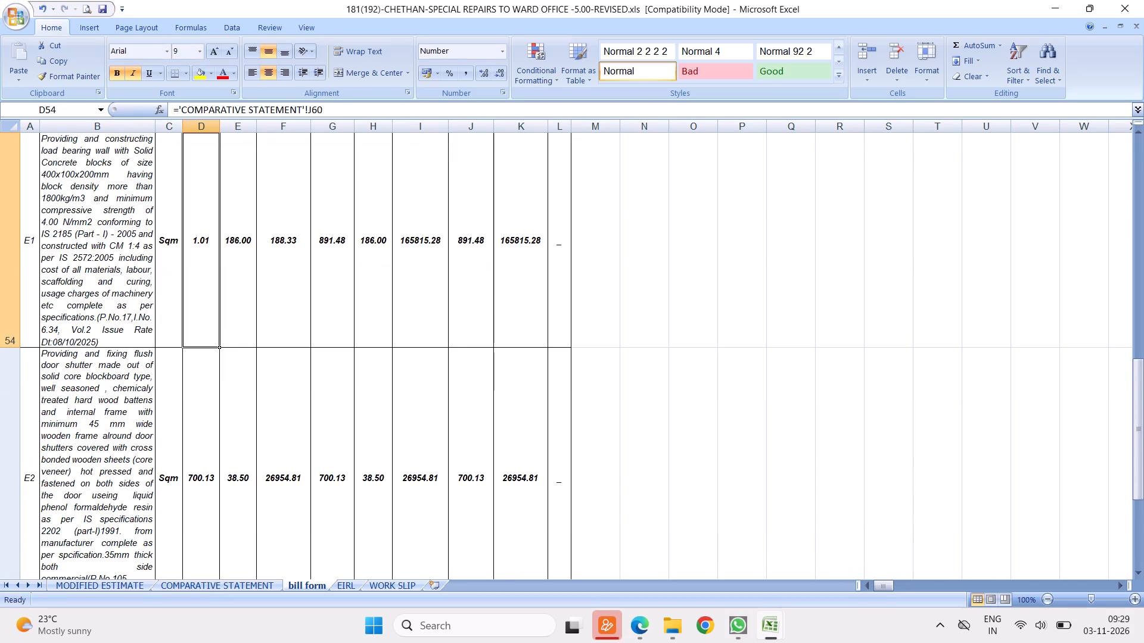
pyautogui.moveTo(219, 347); pyautogui.dragTo(213, 634)
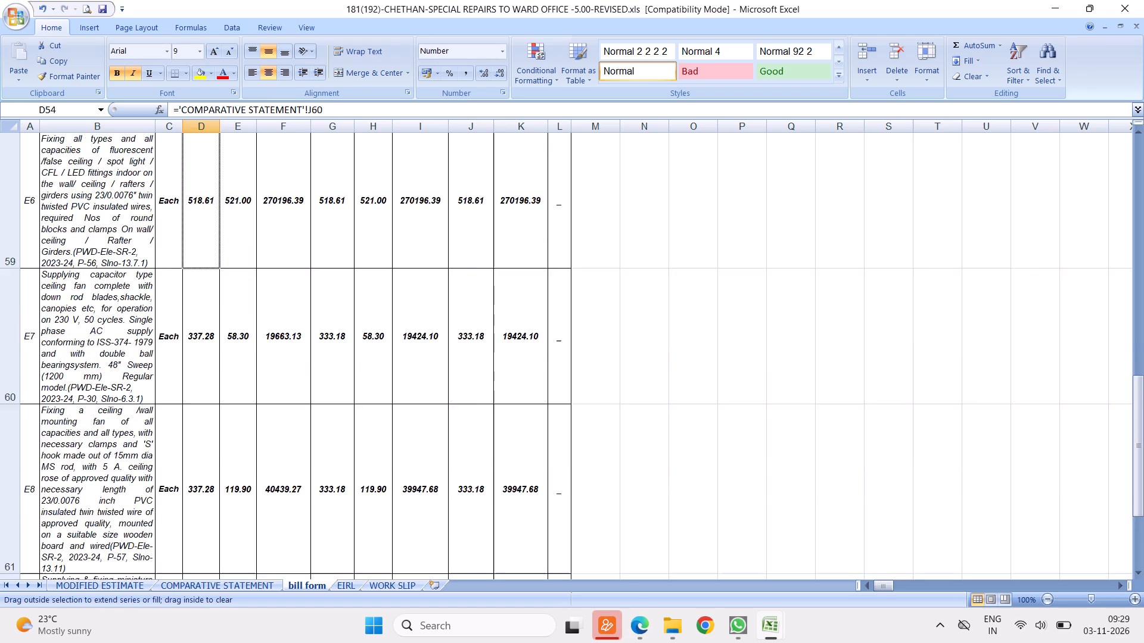
pyautogui.moveTo(213, 634); pyautogui.dragTo(206, 206)
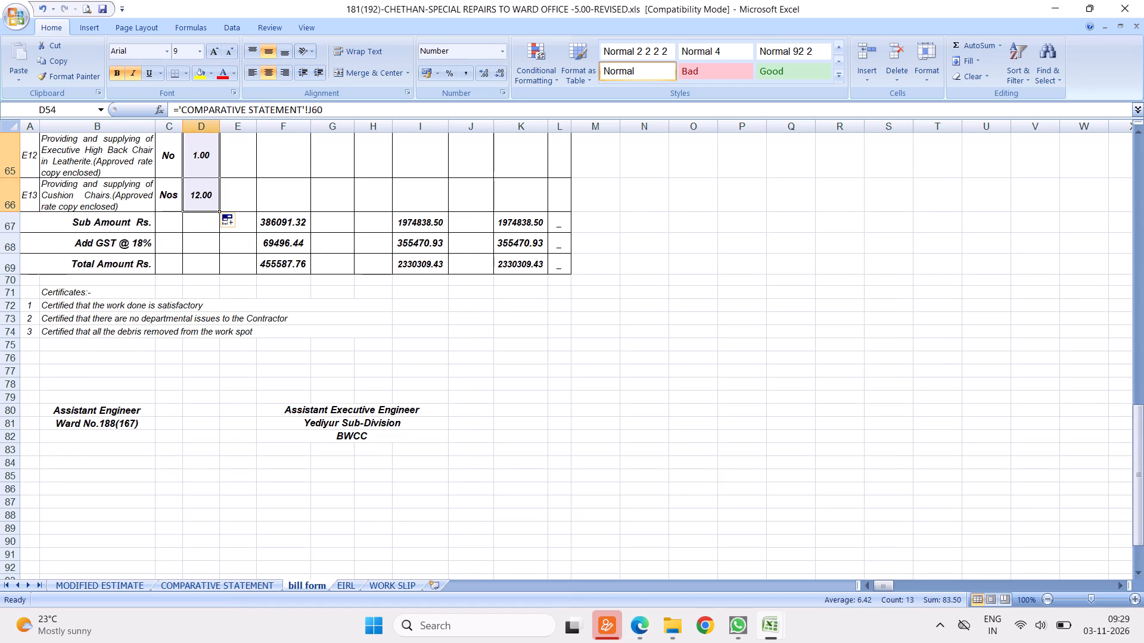
# Link the E1 rate in E54 to K60 of COMPARATIVE STATEMENT and fill it down through E13 in E66.
pyautogui.scroll(4, 238, 224)
pyautogui.scroll(1, 245, 277)
pyautogui.scroll(-2, 260, 439)
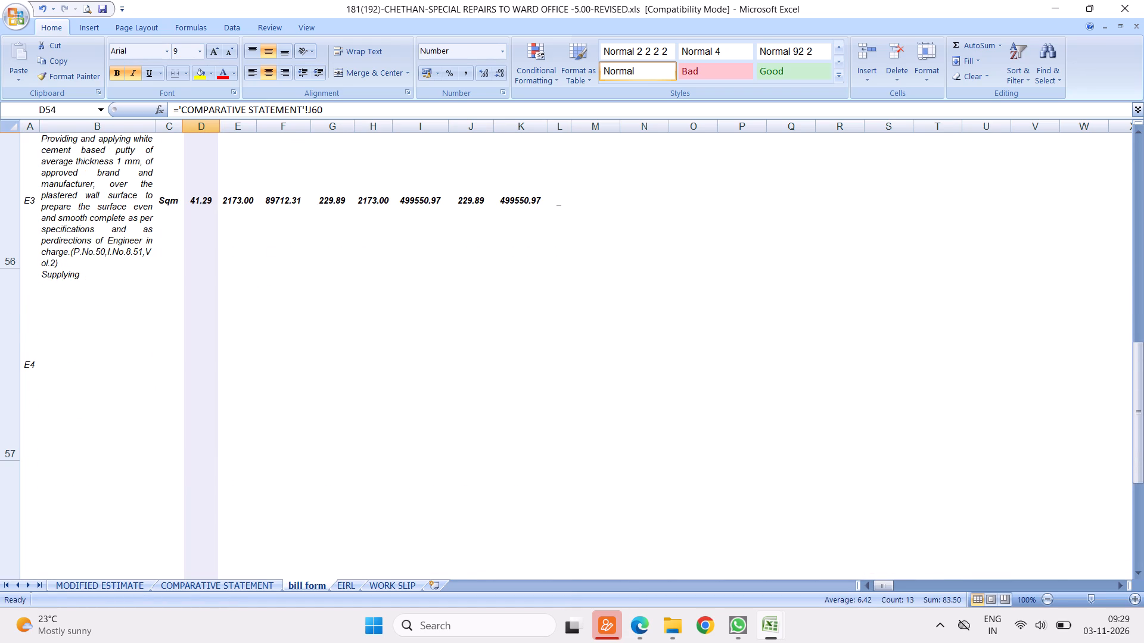
pyautogui.click(237, 198)
pyautogui.scroll(1, 234, 213)
pyautogui.click(242, 290)
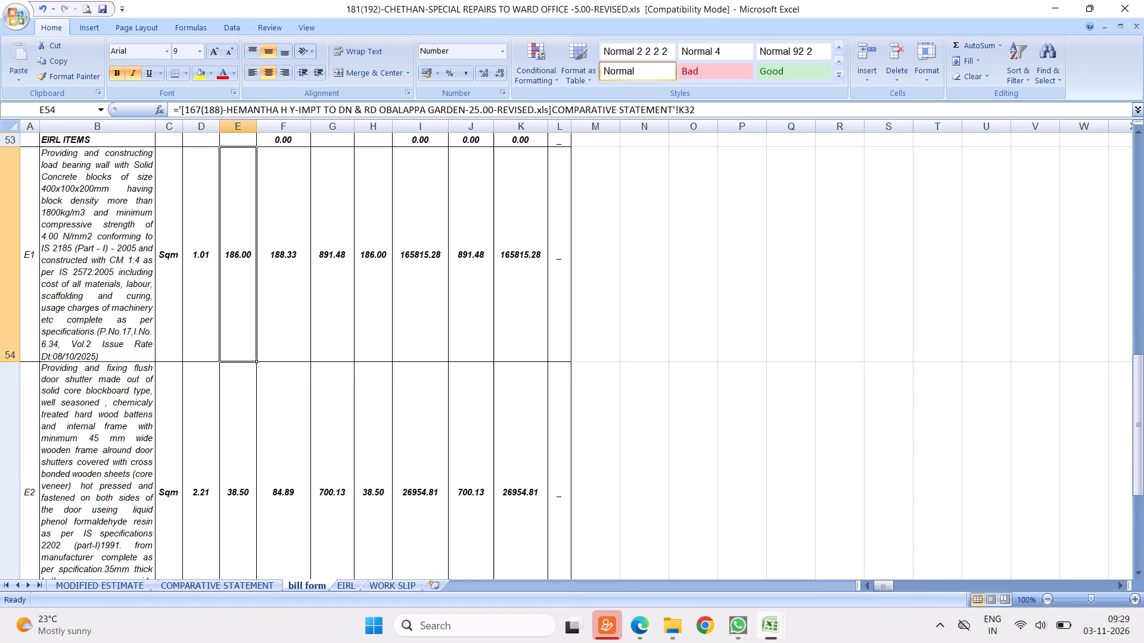
pyautogui.press('=')
pyautogui.click(229, 583)
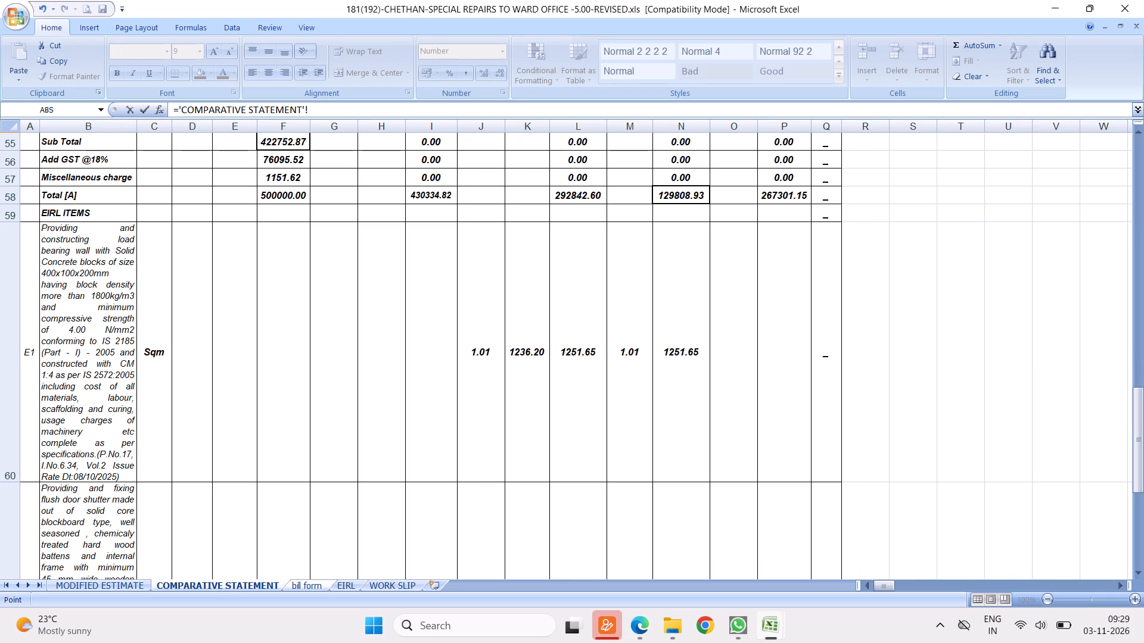
pyautogui.click(516, 366)
pyautogui.press('Return')
pyautogui.press('Up')
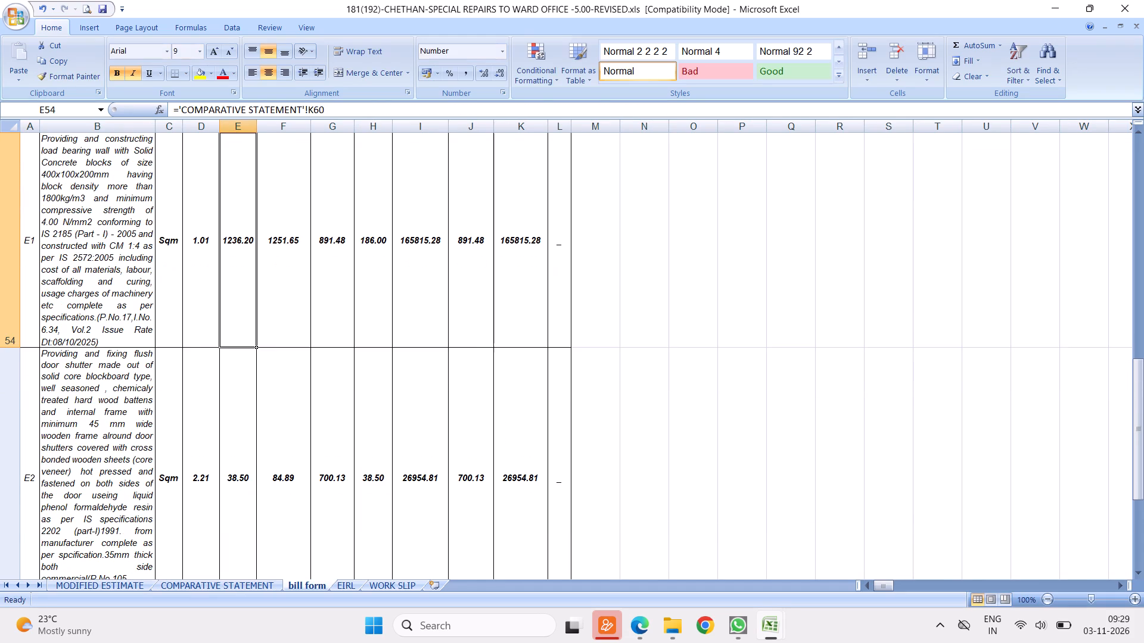
pyautogui.moveTo(254, 347); pyautogui.dragTo(242, 624)
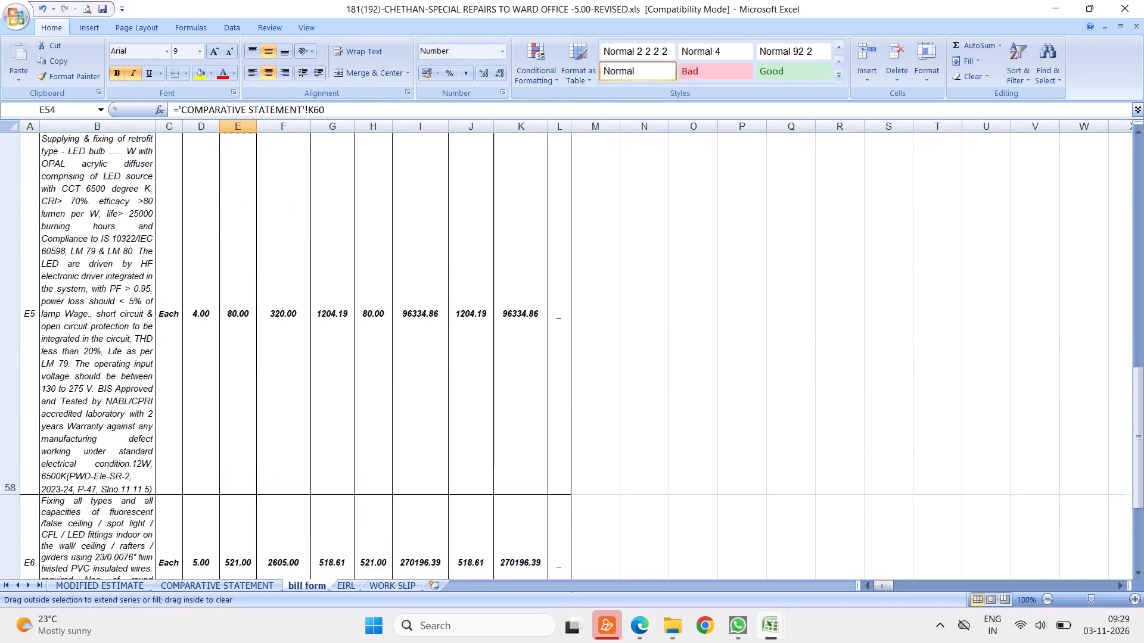
pyautogui.moveTo(242, 624); pyautogui.dragTo(254, 199)
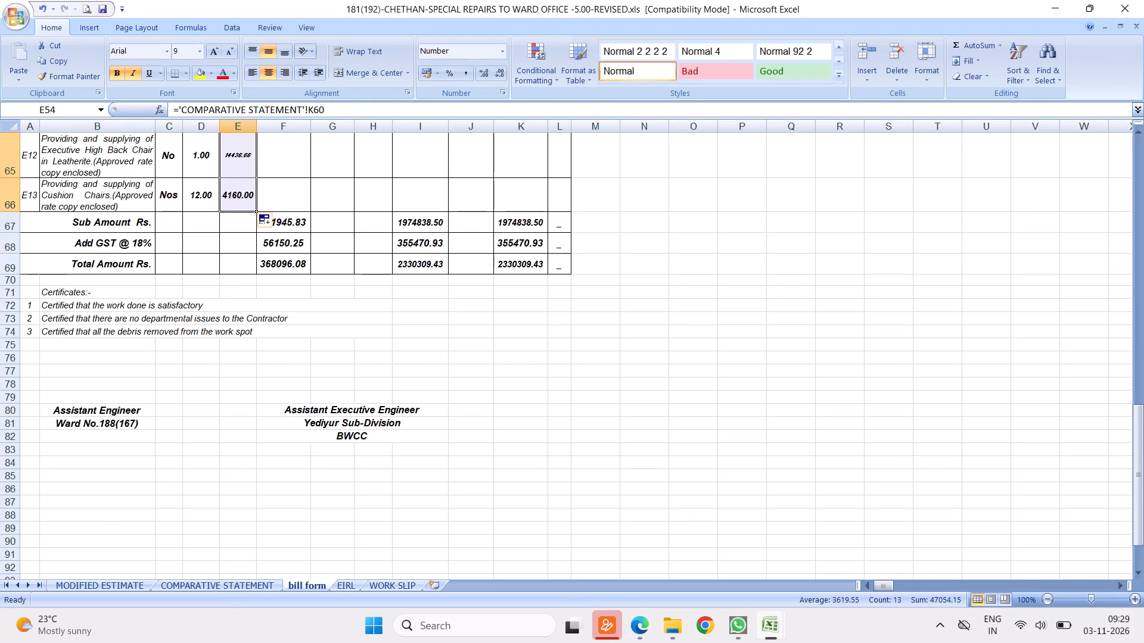
# Fill the cost formula =D52*E52 from F52 down through the EIRL items to E13 in F66.
pyautogui.scroll(6, 281, 270)
pyautogui.click(279, 423)
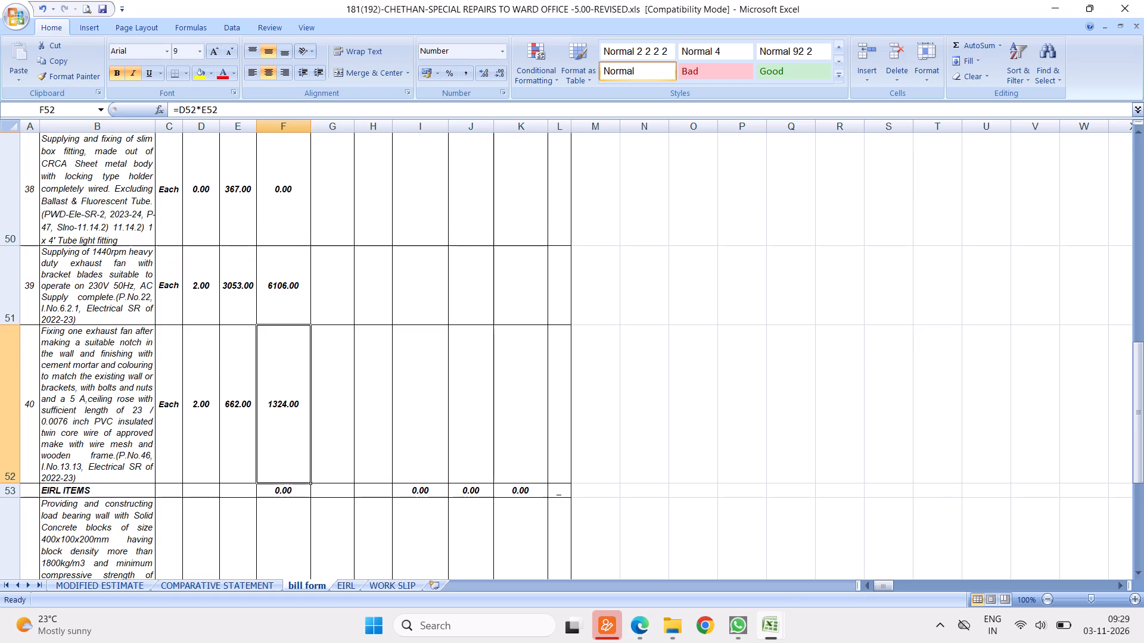
pyautogui.moveTo(309, 484); pyautogui.dragTo(283, 641)
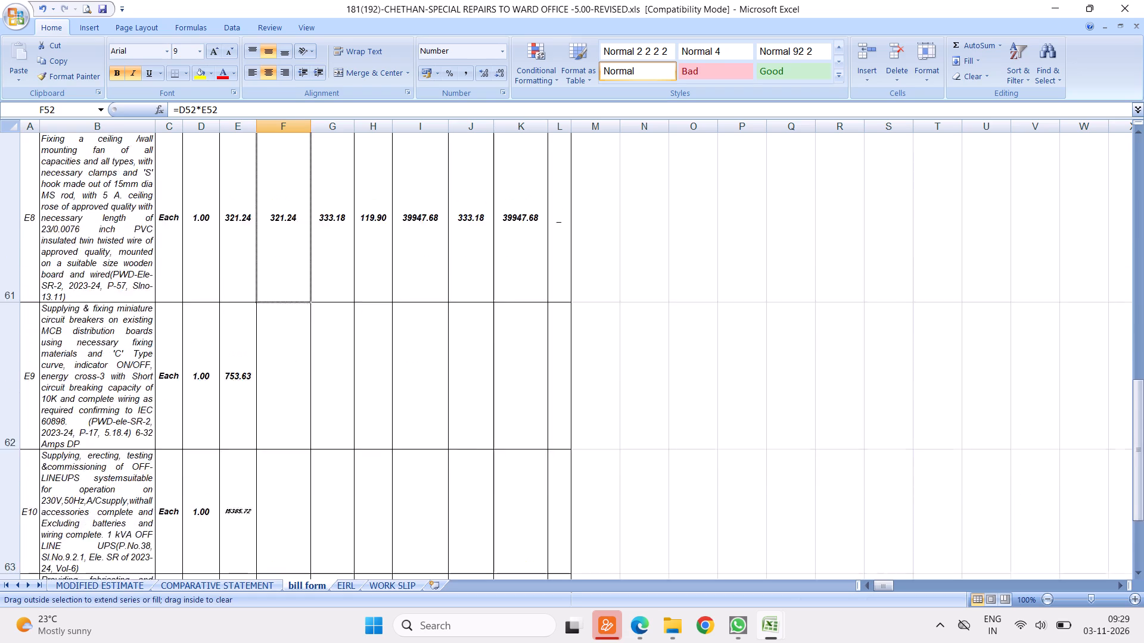
pyautogui.moveTo(283, 641); pyautogui.dragTo(304, 207)
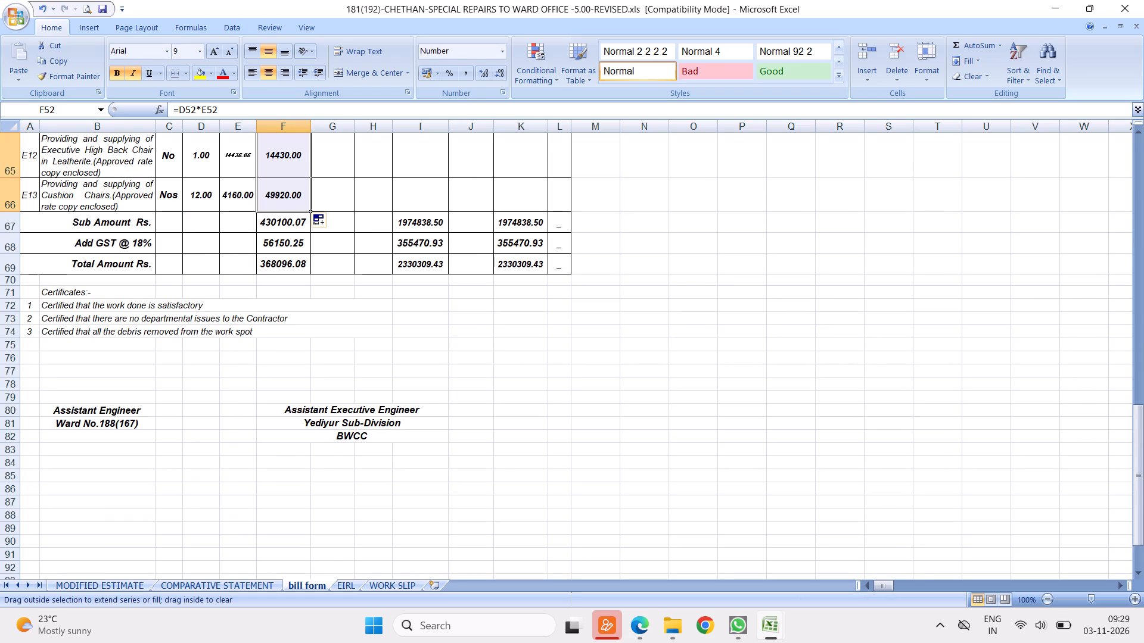
pyautogui.scroll(14, 288, 246)
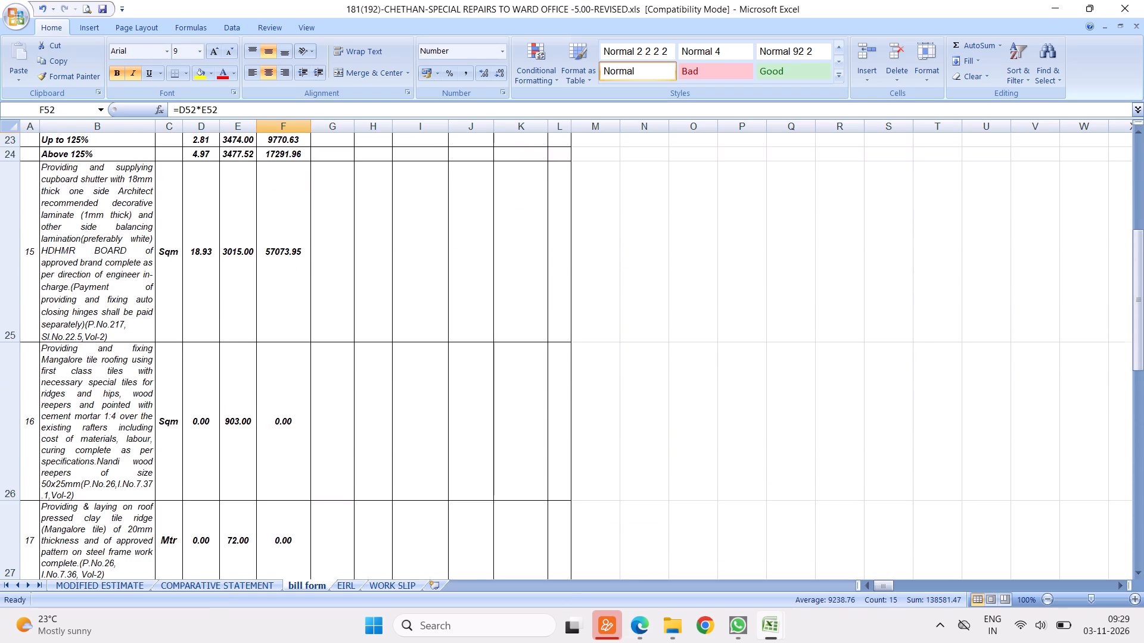
# Replace the Present Measurement quantity in G7 with =D7 and fill it down through E13 in G66.
pyautogui.scroll(8, 335, 282)
pyautogui.click(332, 360)
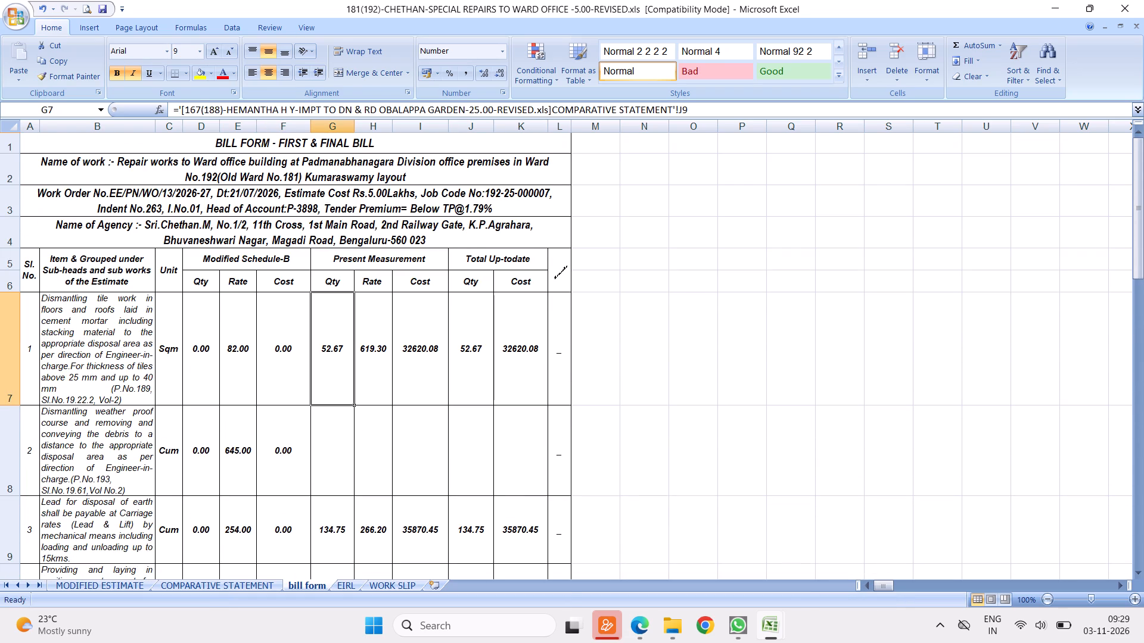
pyautogui.press('=')
pyautogui.press('Escape')
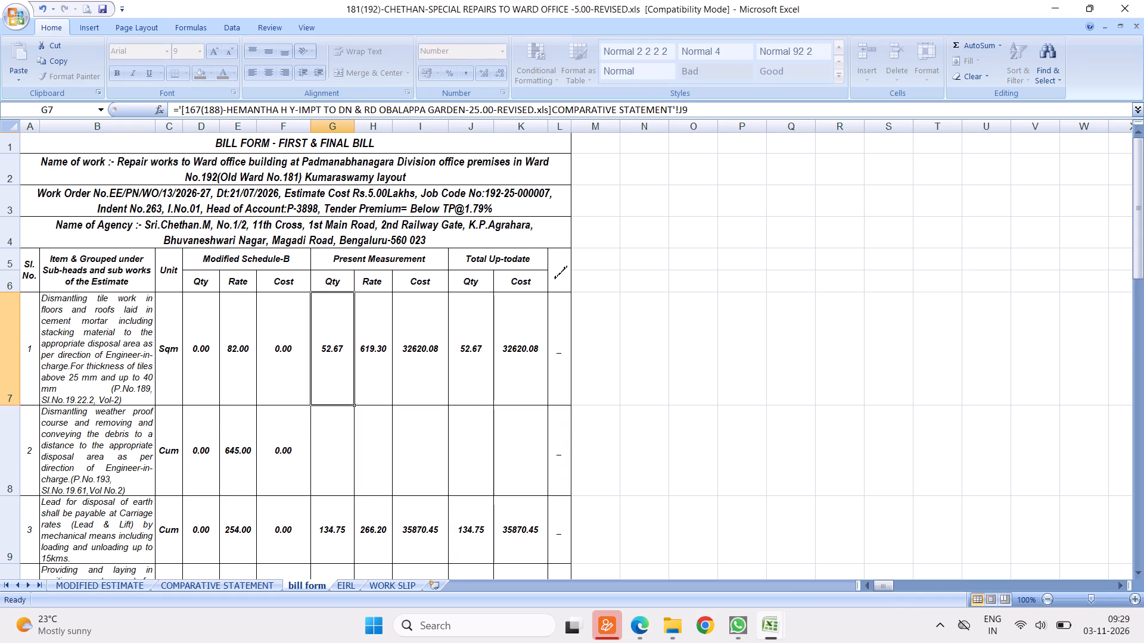
pyautogui.press('Delete')
pyautogui.press('=')
pyautogui.click(201, 348)
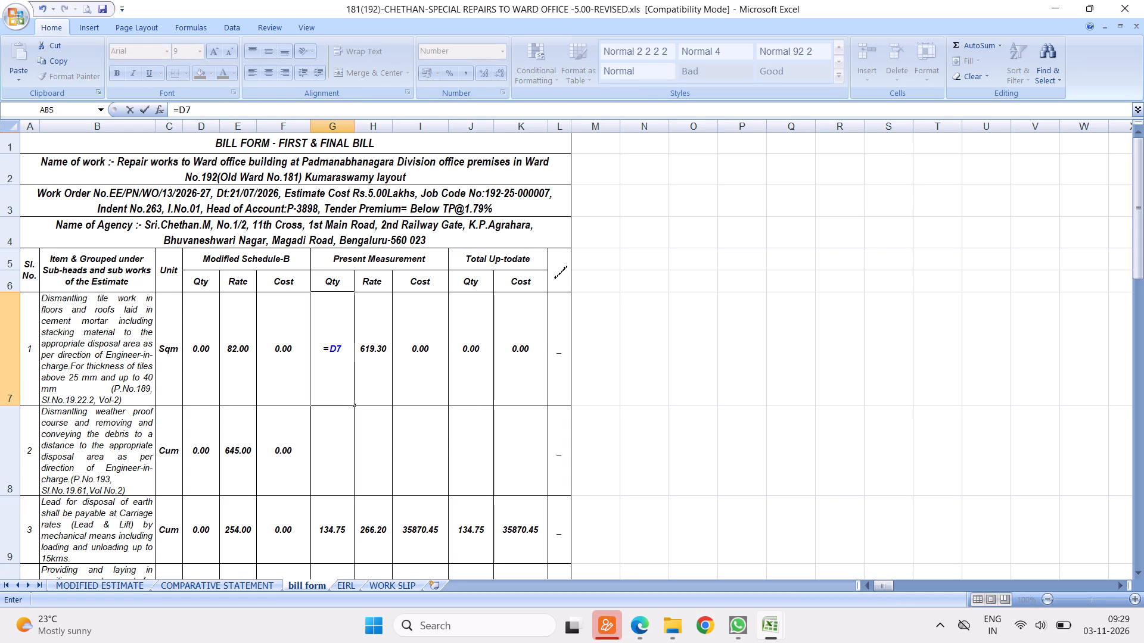
pyautogui.press('Return')
pyautogui.click(331, 347)
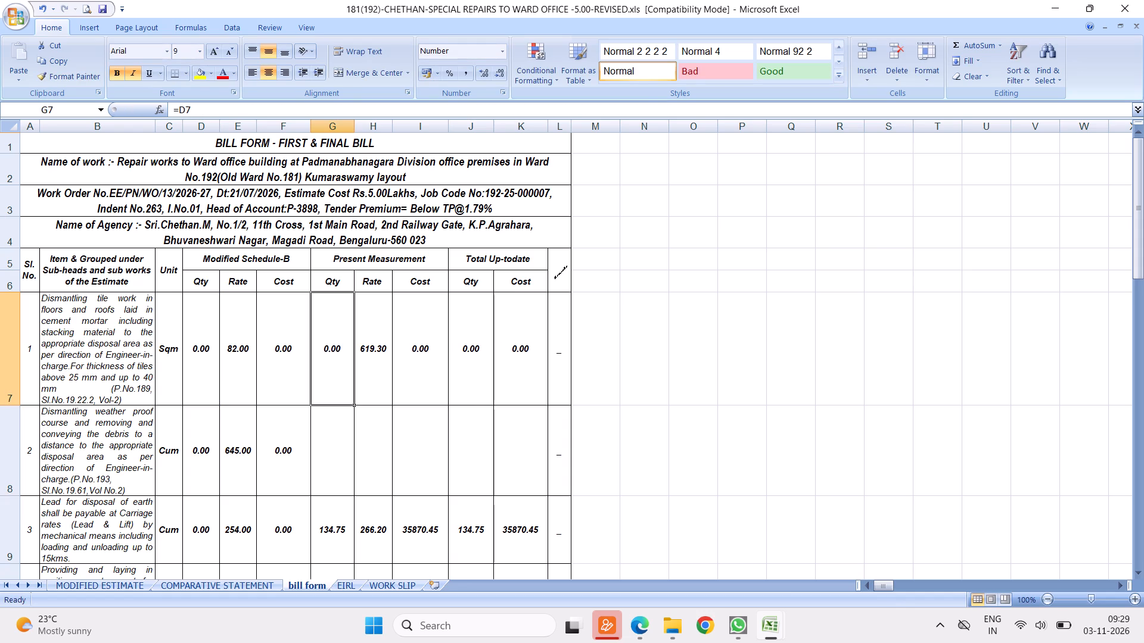
pyautogui.moveTo(355, 404); pyautogui.dragTo(346, 625)
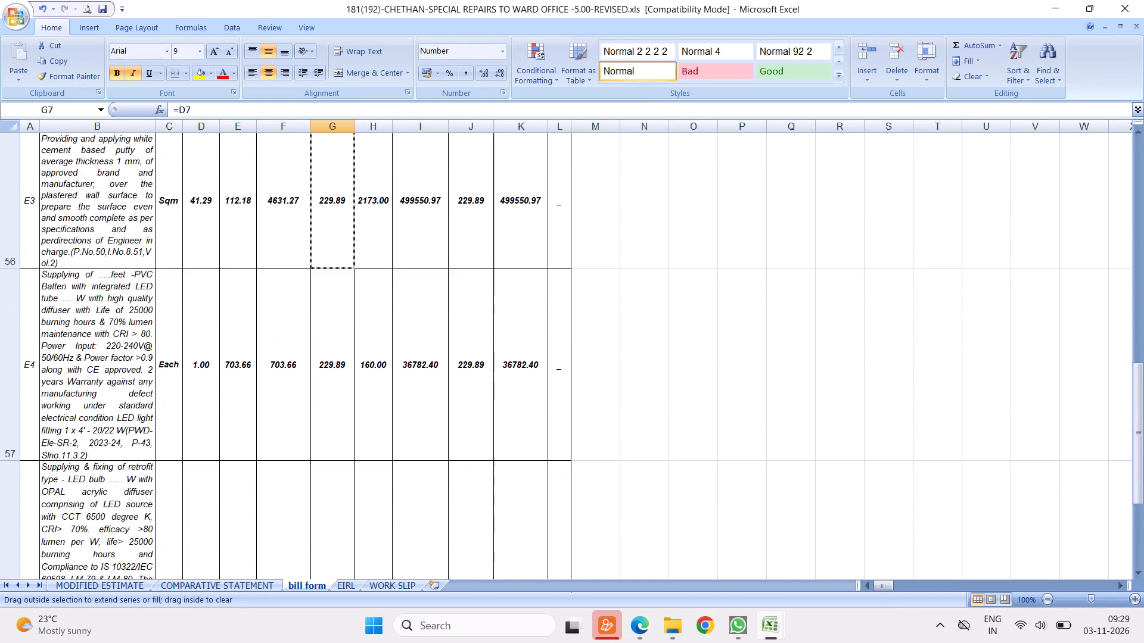
pyautogui.moveTo(346, 625); pyautogui.dragTo(344, 195)
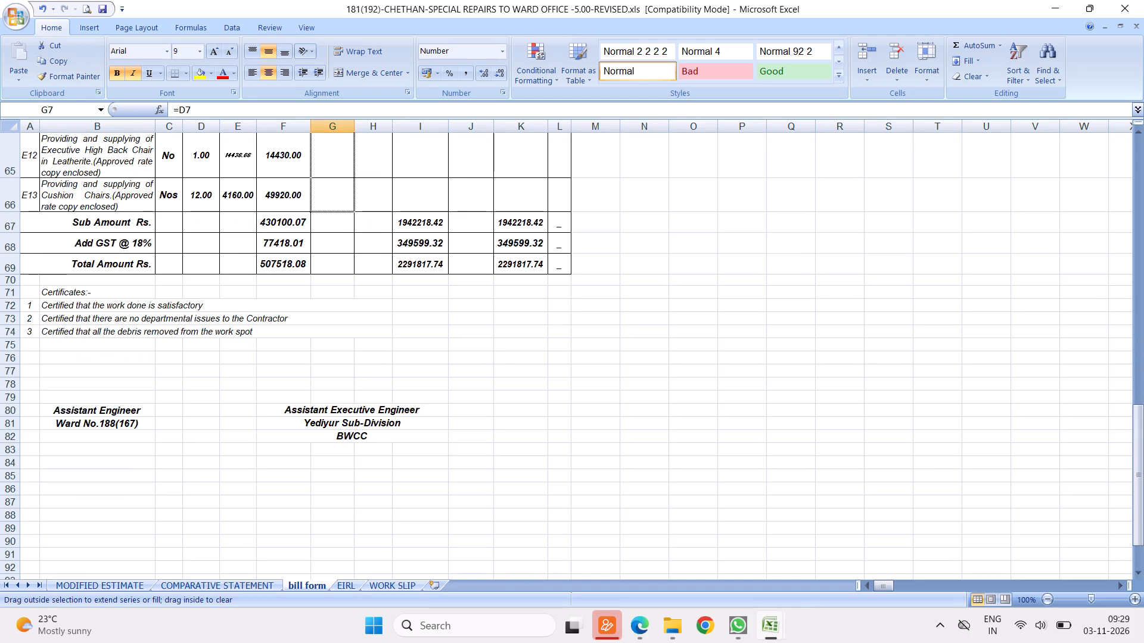
pyautogui.moveTo(344, 195); pyautogui.dragTo(325, 560)
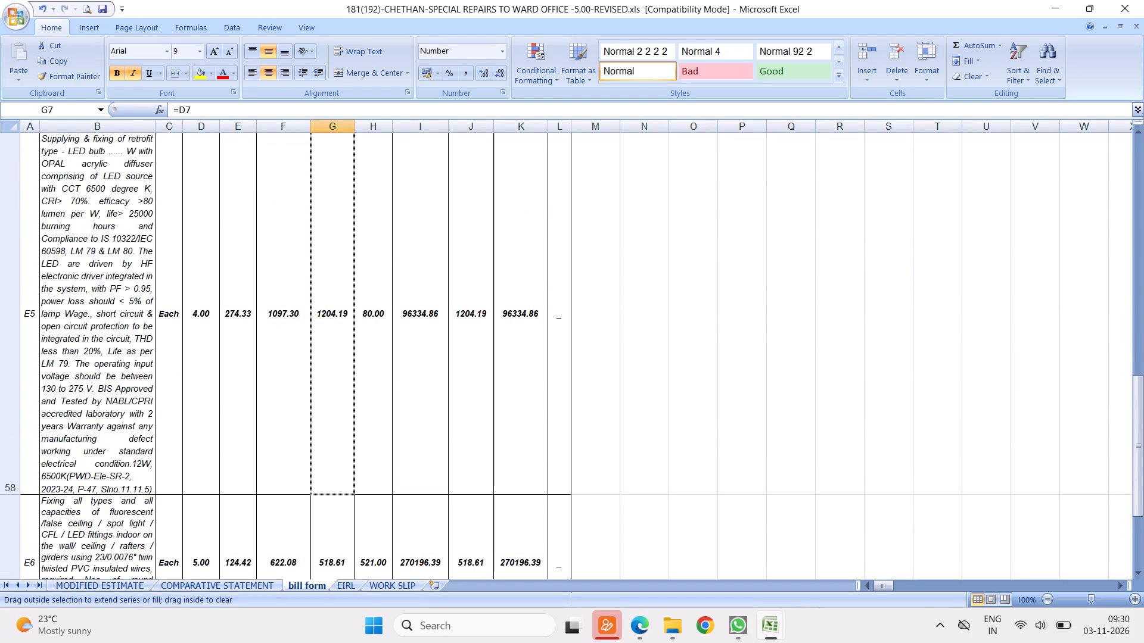
pyautogui.moveTo(325, 560); pyautogui.dragTo(339, 201)
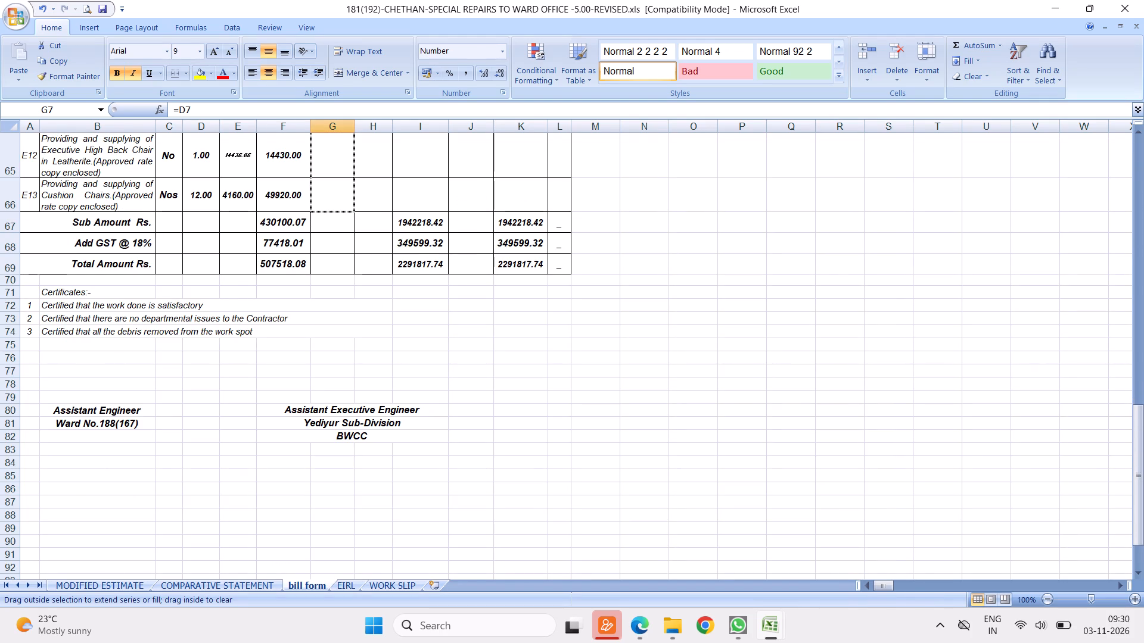
pyautogui.moveTo(339, 201); pyautogui.dragTo(339, 201)
# Replace the Present Measurement rate in H7 with =E7 and fill it down through E13 in H66.
pyautogui.scroll(20, 352, 264)
pyautogui.scroll(2, 352, 264)
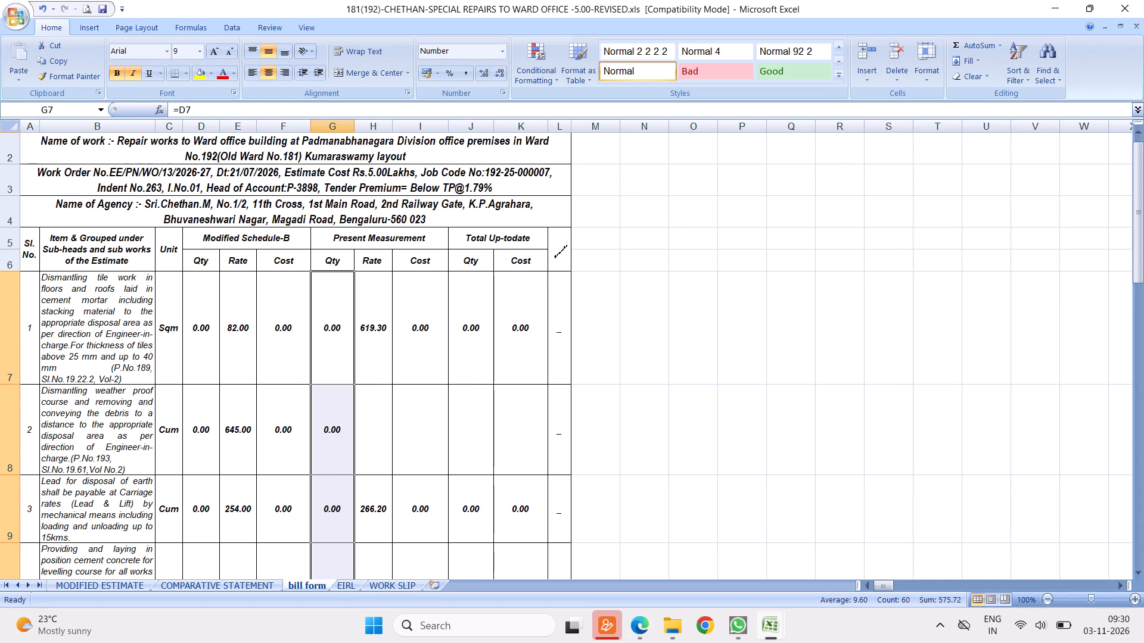
pyautogui.click(371, 317)
pyautogui.press('=')
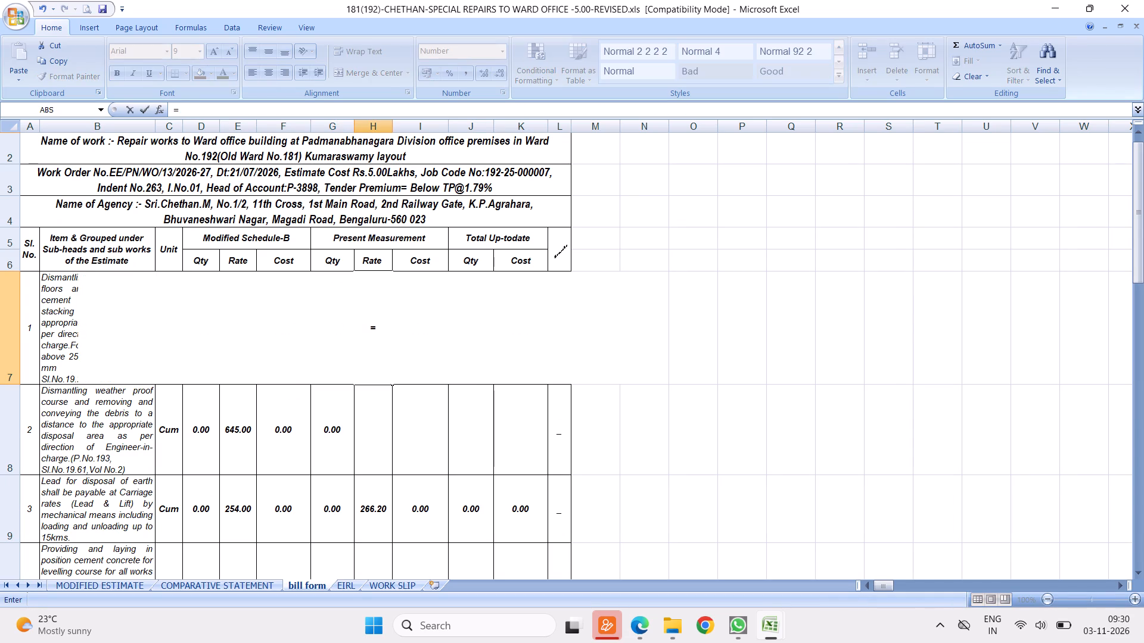
pyautogui.press('Escape')
pyautogui.press('Delete')
pyautogui.press('=')
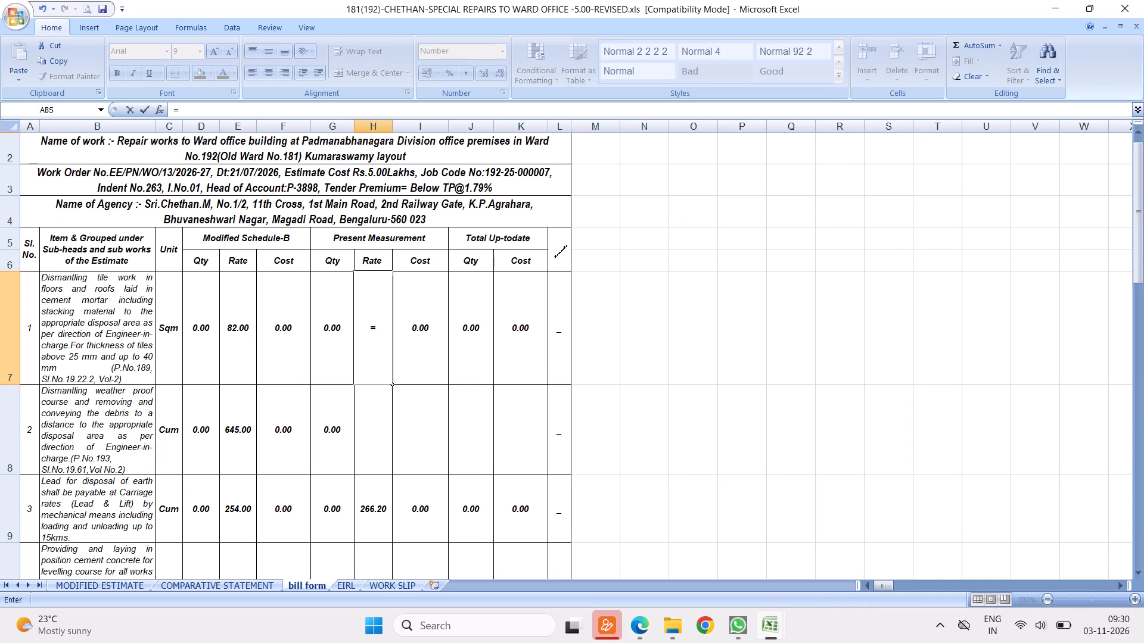
pyautogui.click(234, 336)
pyautogui.press('Return')
pyautogui.click(374, 322)
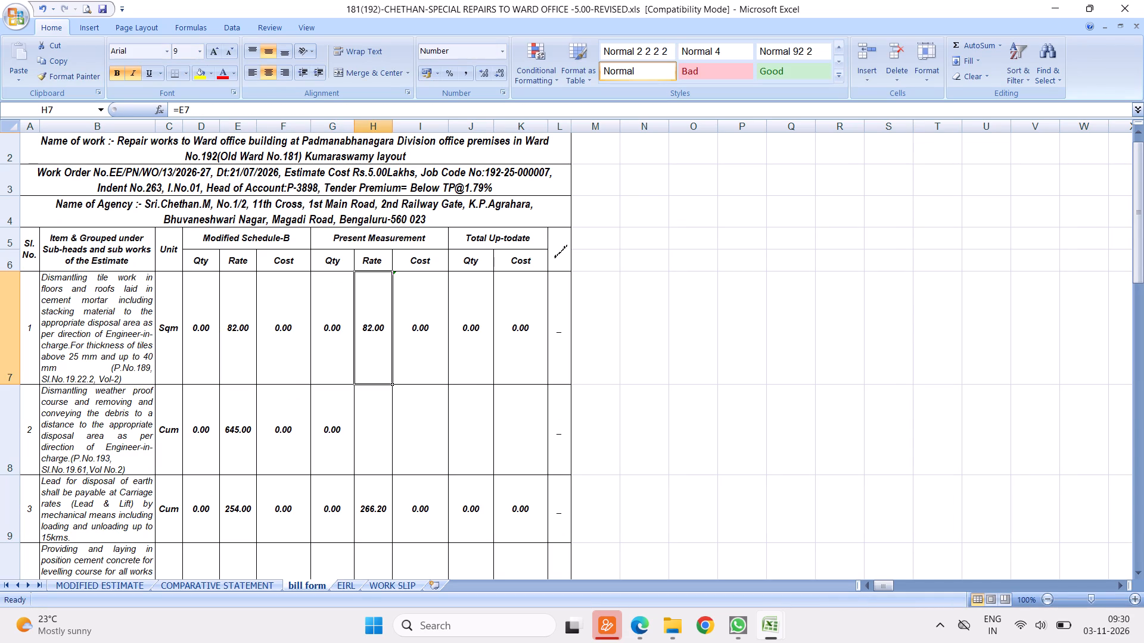
pyautogui.moveTo(391, 386); pyautogui.dragTo(368, 642)
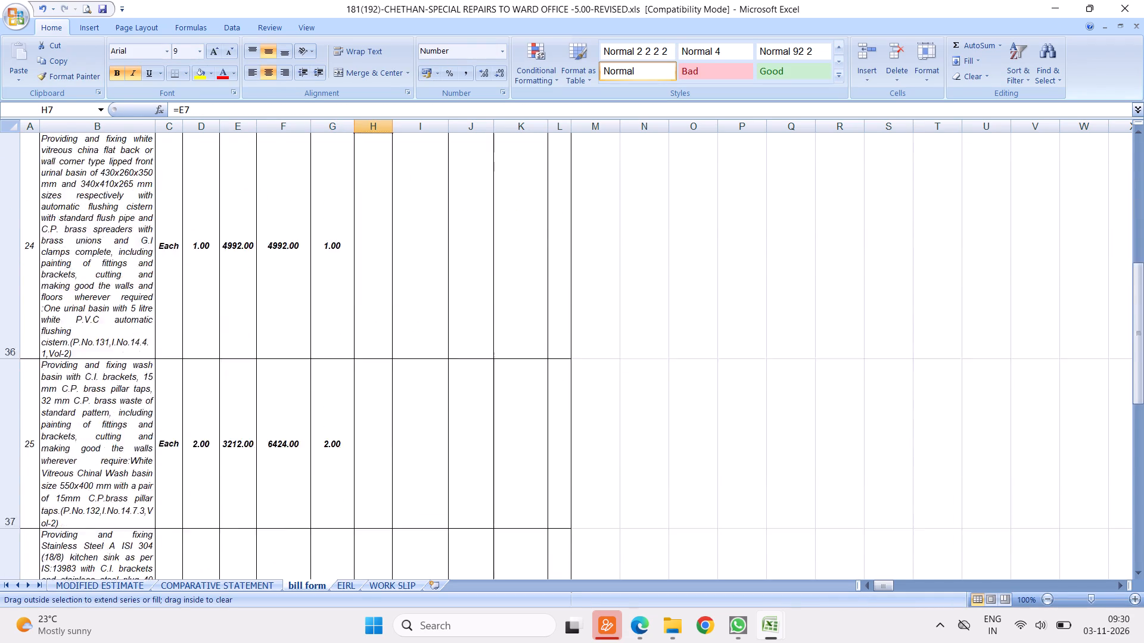
pyautogui.moveTo(368, 642); pyautogui.dragTo(380, 198)
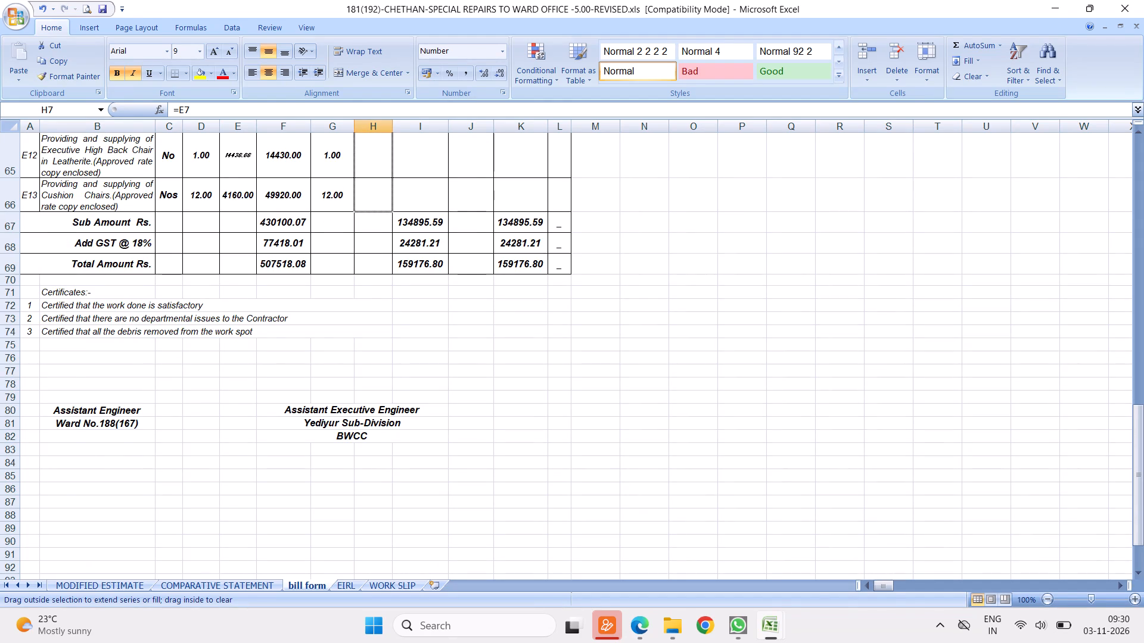
pyautogui.moveTo(380, 198); pyautogui.dragTo(380, 199)
# Ignore the inconsistent-formula error on the Present Measurement cost in I7.
pyautogui.scroll(20, 418, 271)
pyautogui.scroll(6, 418, 271)
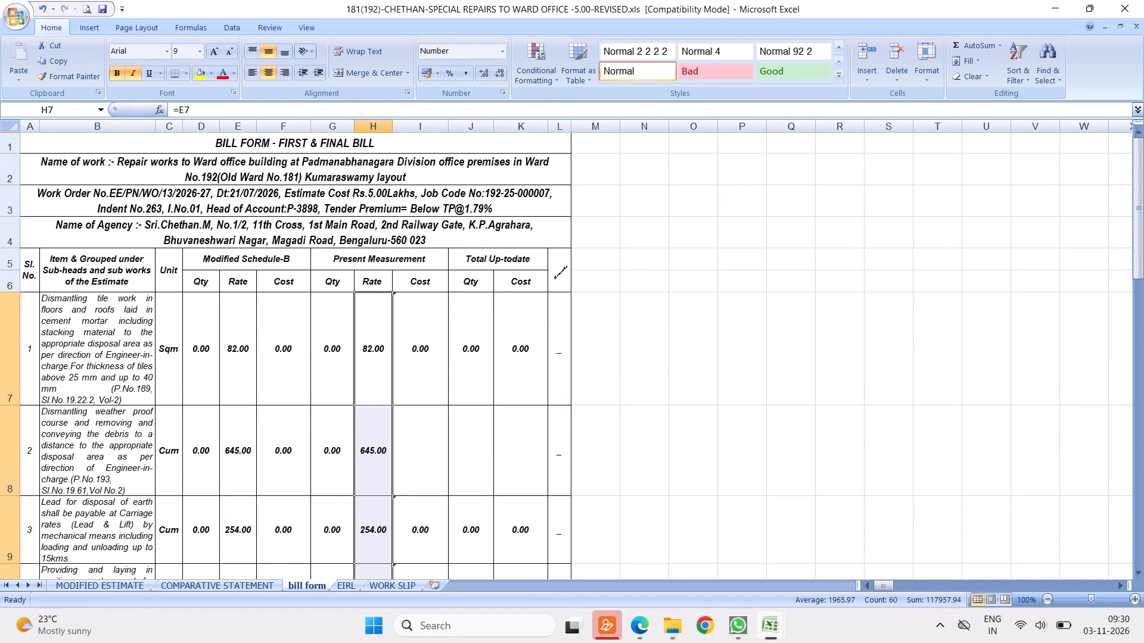
pyautogui.click(420, 347)
pyautogui.press('=')
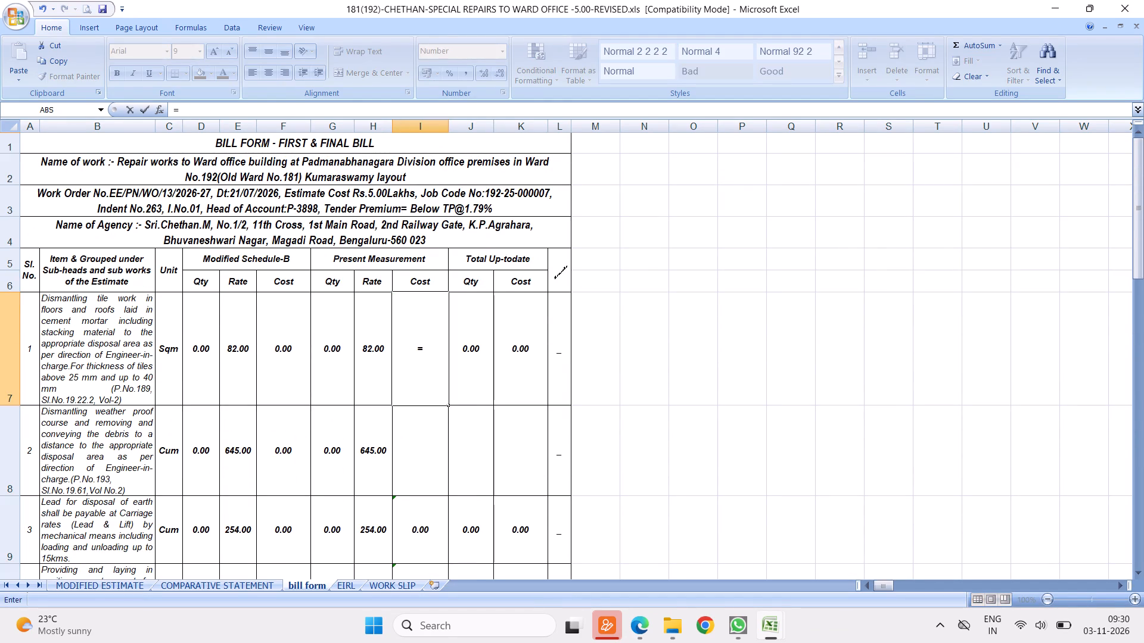
pyautogui.press('Escape')
pyautogui.click(381, 301)
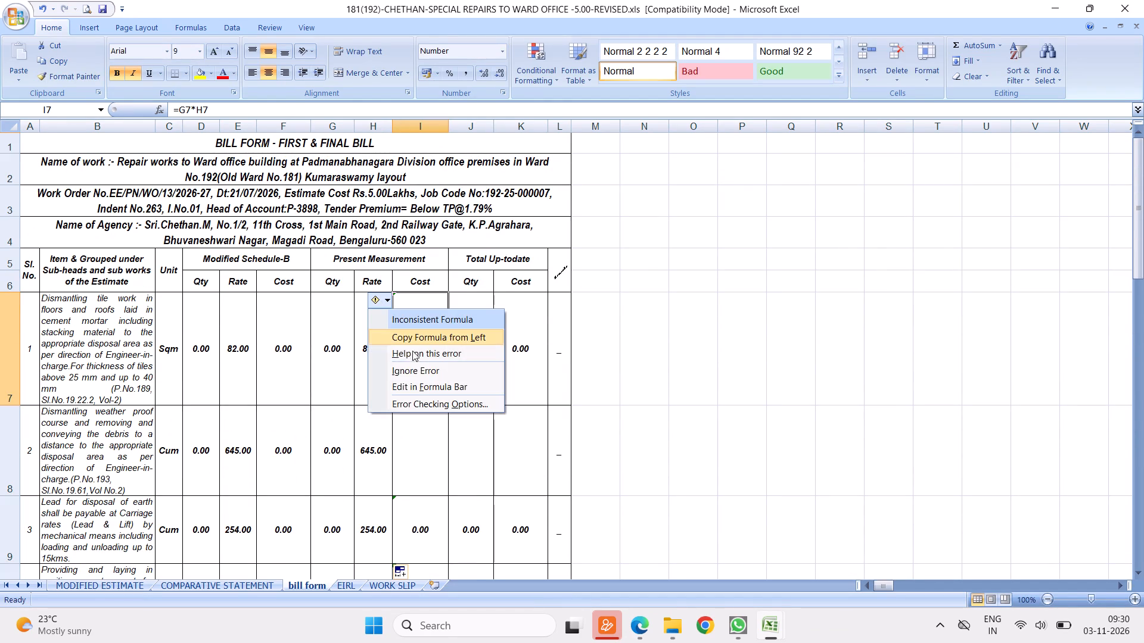
pyautogui.click(411, 372)
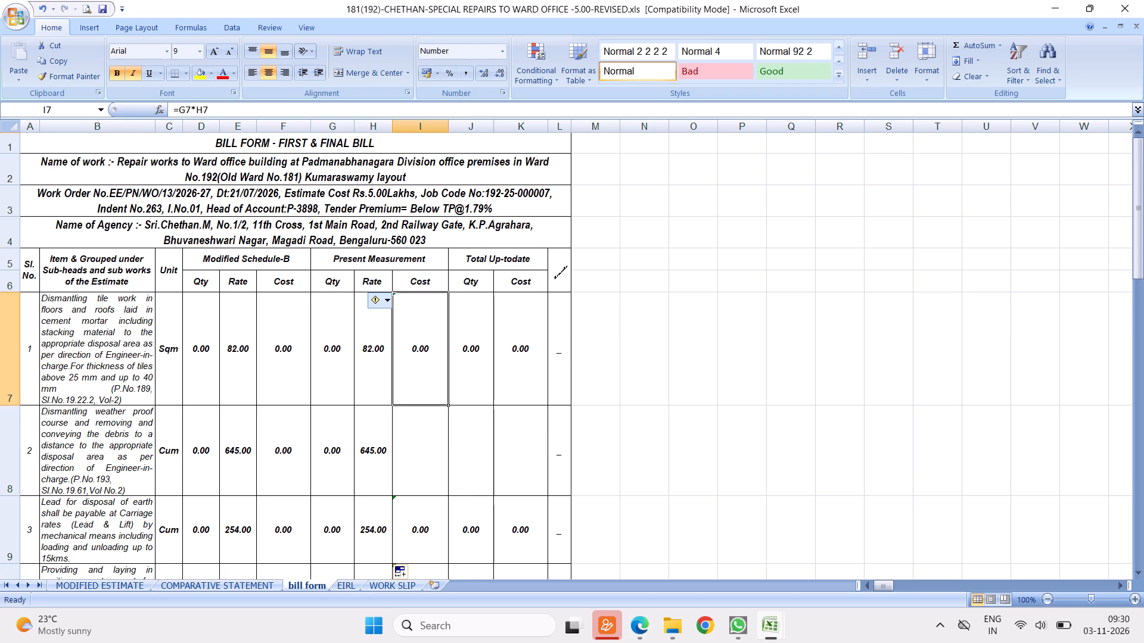
pyautogui.click(218, 108)
pyautogui.click(536, 366)
pyautogui.click(418, 339)
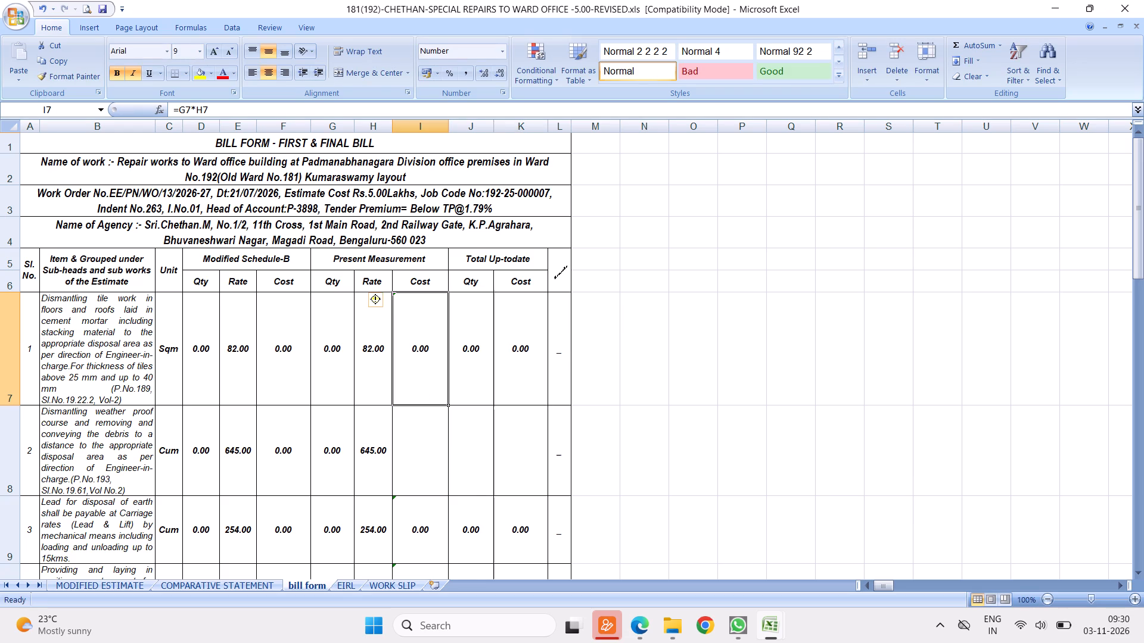
pyautogui.click(372, 298)
pyautogui.click(421, 365)
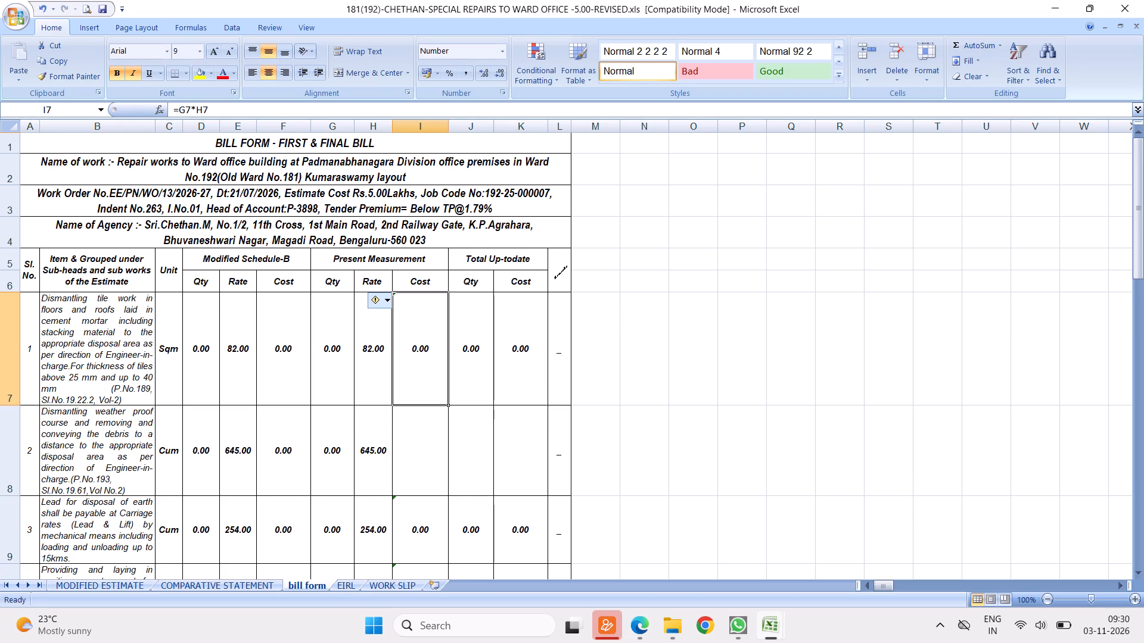
# Fill the Present Measurement cost formula =G7*H7 from I7 down through E13 in I66.
pyautogui.moveTo(449, 408); pyautogui.dragTo(412, 642)
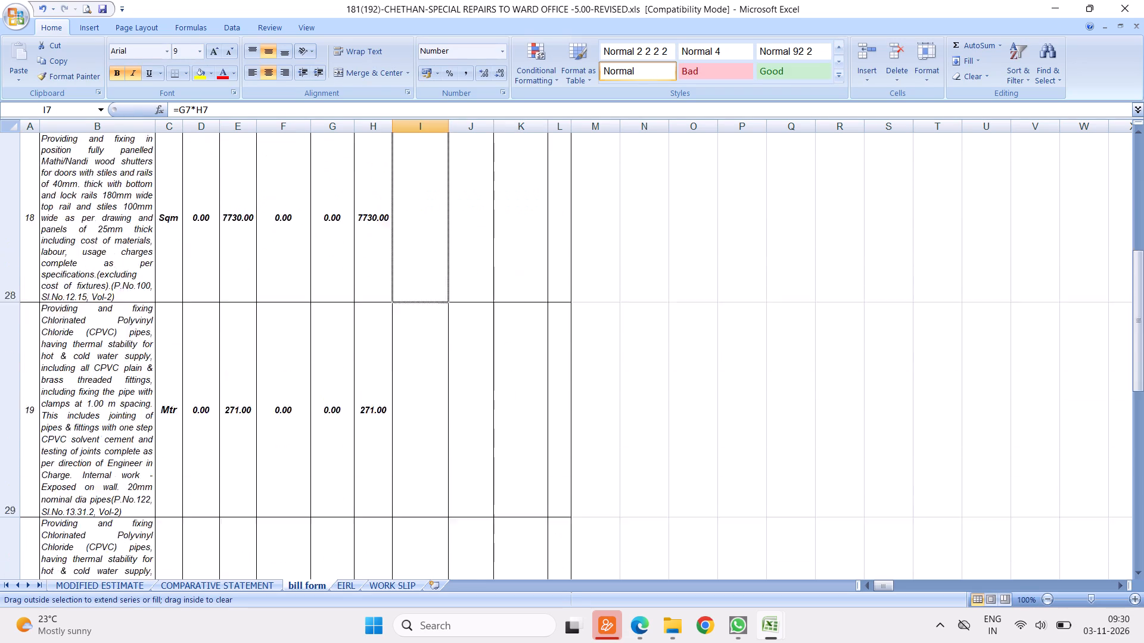
pyautogui.moveTo(412, 642); pyautogui.dragTo(424, 236)
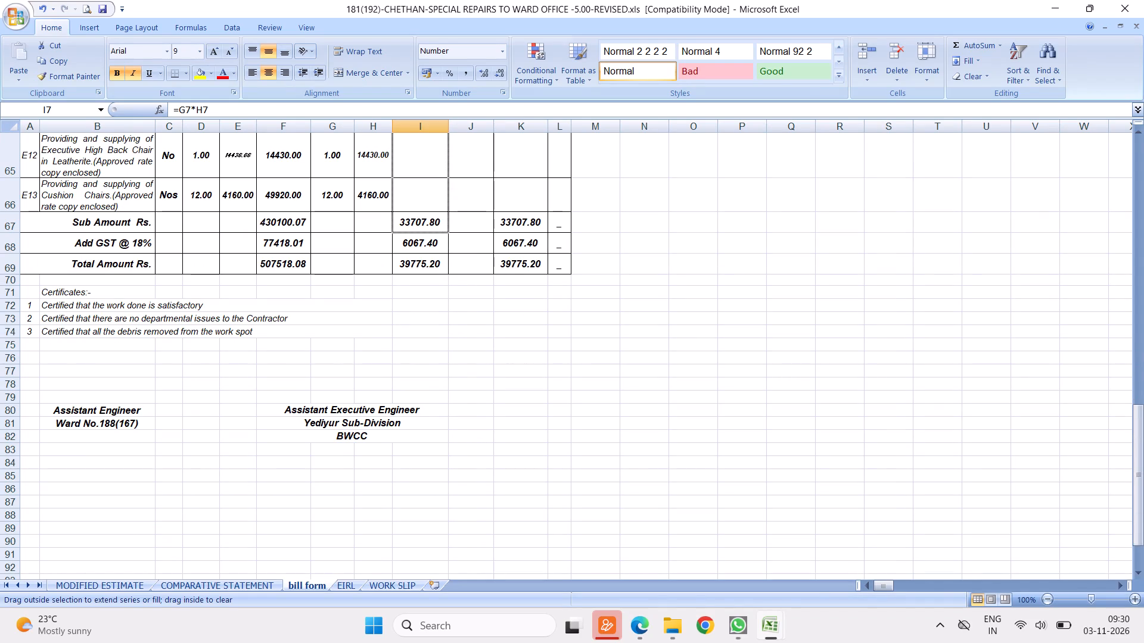
pyautogui.moveTo(424, 236); pyautogui.dragTo(426, 210)
# Fill the Total Up-todate quantity formula =G7 from J7 down through E13 in J66.
pyautogui.scroll(20, 524, 282)
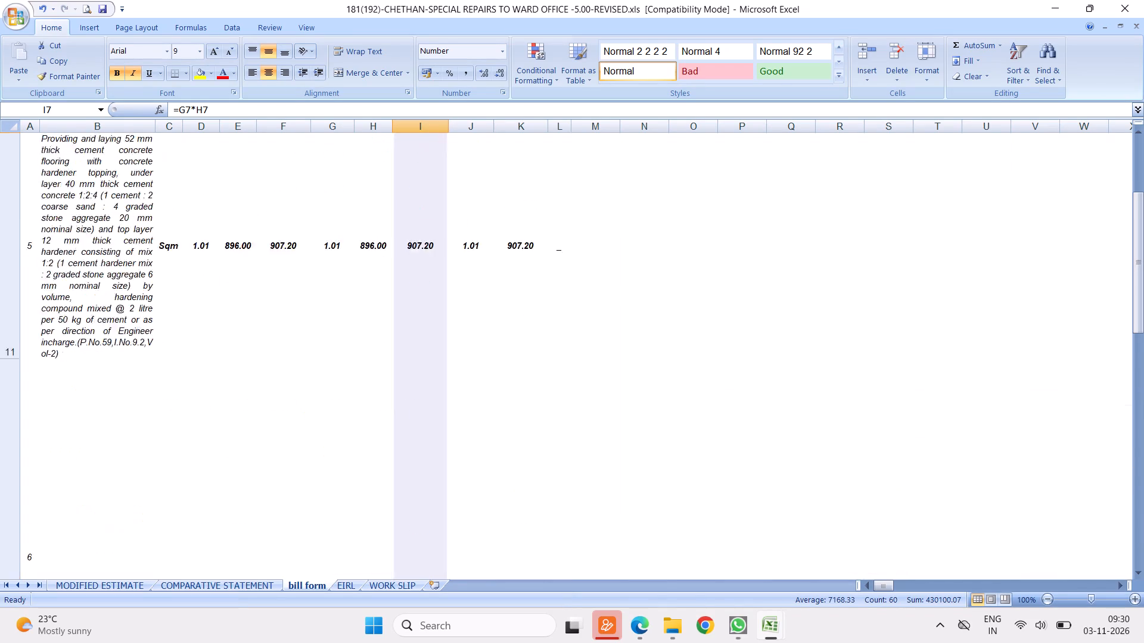
pyautogui.scroll(7, 517, 263)
pyautogui.click(476, 347)
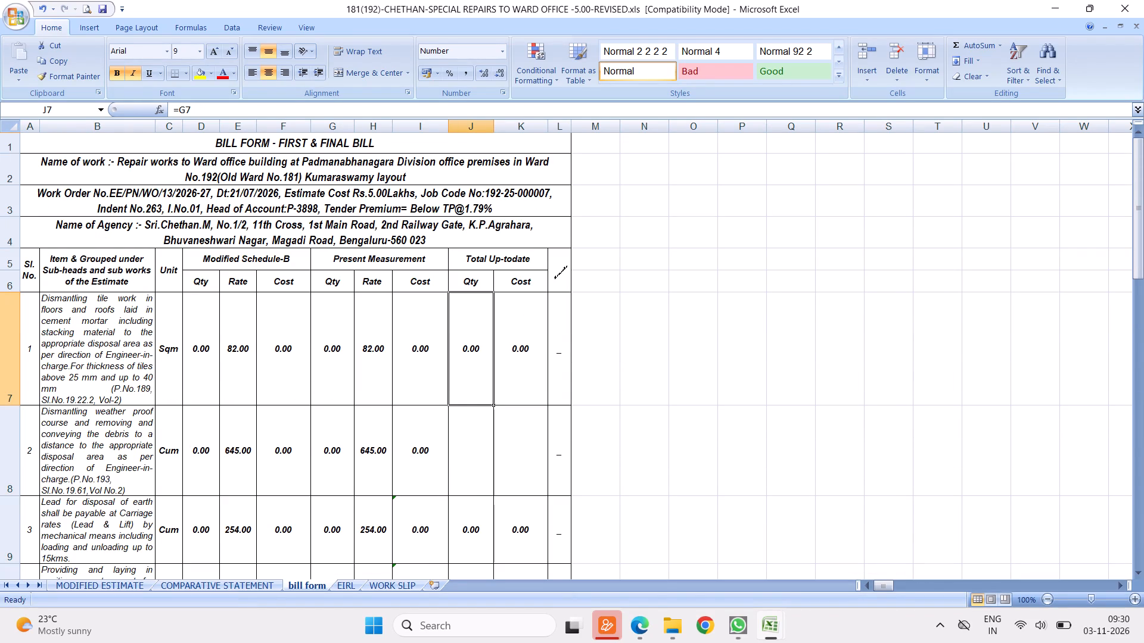
pyautogui.click(197, 108)
pyautogui.click(725, 386)
pyautogui.click(483, 346)
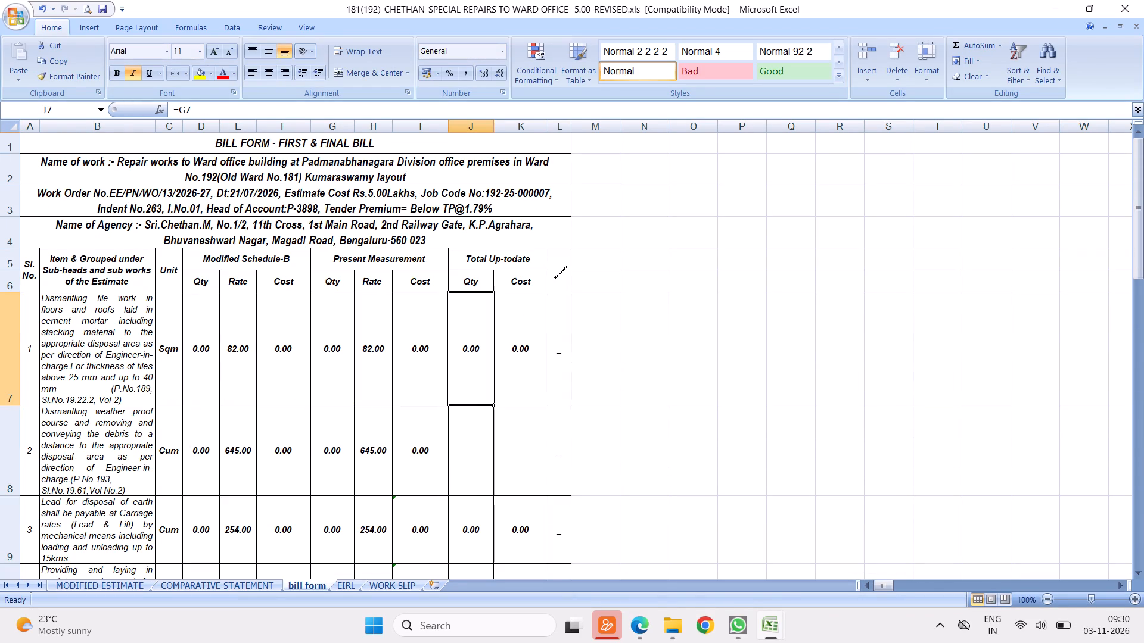
pyautogui.moveTo(491, 404); pyautogui.dragTo(465, 642)
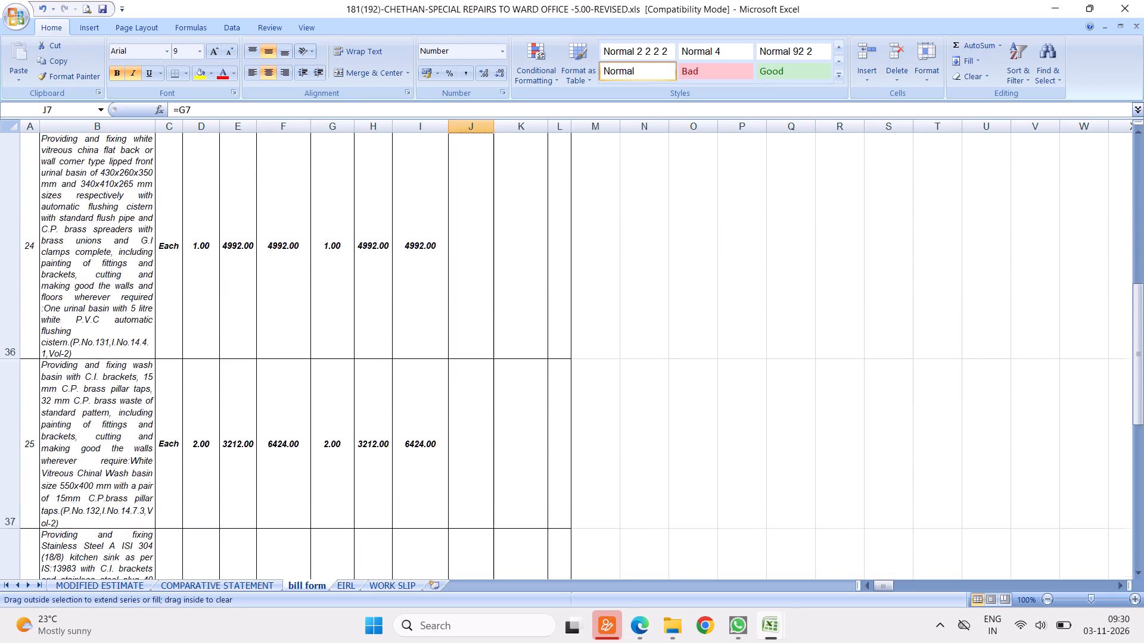
pyautogui.moveTo(465, 642); pyautogui.dragTo(462, 397)
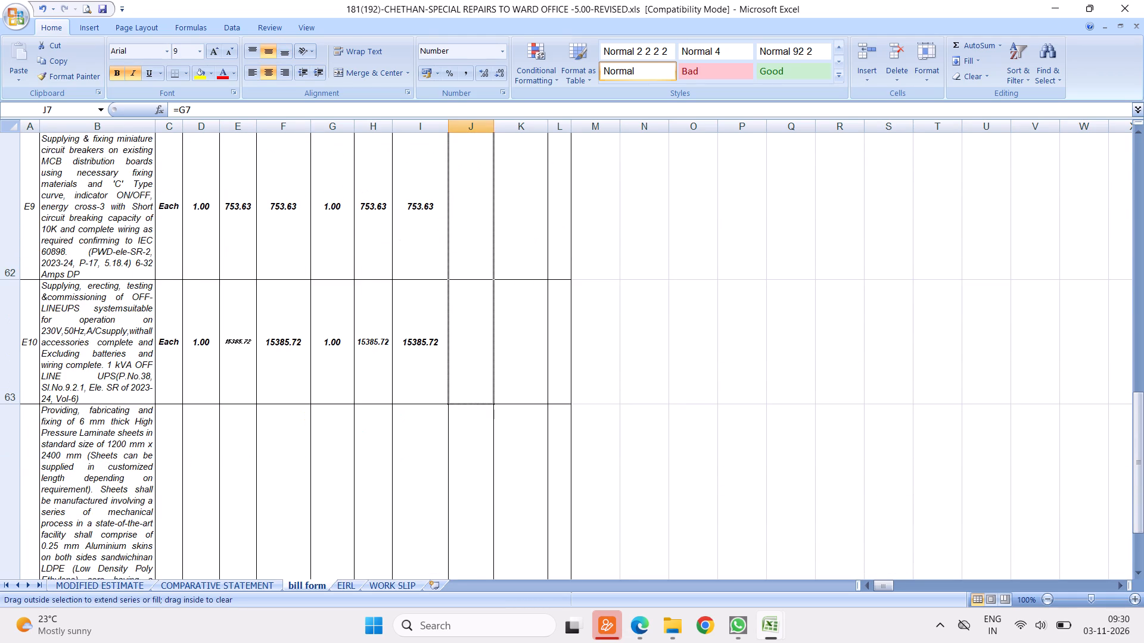
pyautogui.moveTo(462, 397); pyautogui.dragTo(467, 202)
# Fill the Total Up-todate cost formula =I7 from K7 down through E13 in K66.
pyautogui.scroll(20, 581, 271)
pyautogui.scroll(10, 581, 271)
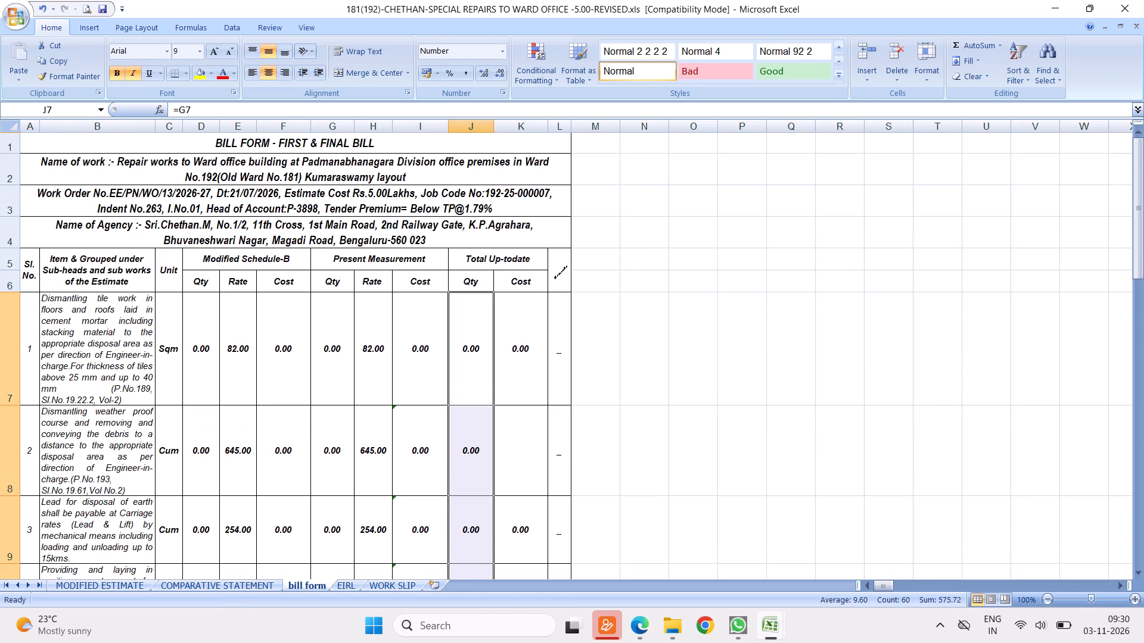
pyautogui.scroll(1, 552, 270)
pyautogui.click(523, 345)
pyautogui.moveTo(547, 408); pyautogui.dragTo(540, 642)
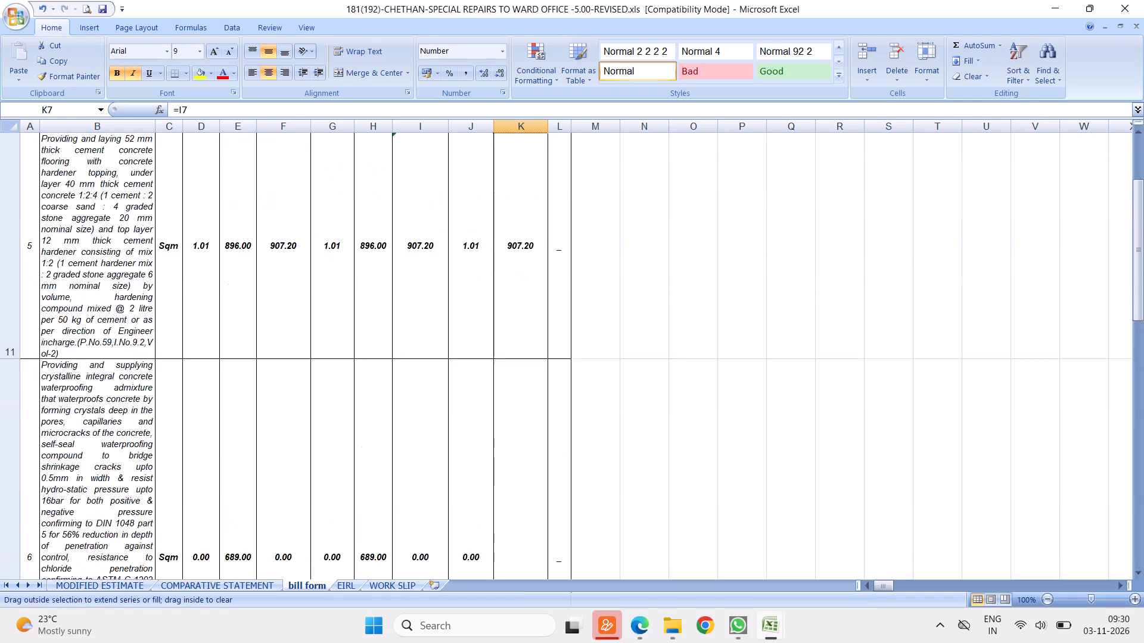
pyautogui.moveTo(540, 642); pyautogui.dragTo(544, 298)
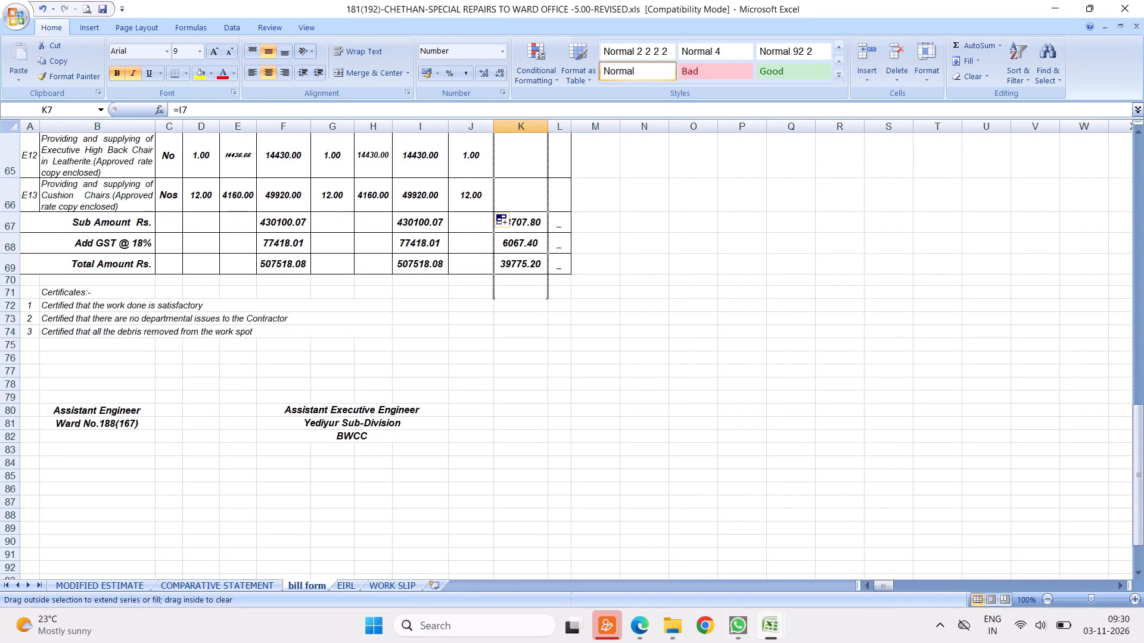
pyautogui.moveTo(544, 298); pyautogui.dragTo(550, 204)
# Fill the "_" mark in the last column from L7 down through the Total Amount row in L69.
pyautogui.scroll(12, 561, 230)
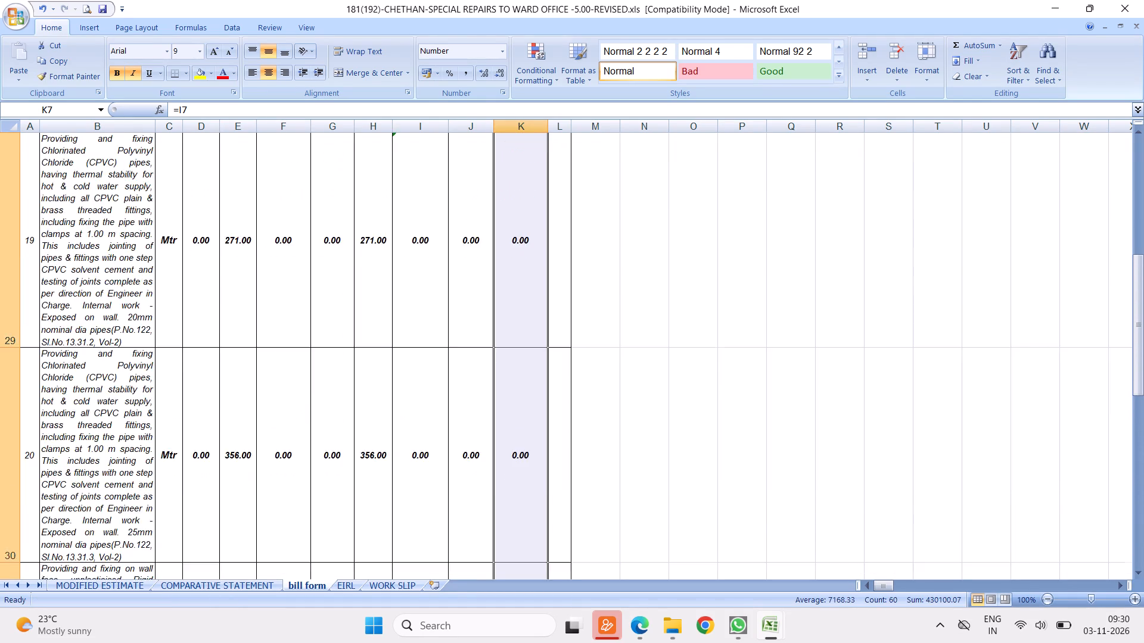
pyautogui.scroll(14, 557, 218)
pyautogui.click(558, 363)
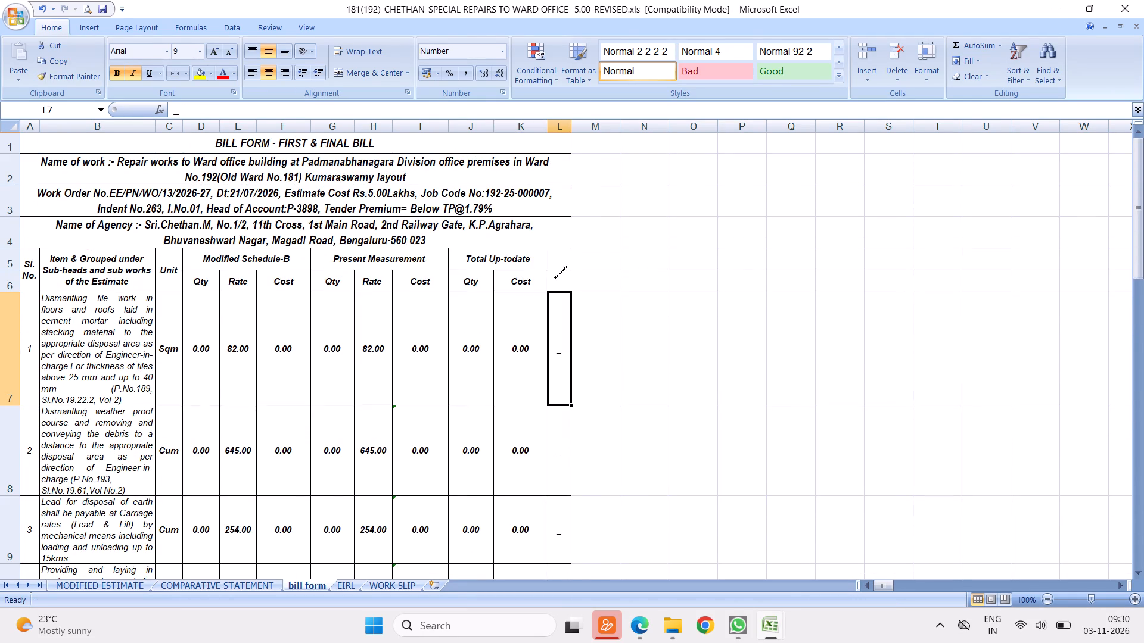
pyautogui.moveTo(571, 407); pyautogui.dragTo(559, 642)
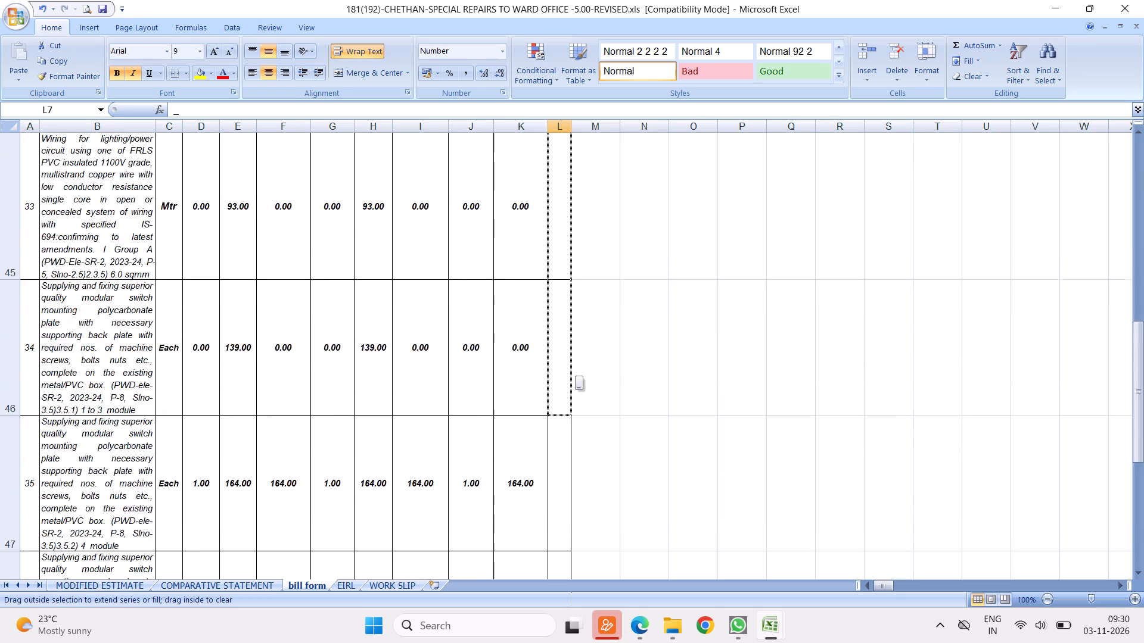
pyautogui.moveTo(559, 642); pyautogui.dragTo(565, 267)
pyautogui.scroll(2, 203, 380)
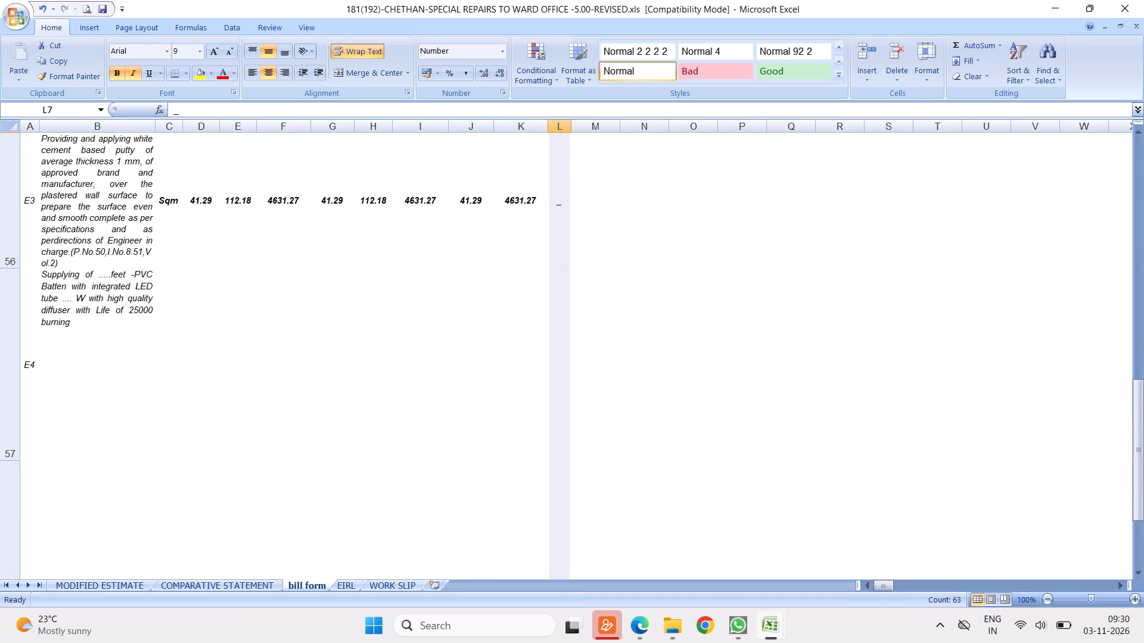
pyautogui.scroll(14, 202, 380)
pyautogui.scroll(9, 316, 363)
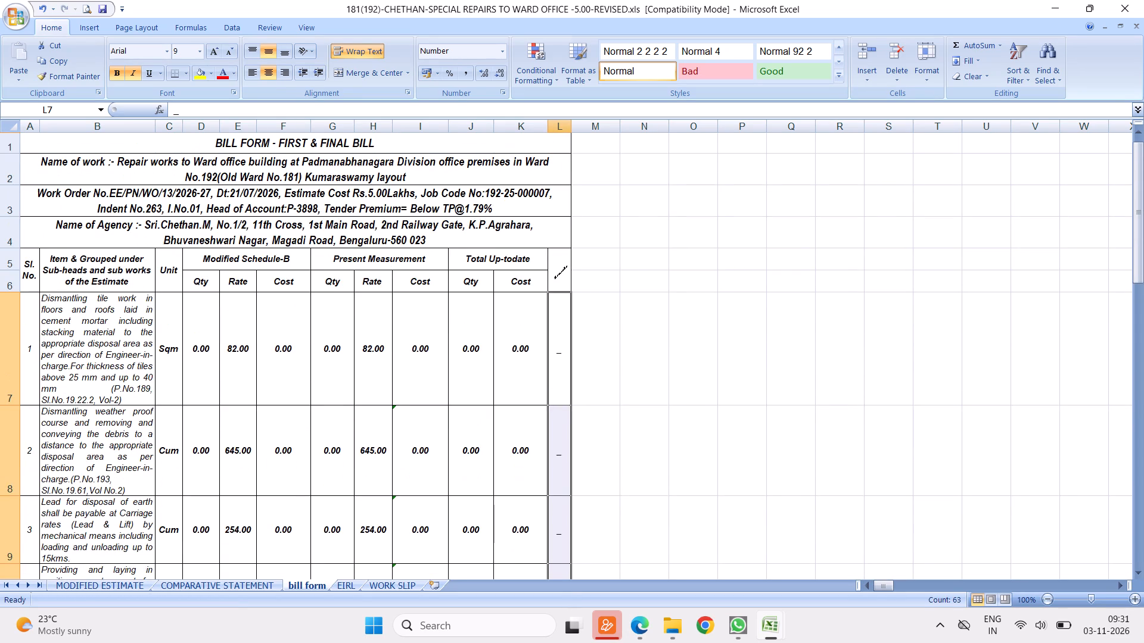
# Ignore the inconsistent-formula error flags on the Present Measurement cost cells from I8 down through E13 in I66.
pyautogui.click(408, 439)
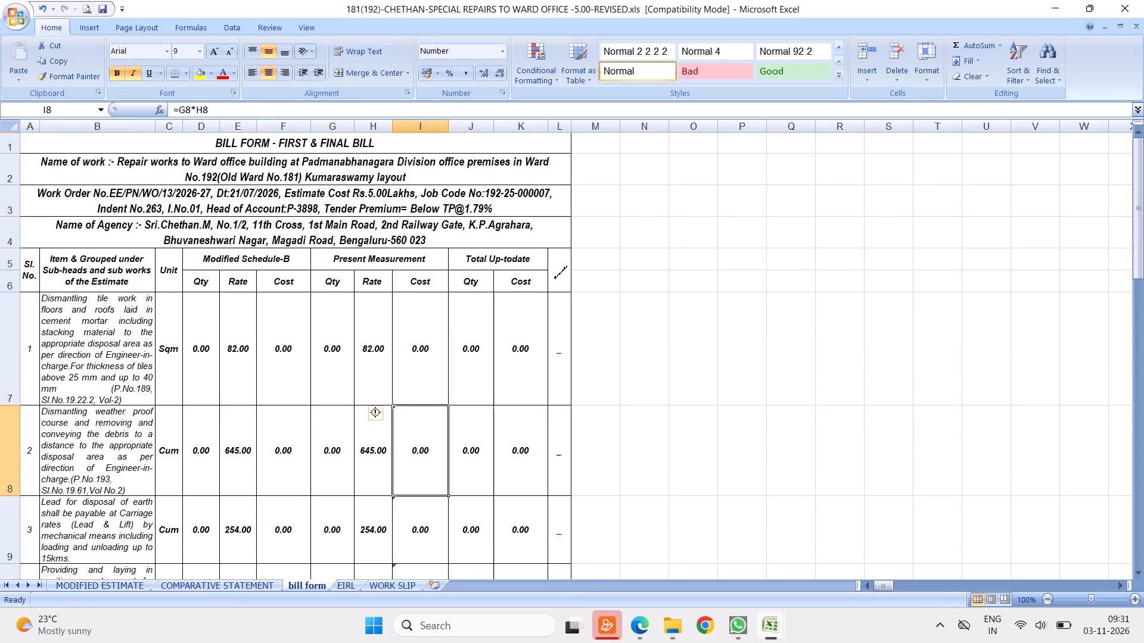
pyautogui.moveTo(417, 442); pyautogui.dragTo(415, 473)
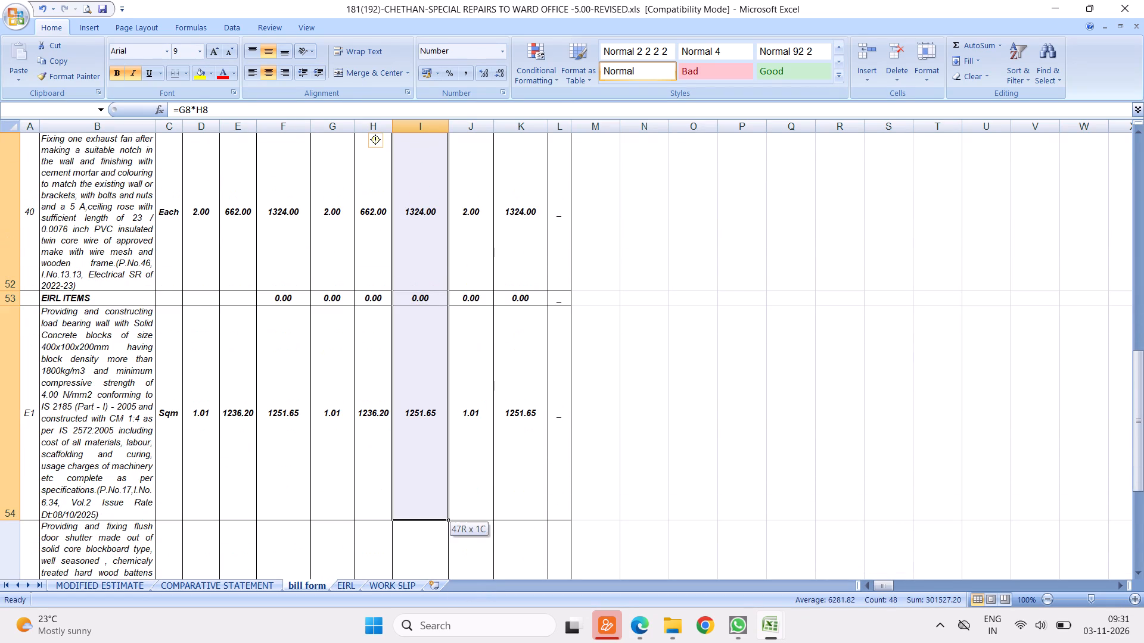
pyautogui.moveTo(415, 473); pyautogui.dragTo(437, 271)
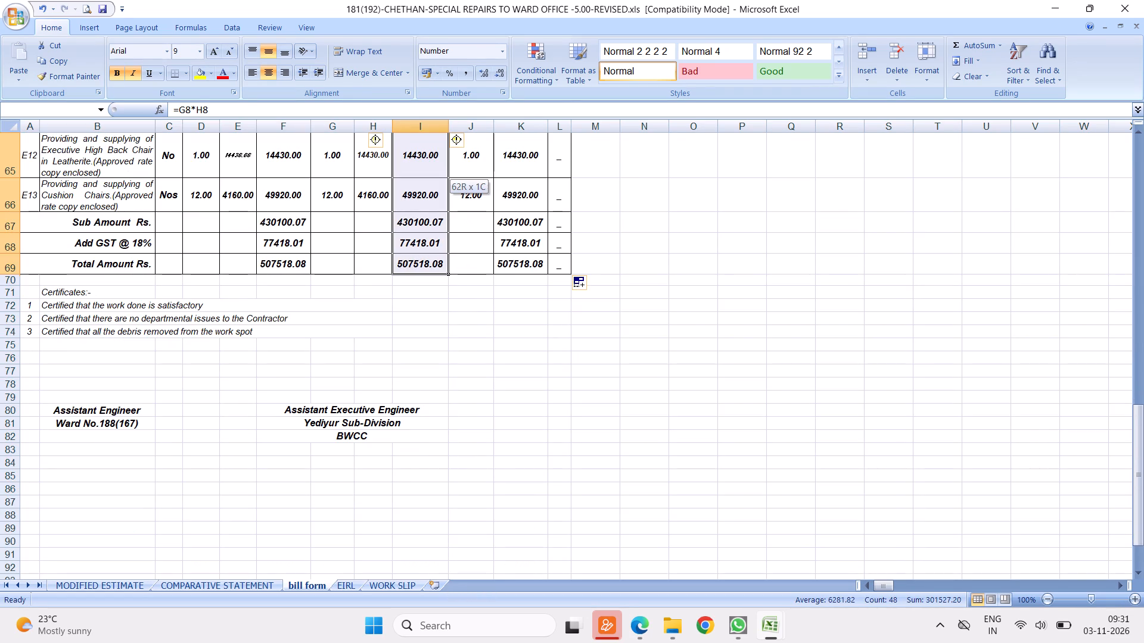
pyautogui.moveTo(437, 271); pyautogui.dragTo(436, 207)
pyautogui.click(373, 143)
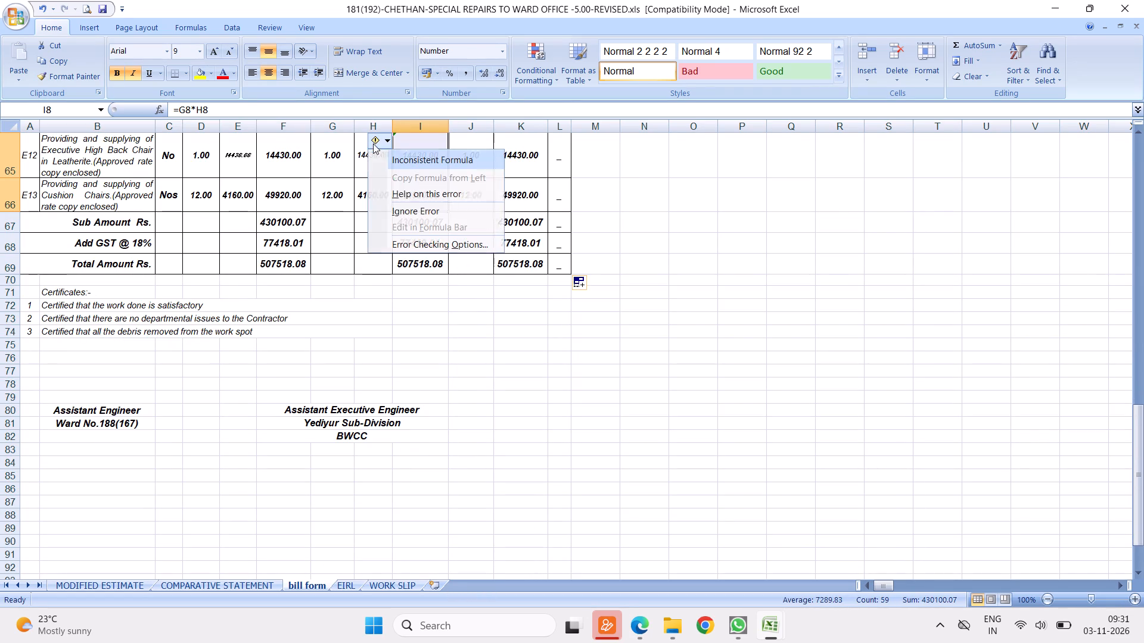
pyautogui.click(407, 210)
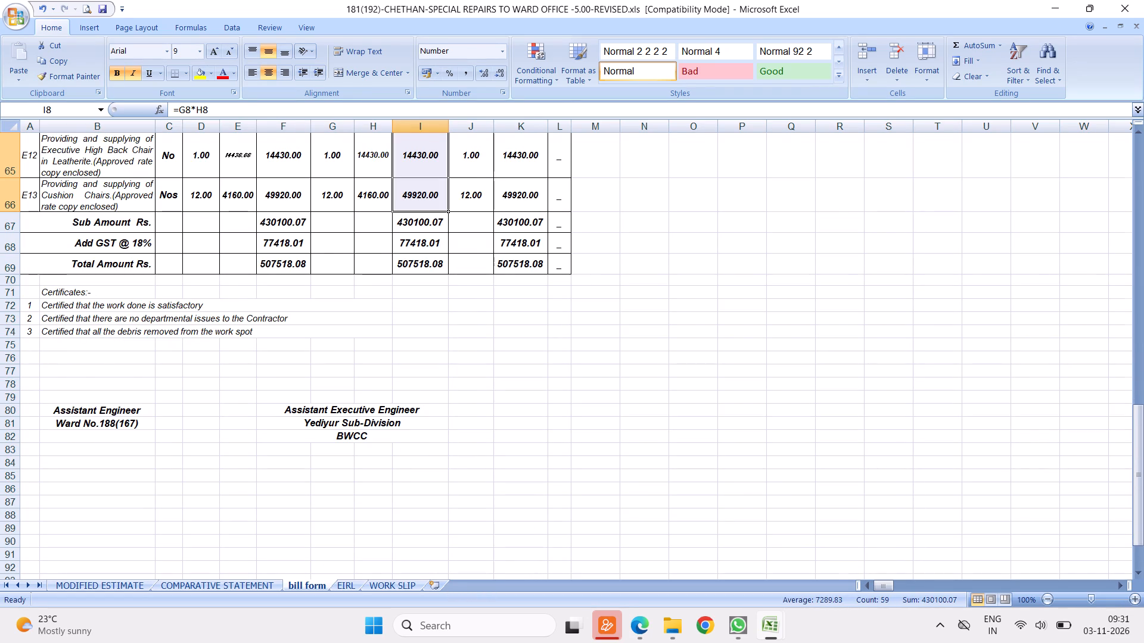
pyautogui.scroll(20, 181, 263)
pyautogui.scroll(10, 181, 263)
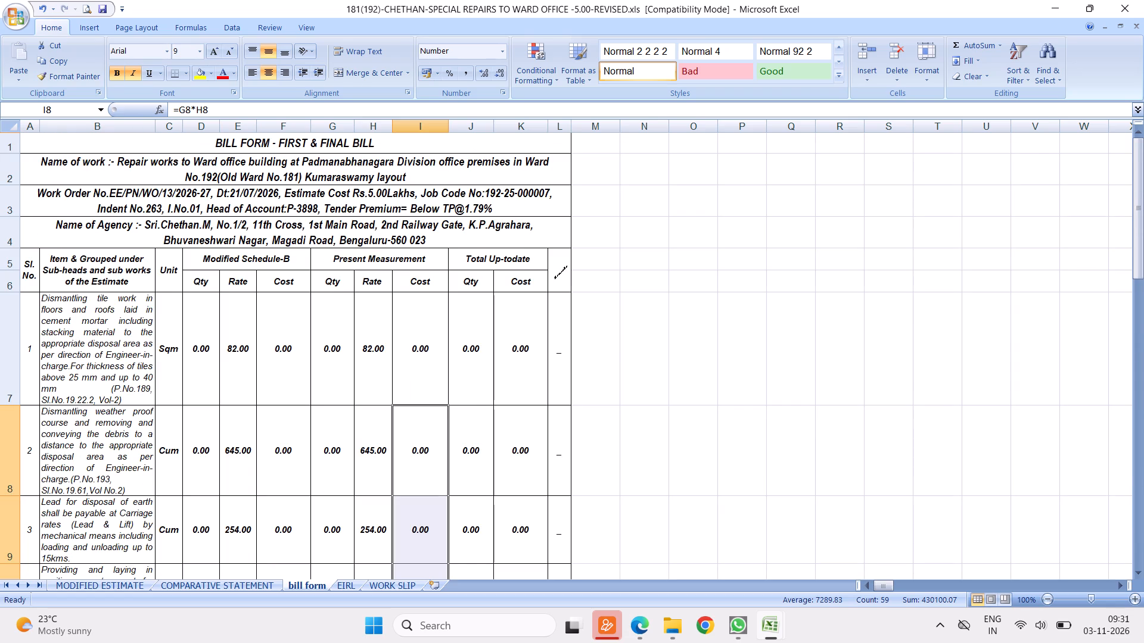
pyautogui.click(103, 347)
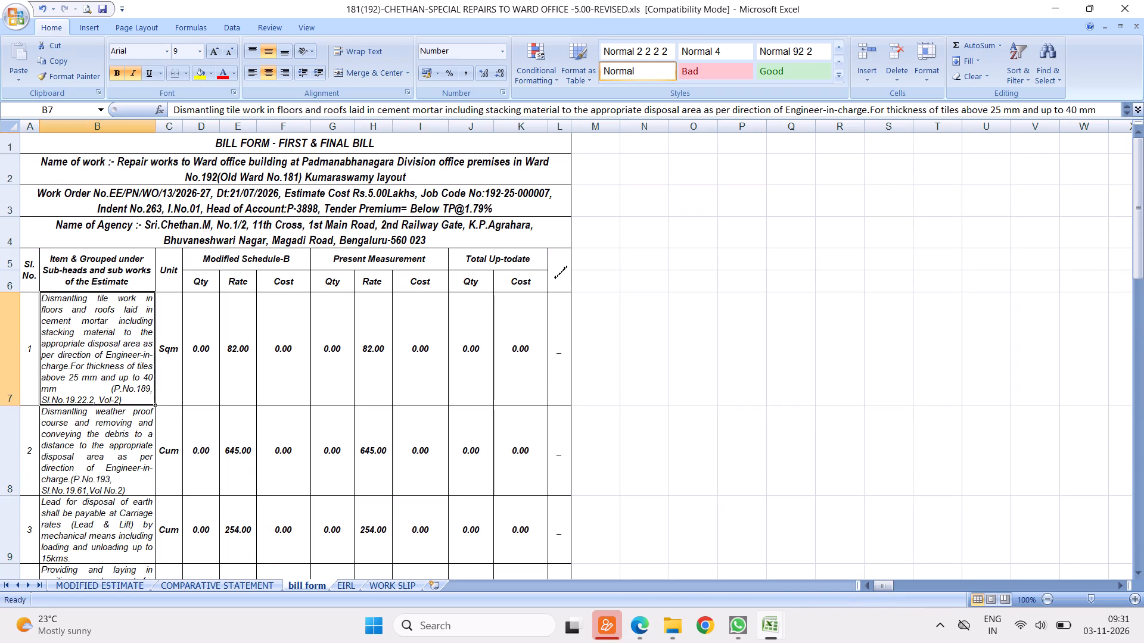
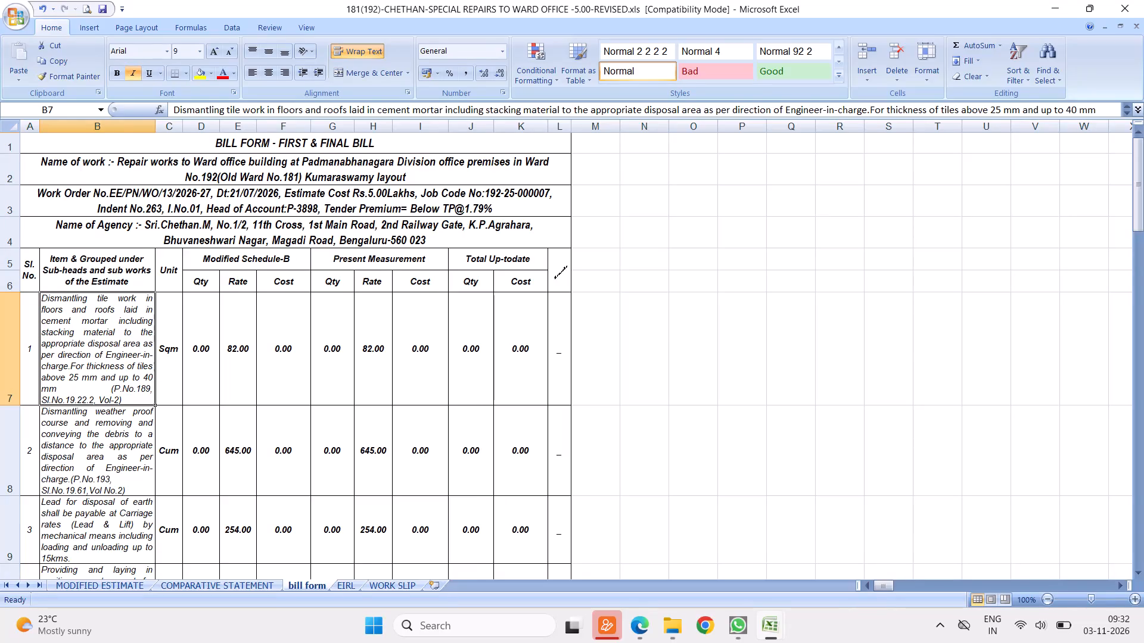
# Delete the zero-quantity rows for items 1 to 3, from tile dismantling to earth disposal lead, in the bill form.
pyautogui.press('Return')
pyautogui.press('Return')
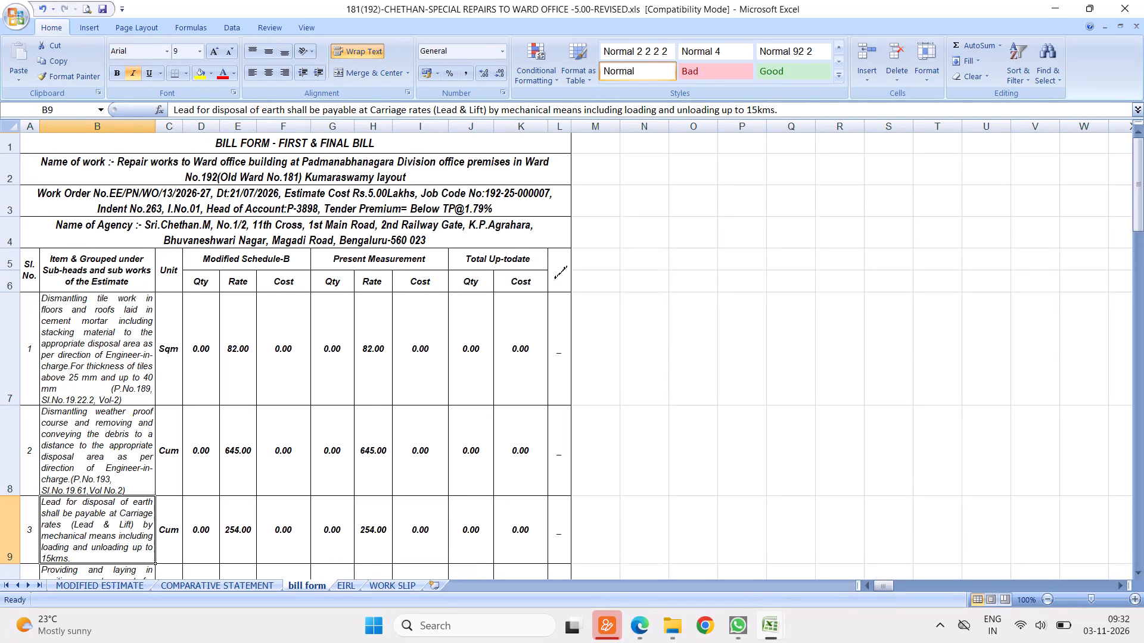
pyautogui.press('Return')
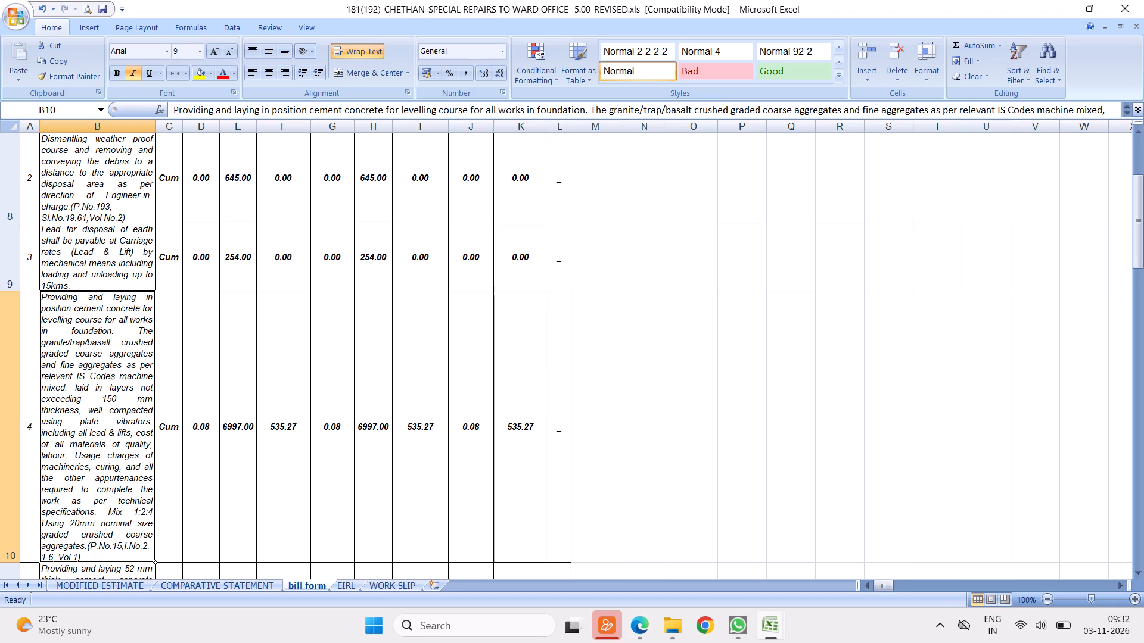
pyautogui.moveTo(1, 274); pyautogui.dragTo(90, 310)
pyautogui.rightClick(126, 283)
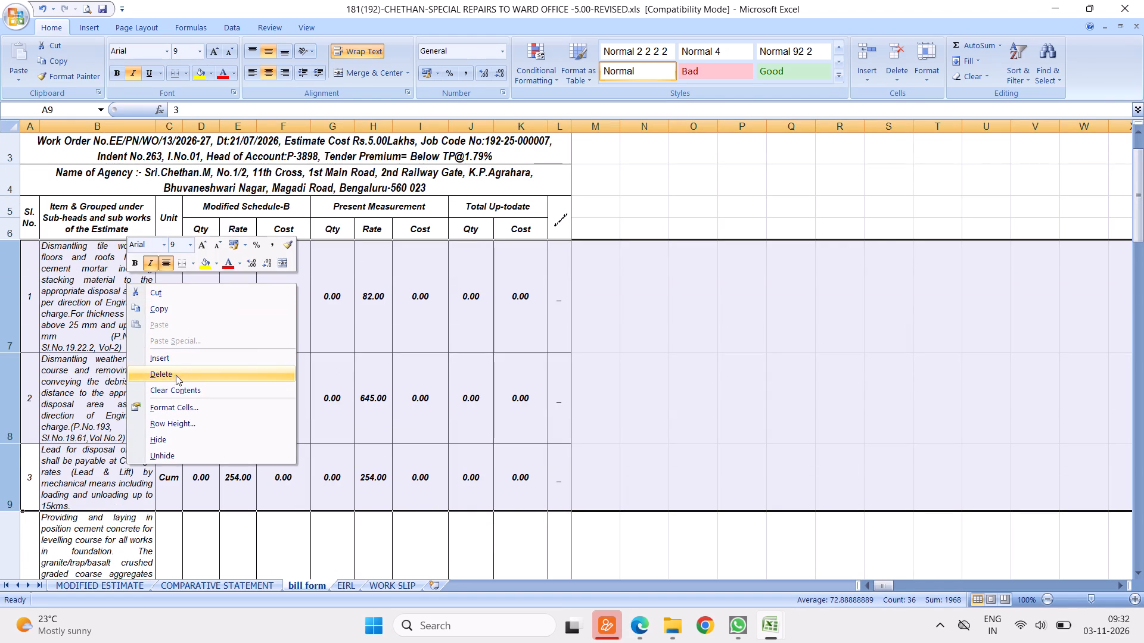
pyautogui.click(166, 376)
# Delete the zero-quantity row for item 6, the crystalline waterproofing admixture.
pyautogui.click(99, 324)
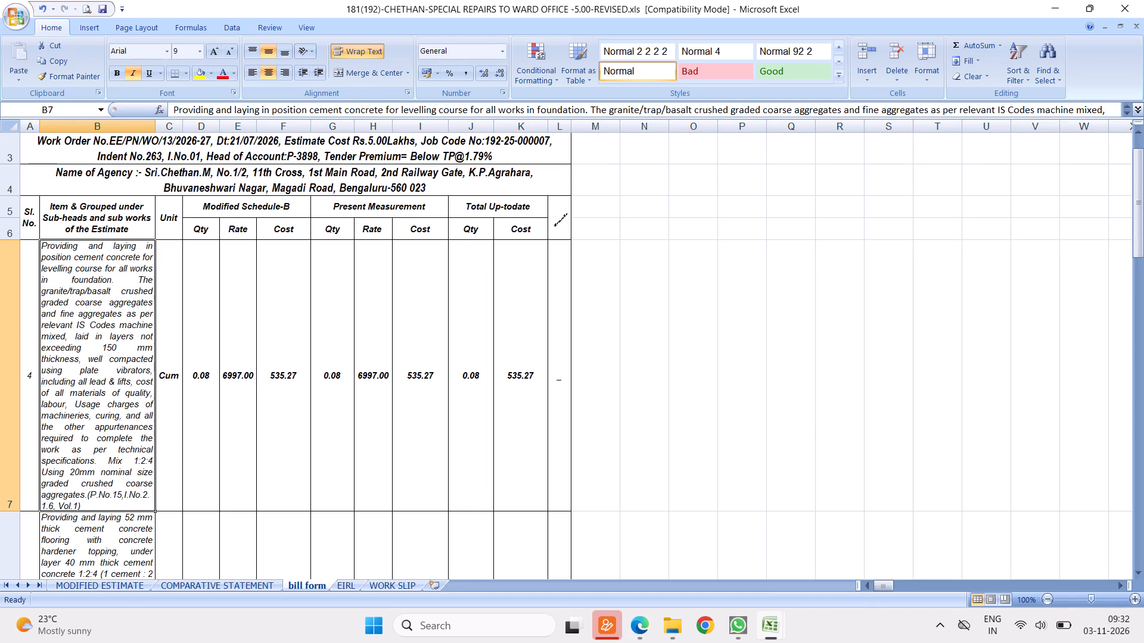
pyautogui.press('Return')
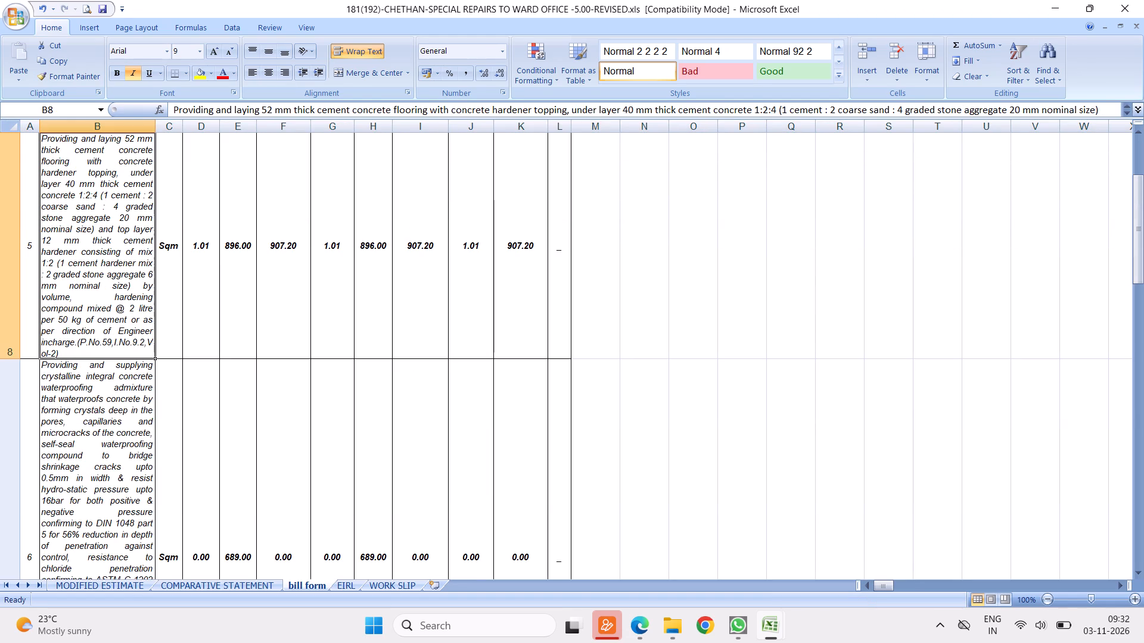
pyautogui.press('Return')
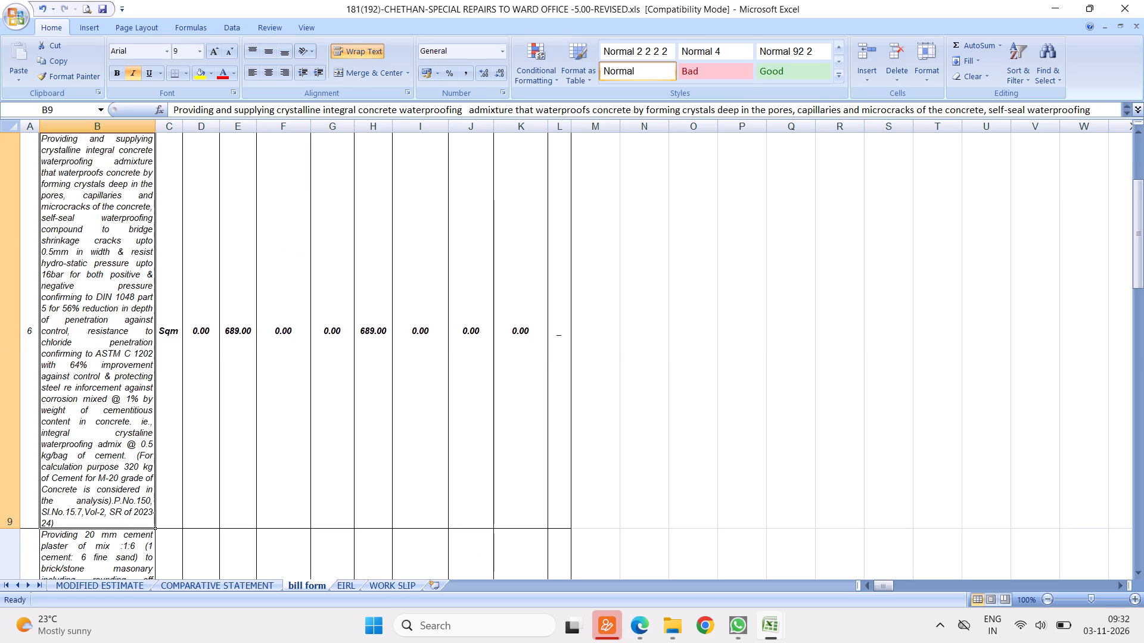
pyautogui.click(0, 330)
pyautogui.rightClick(0, 330)
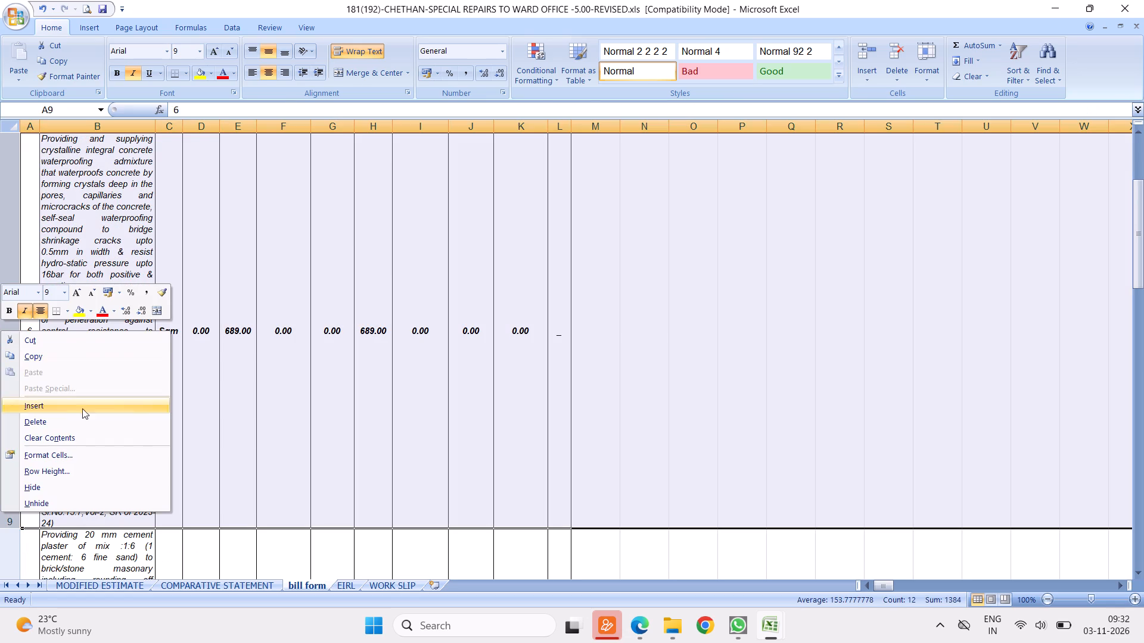
pyautogui.click(51, 419)
pyautogui.click(106, 212)
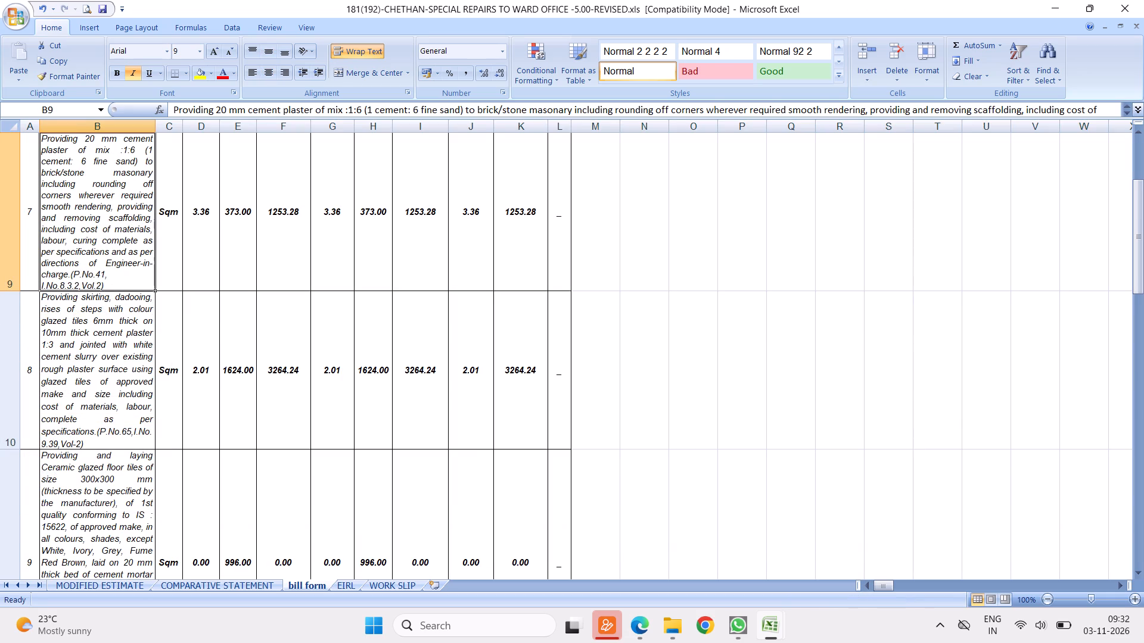
# Delete the row for item 10, the polished granite slab flooring and steps.
pyautogui.press('Return')
pyautogui.press('Return')
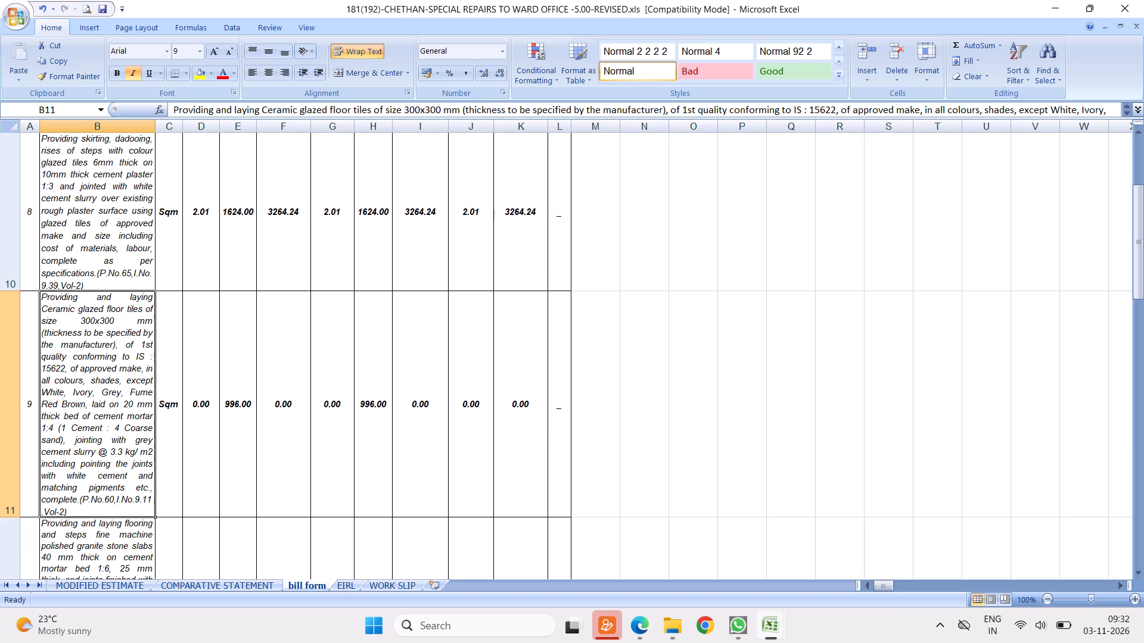
pyautogui.press('Return')
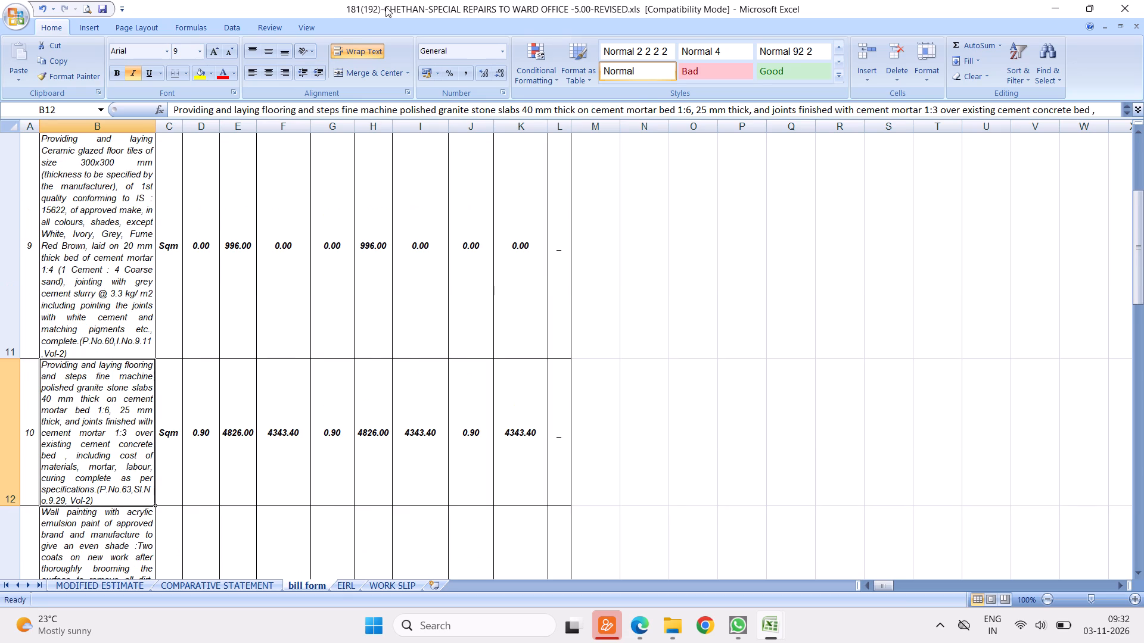
pyautogui.click(10, 413)
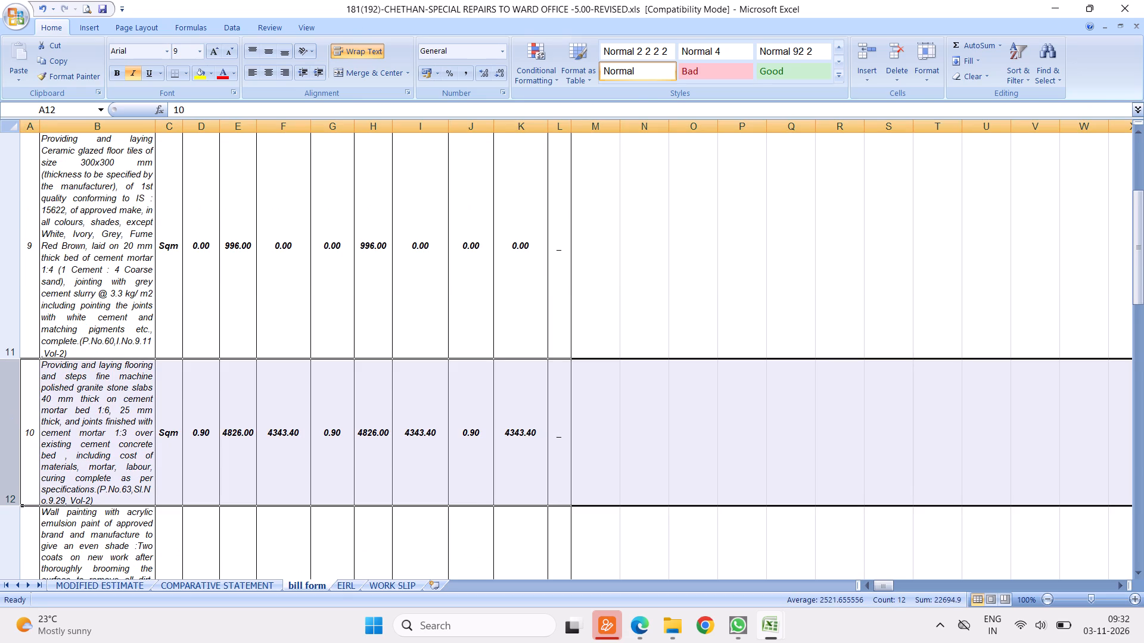
pyautogui.rightClick(10, 413)
pyautogui.click(47, 506)
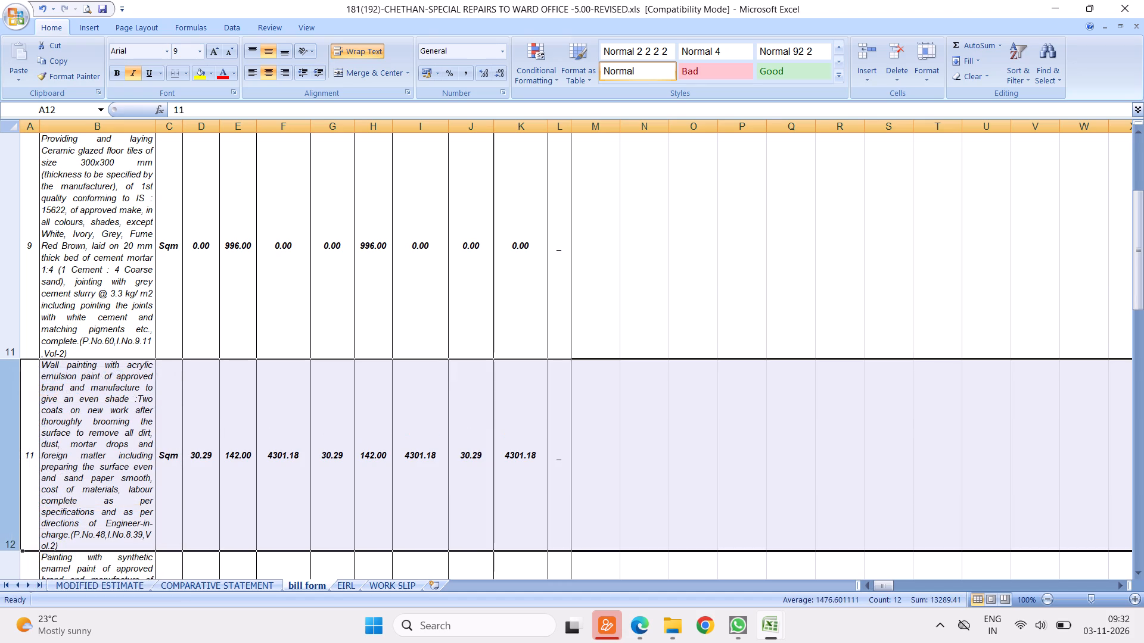
pyautogui.click(108, 410)
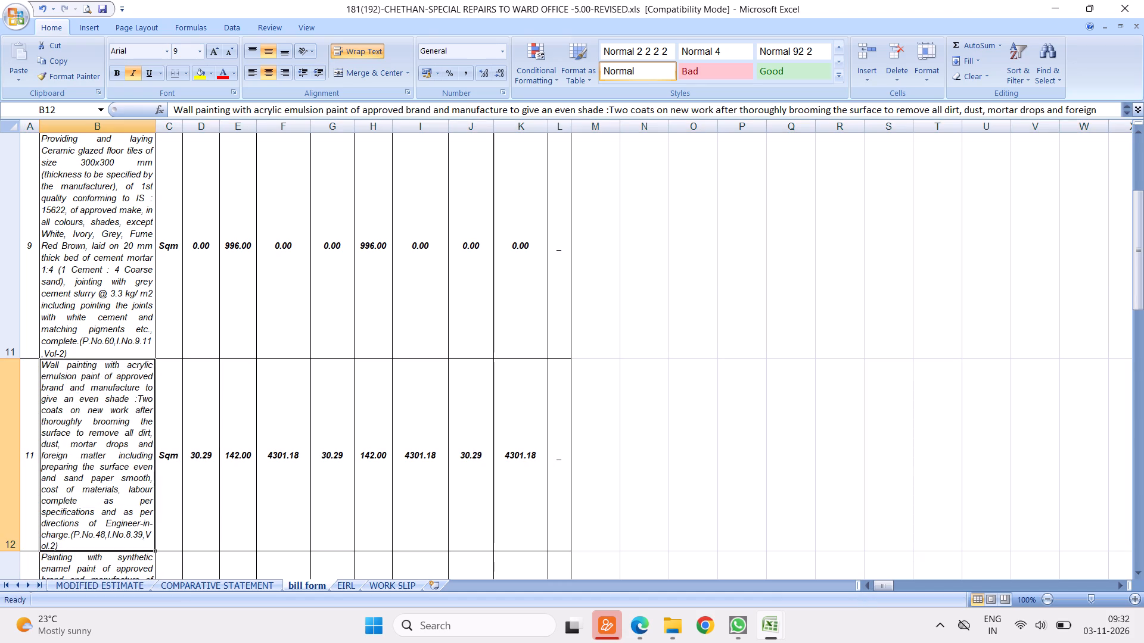
# Review the quantities and costs of items 11 to 16, including the Up to 125% and Above 125% rows, for unexecuted items.
pyautogui.press('Return')
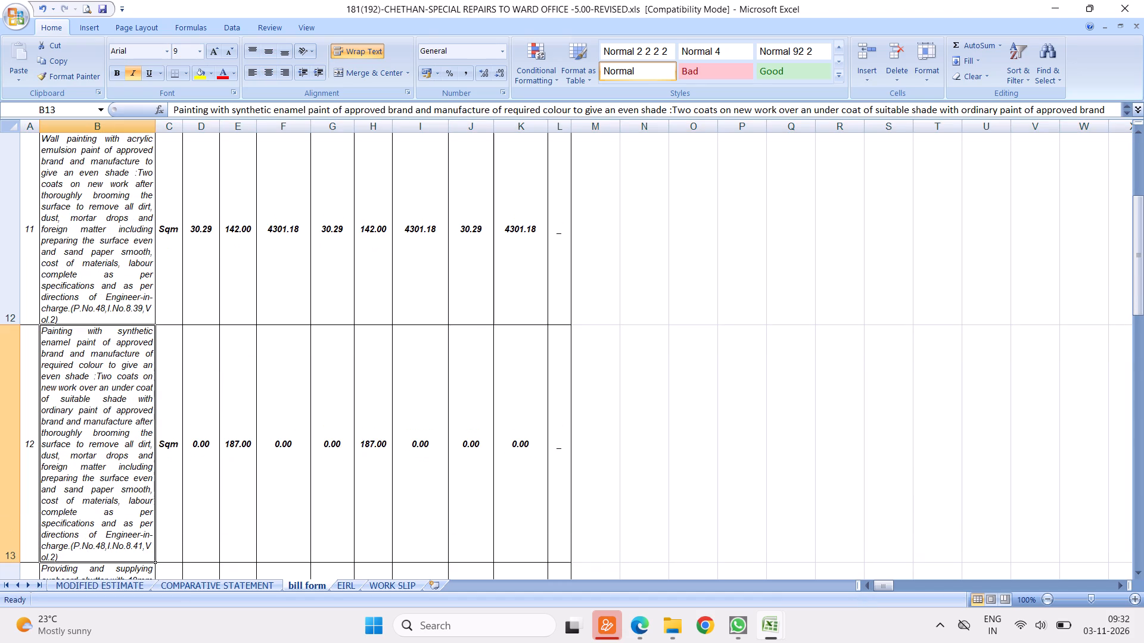
pyautogui.press('Return')
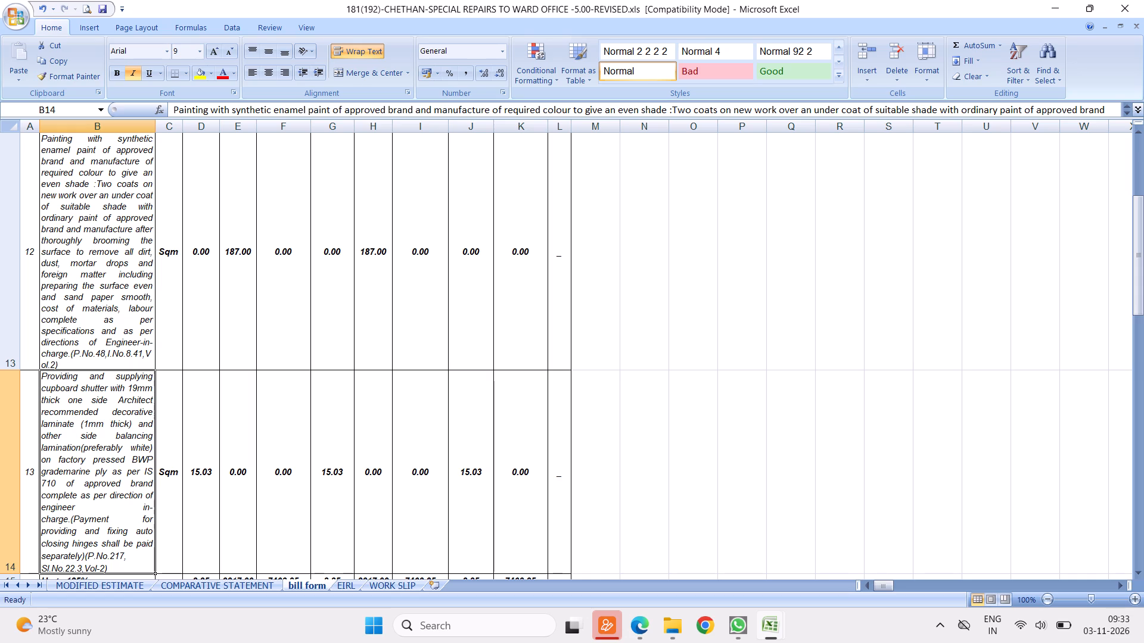
pyautogui.press('Return')
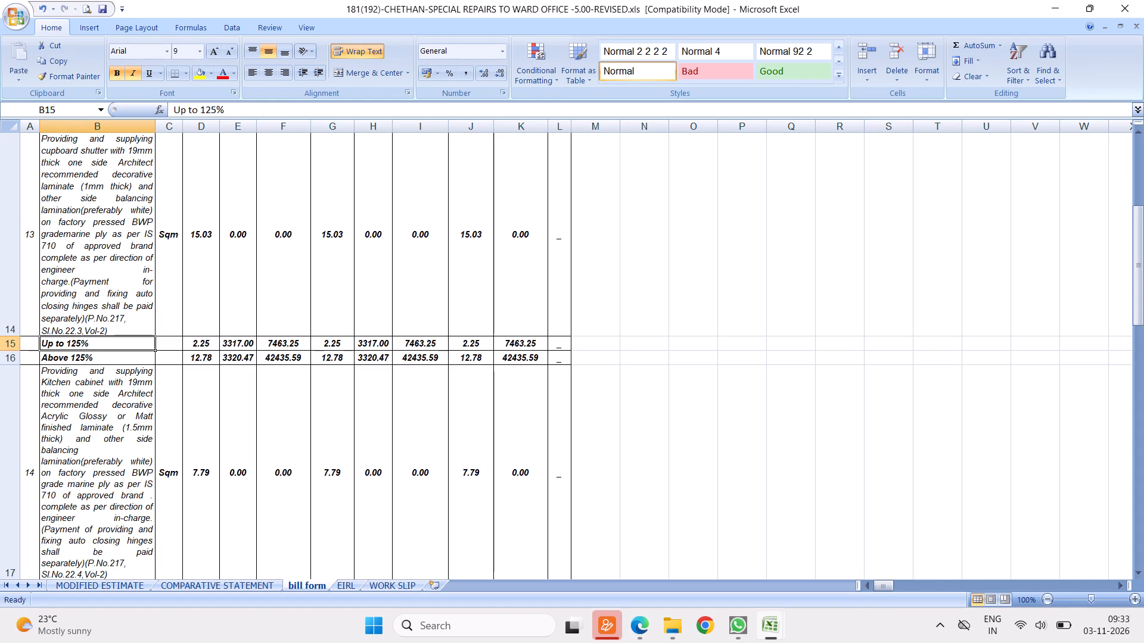
pyautogui.click(94, 271)
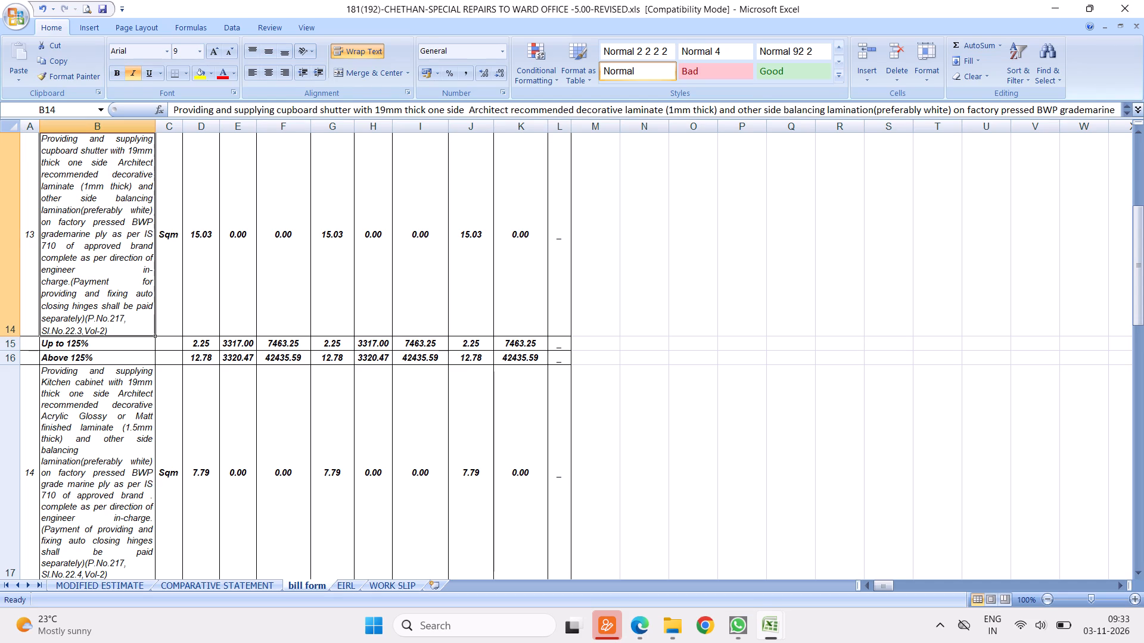
pyautogui.moveTo(0, 279); pyautogui.dragTo(7, 356)
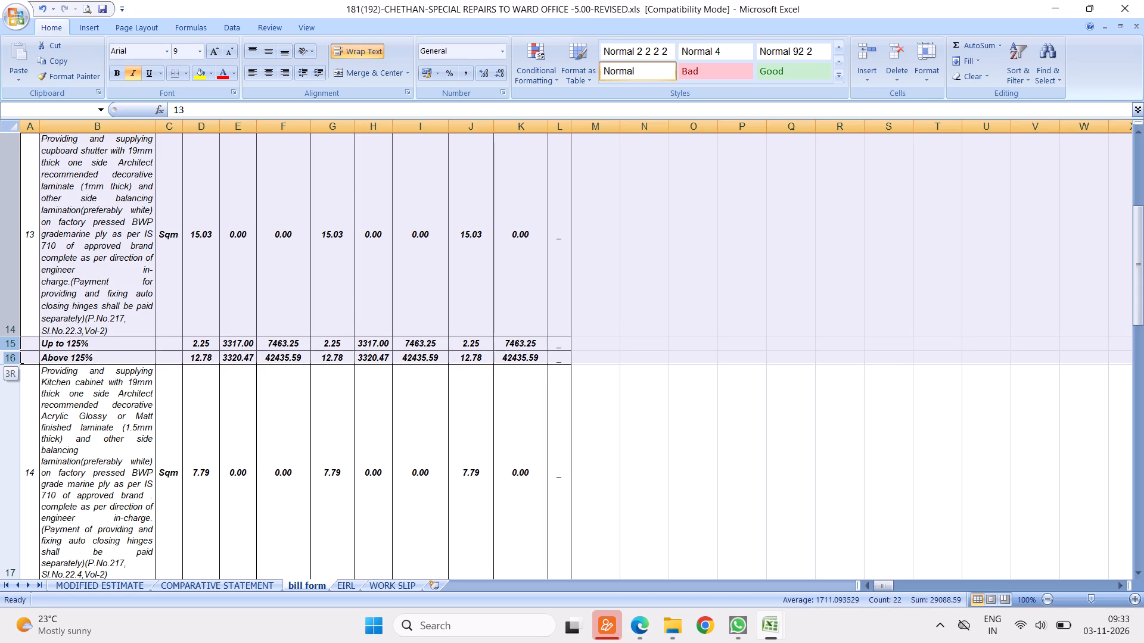
pyautogui.moveTo(7, 356); pyautogui.dragTo(7, 357)
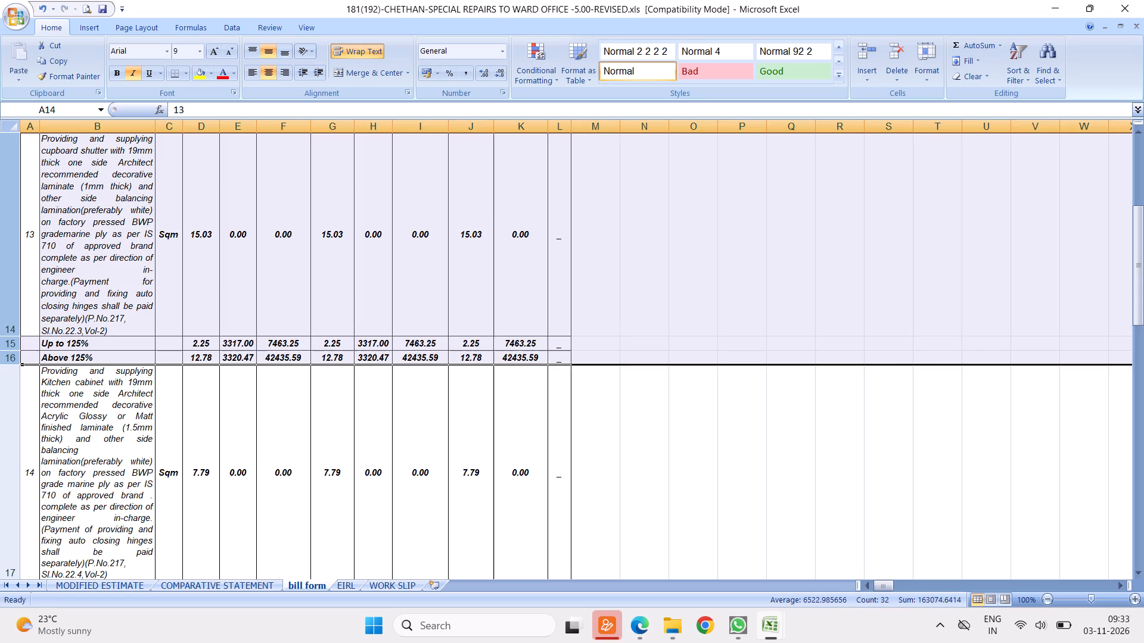
pyautogui.click(105, 237)
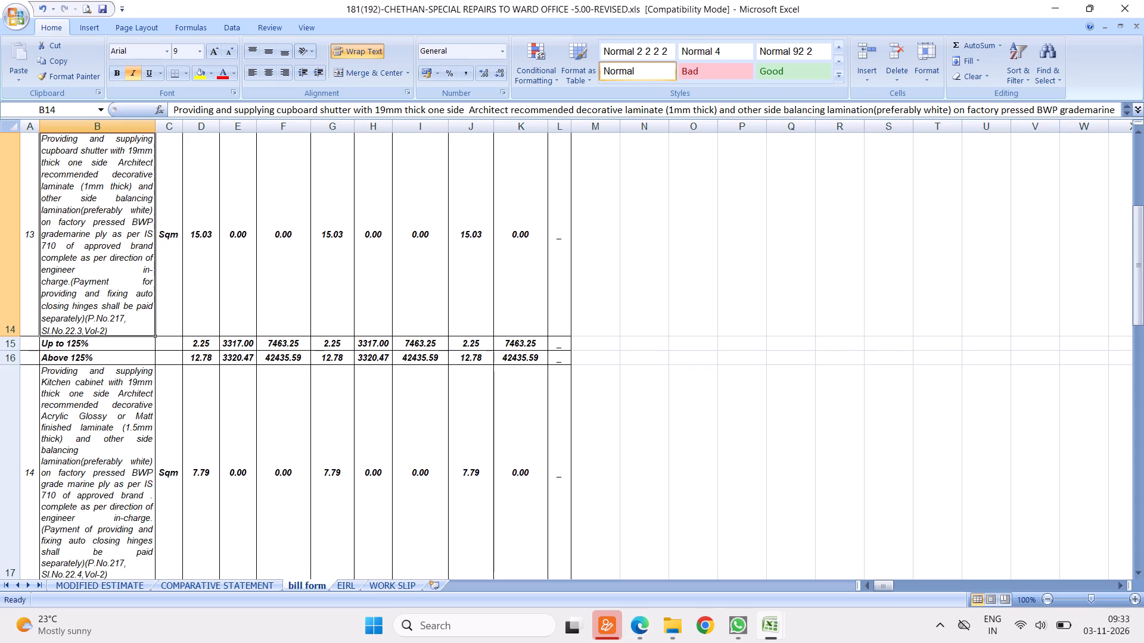
pyautogui.press('Return')
pyautogui.press('Return')
pyautogui.press('Return')
pyautogui.press('Return')
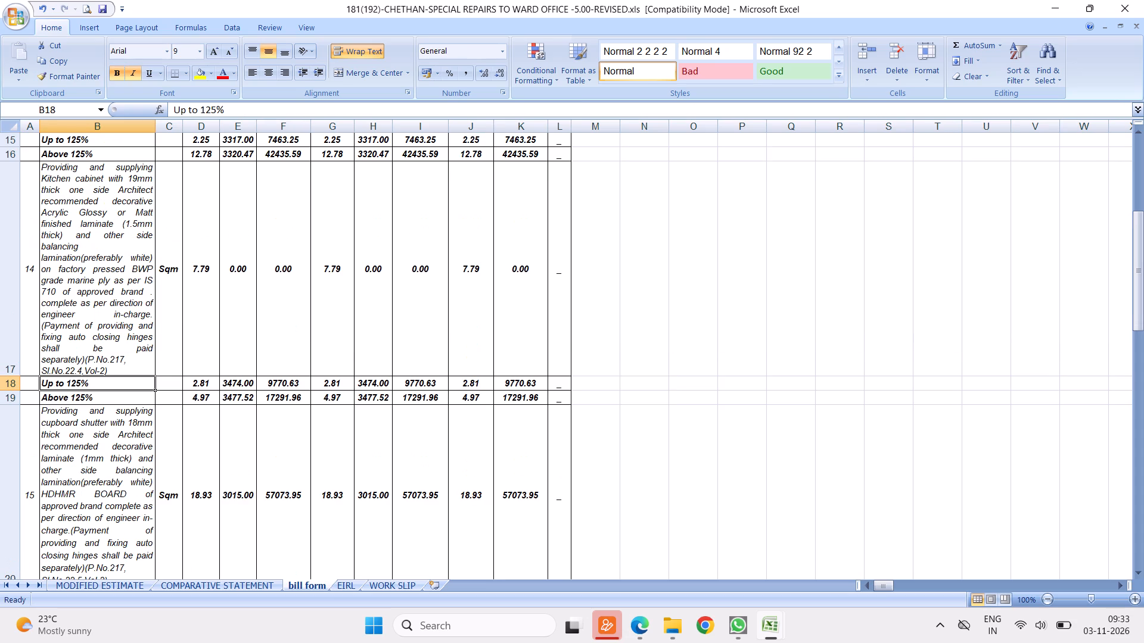
pyautogui.press('Return')
pyautogui.press('Return')
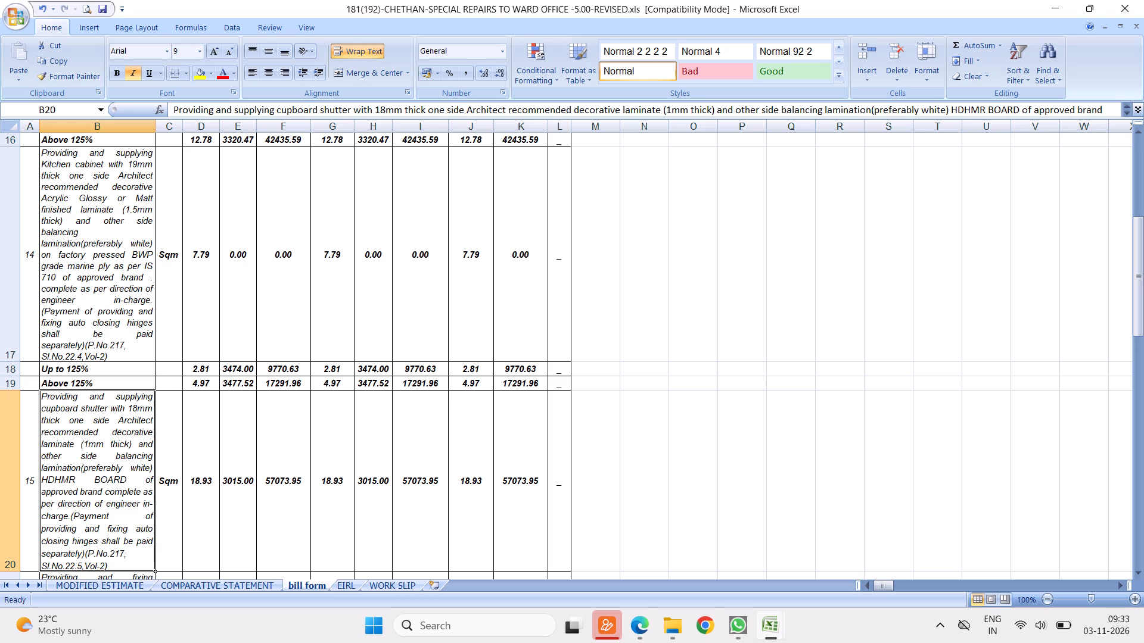
pyautogui.click(108, 250)
pyautogui.scroll(1, 116, 244)
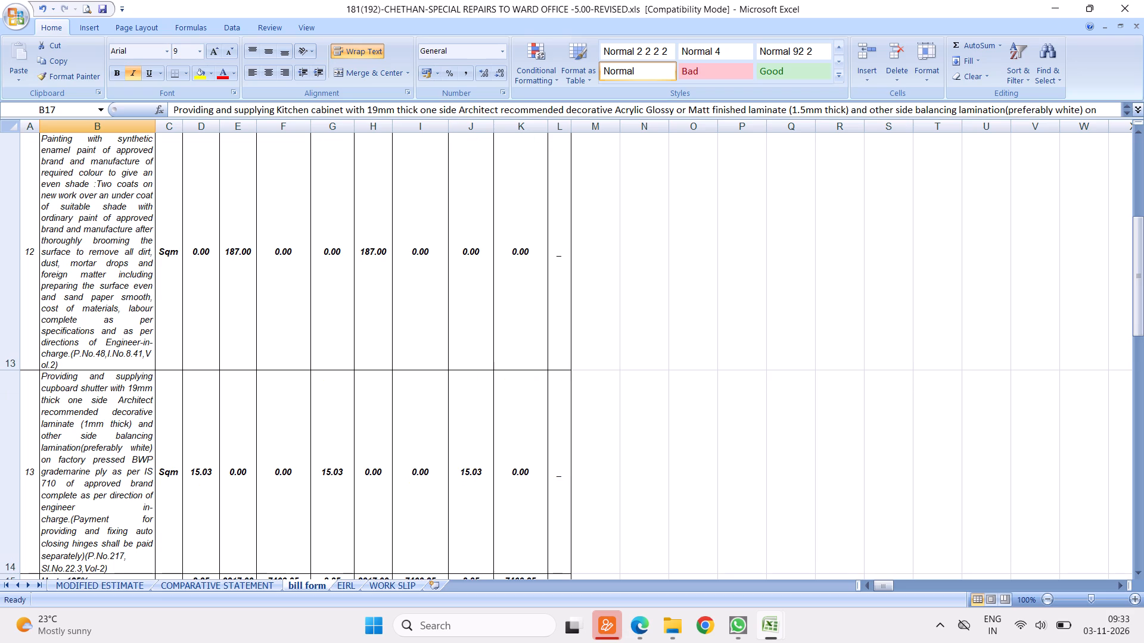
pyautogui.click(96, 451)
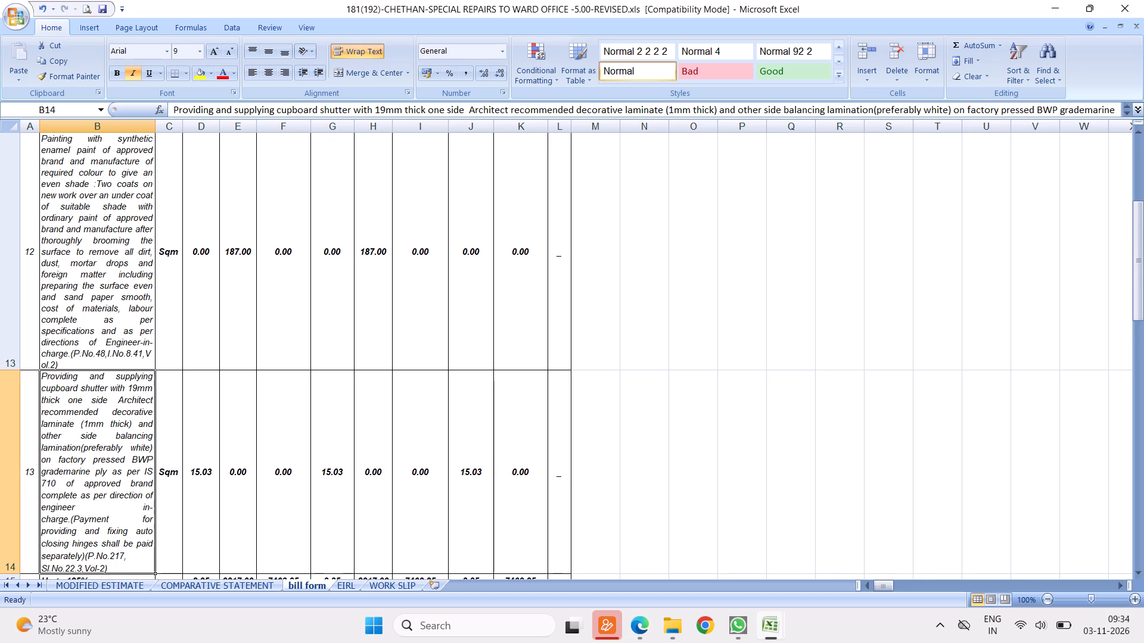
pyautogui.press('Return')
pyautogui.press('Return')
pyautogui.press('Return')
pyautogui.press('Return')
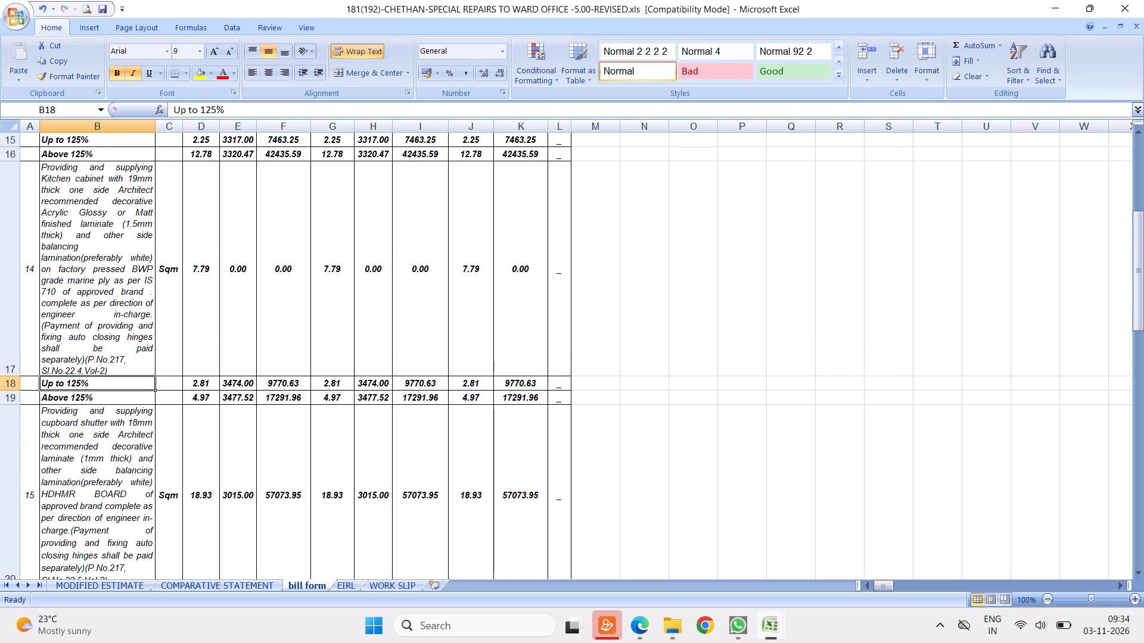
pyautogui.press('Return')
pyautogui.press('Return')
pyautogui.press('Return')
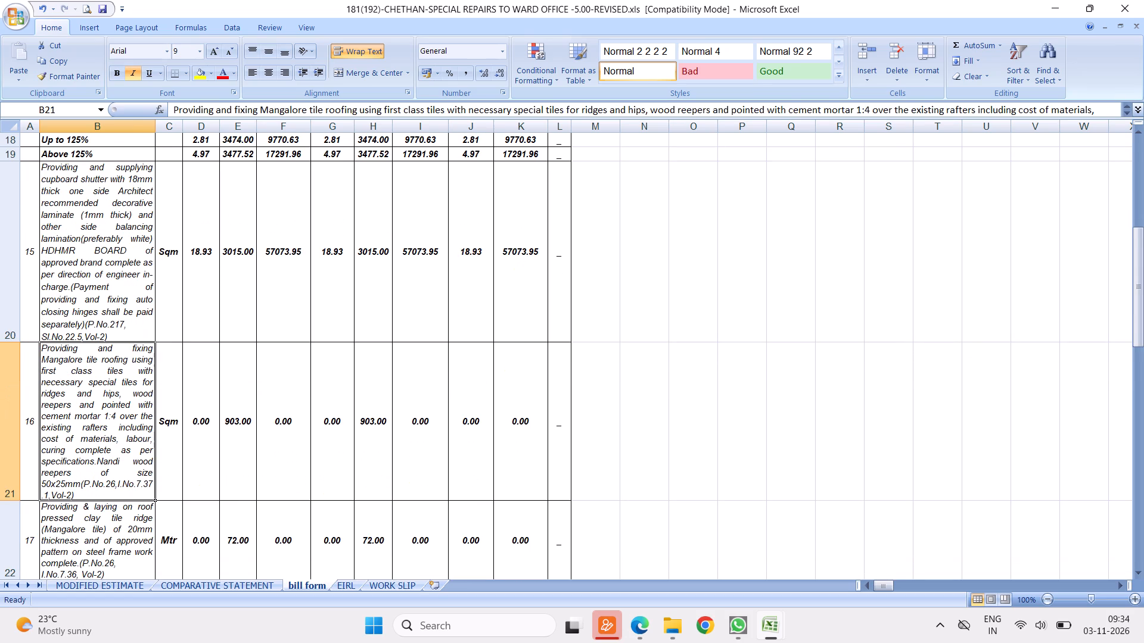
# Delete the zero-quantity rows for items 16 and 17, the Mangalore tile roofing and clay ridge tiles.
pyautogui.click(0, 441)
pyautogui.rightClick(0, 441)
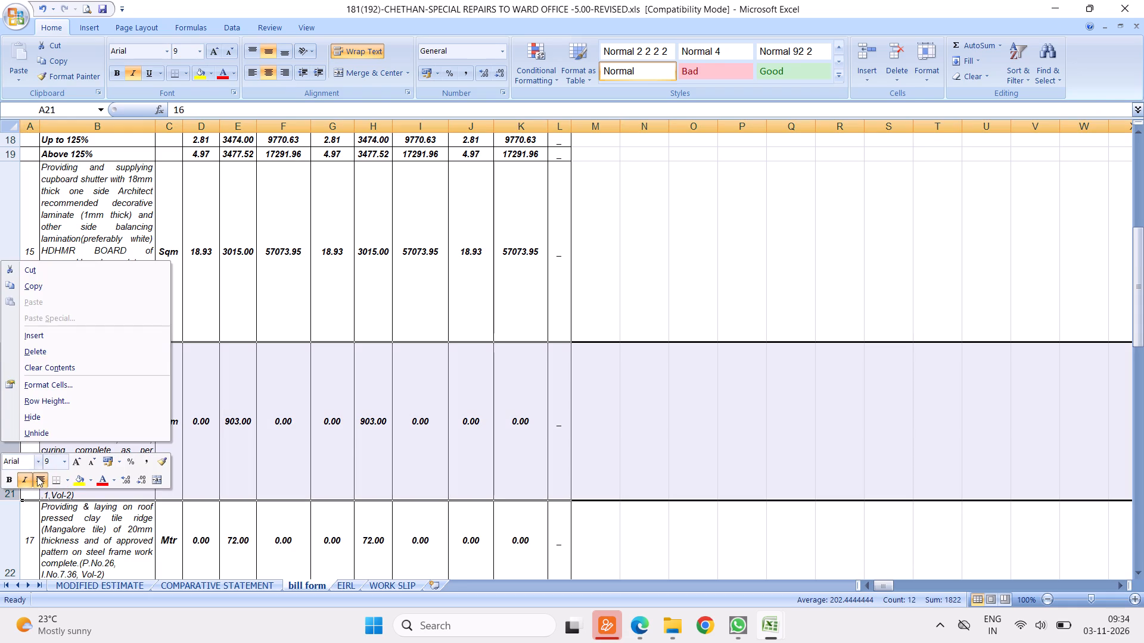
pyautogui.click(37, 356)
pyautogui.rightClick(79, 389)
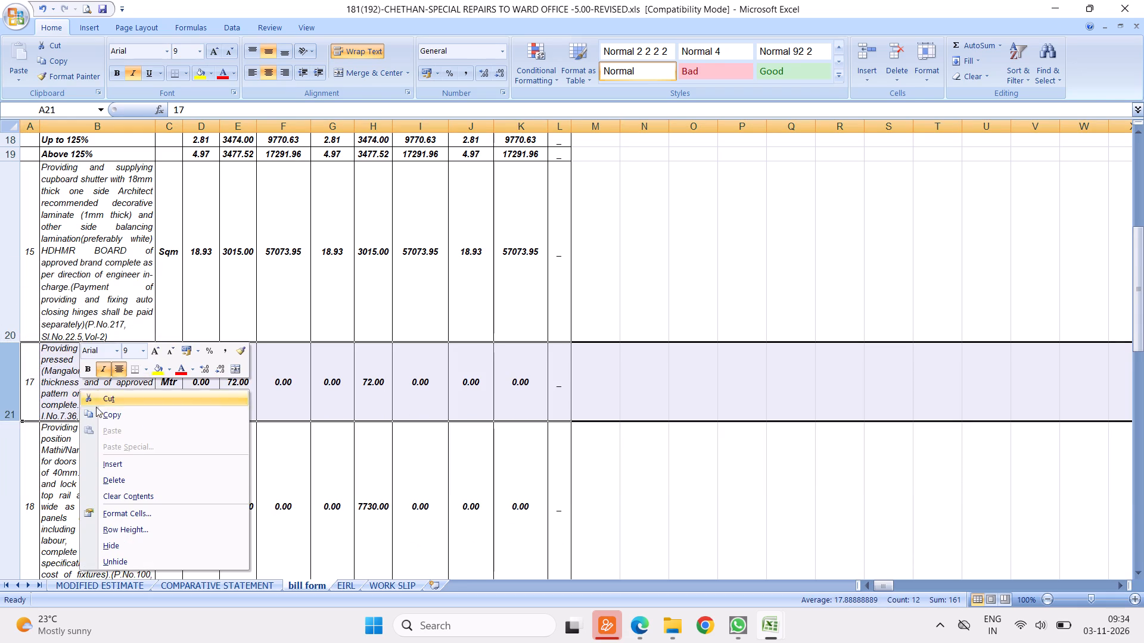
pyautogui.click(112, 482)
pyautogui.click(114, 406)
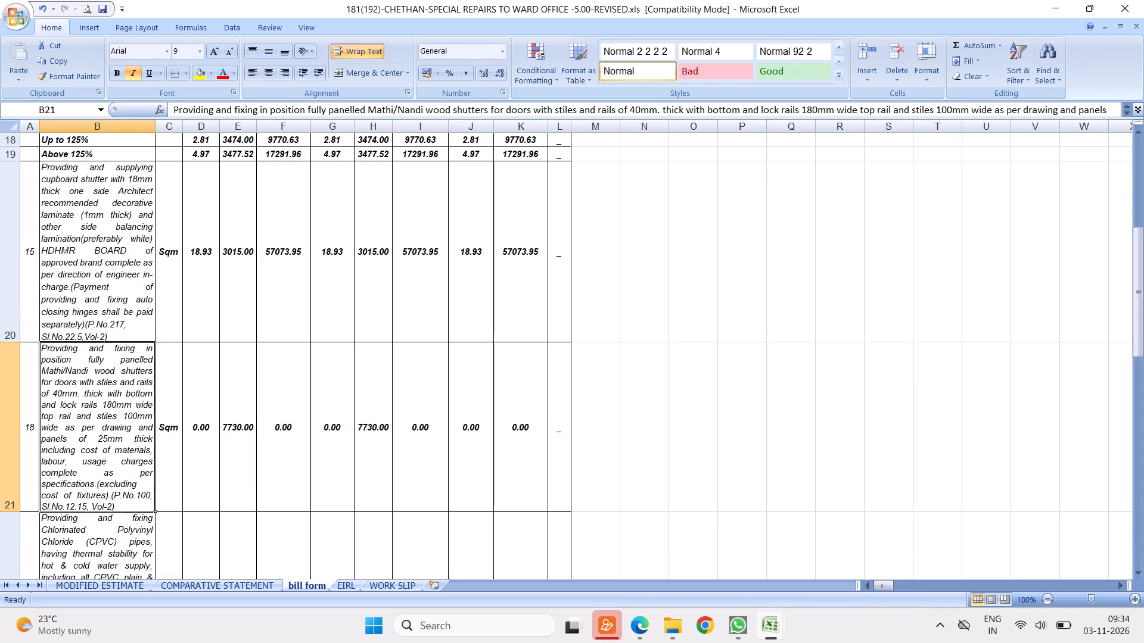
# Delete the zero-quantity rows for items 18 to 20, the panelled wood door shutters and the two CPVC pipe items.
pyautogui.click(0, 448)
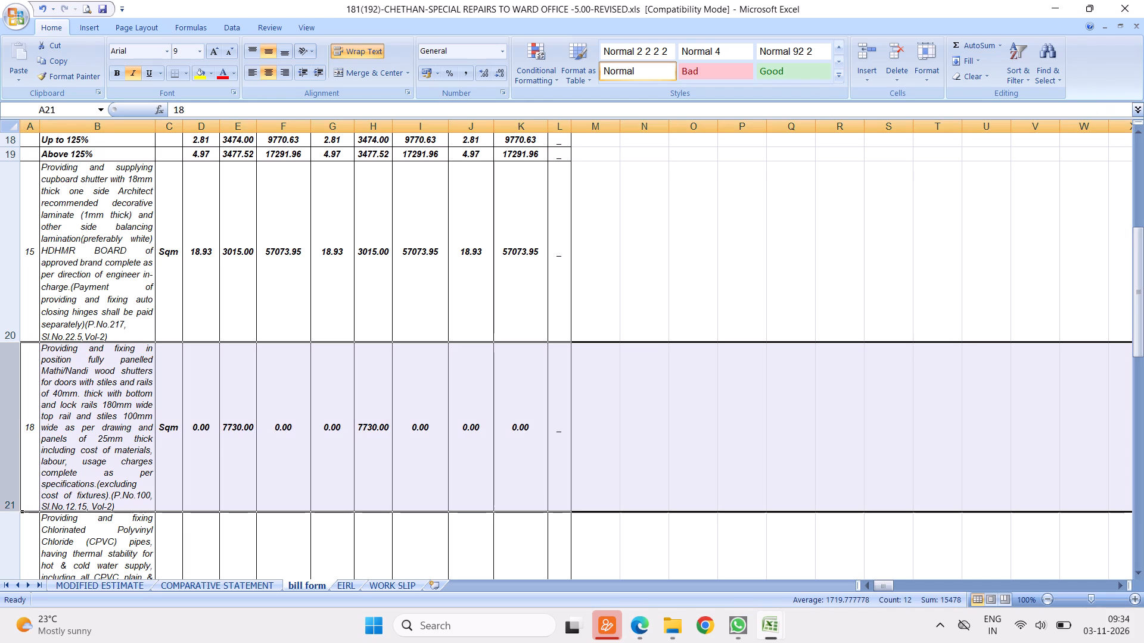
pyautogui.click(104, 274)
pyautogui.click(96, 392)
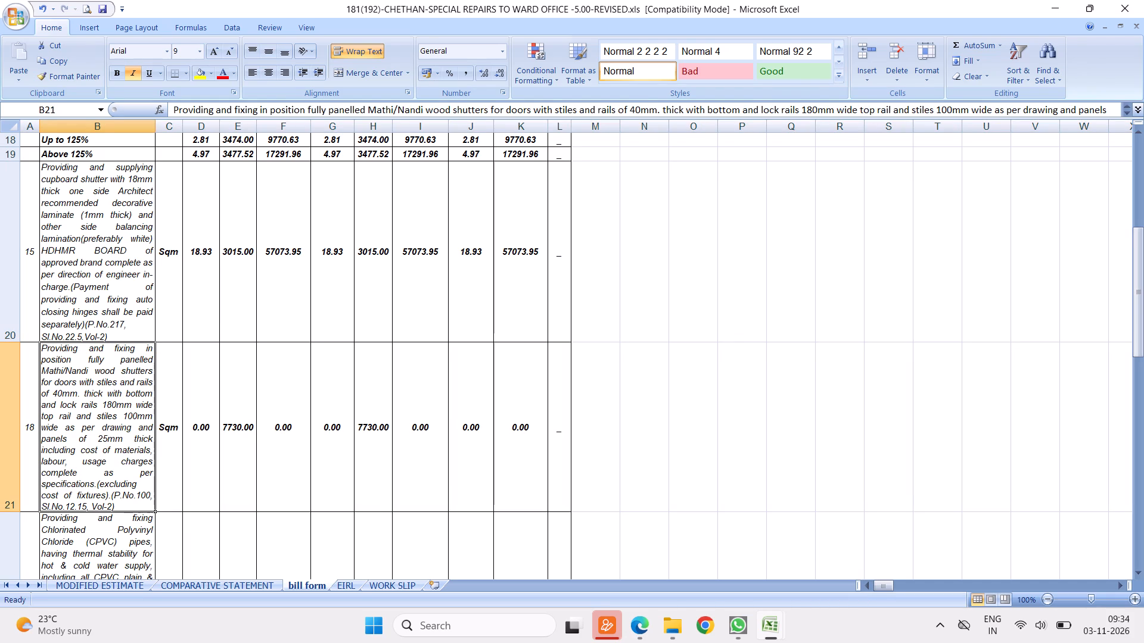
pyautogui.click(0, 417)
pyautogui.rightClick(0, 417)
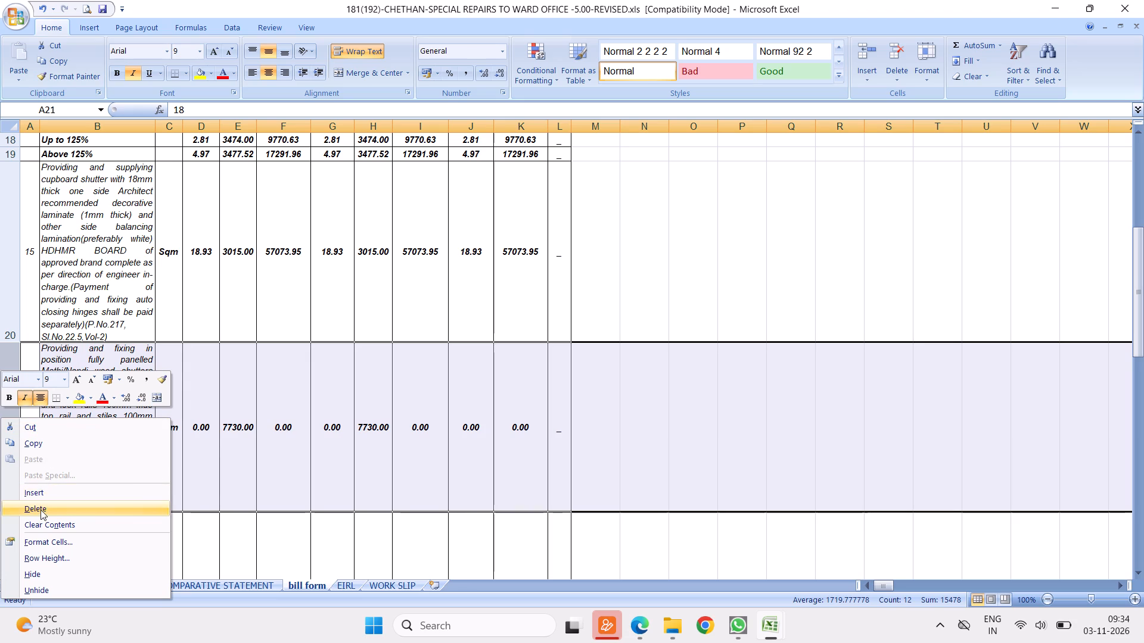
pyautogui.click(39, 507)
pyautogui.rightClick(89, 428)
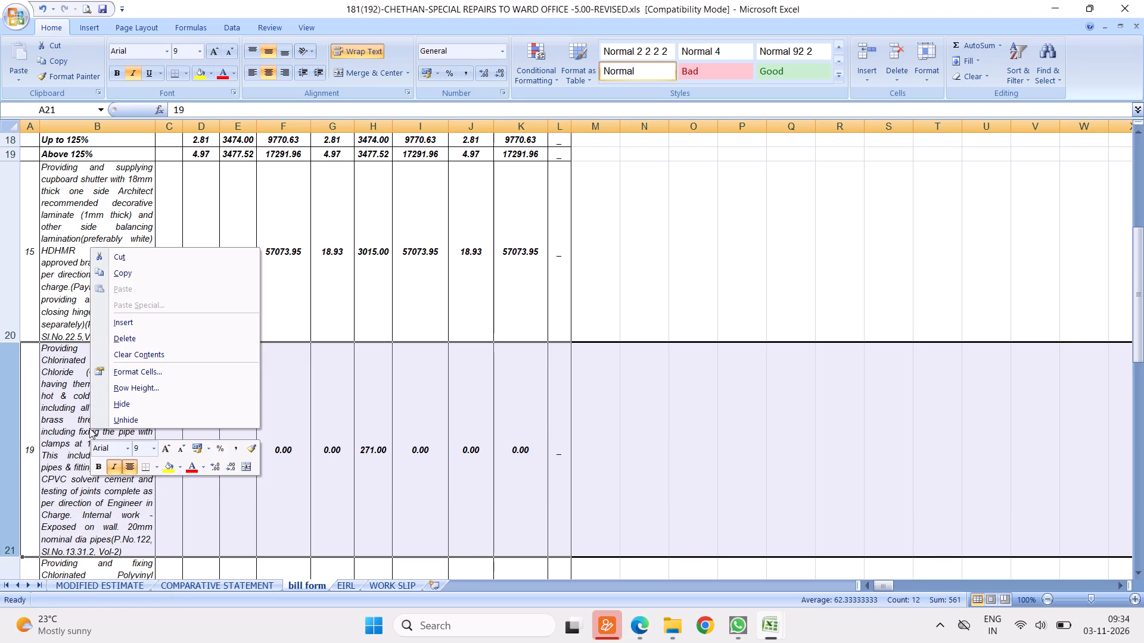
pyautogui.click(130, 330)
pyautogui.rightClick(98, 416)
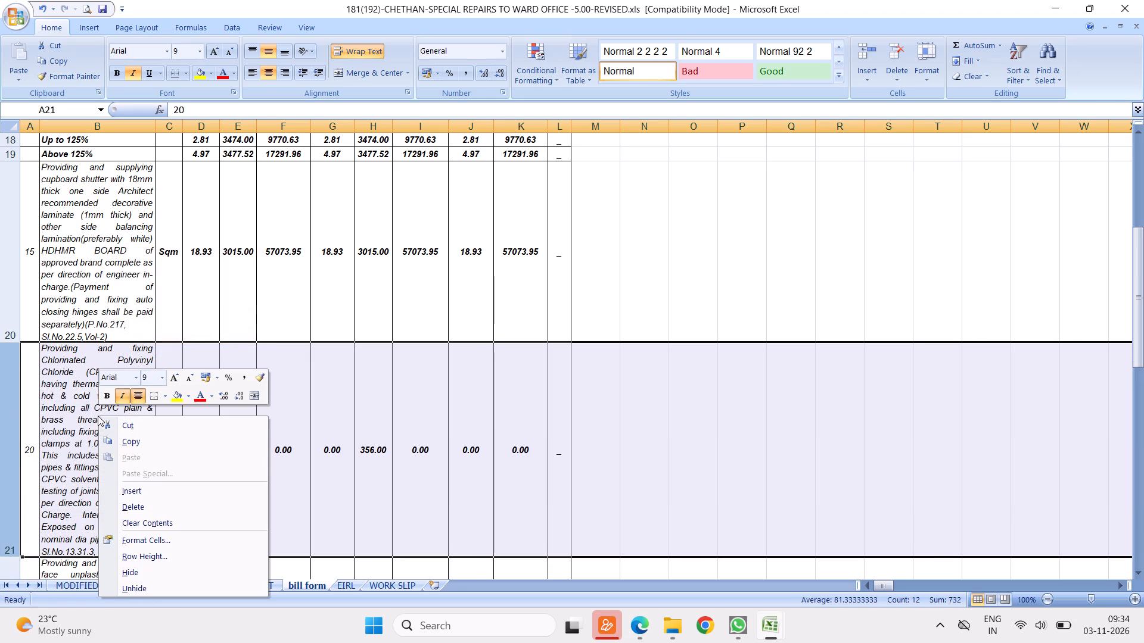
pyautogui.click(135, 503)
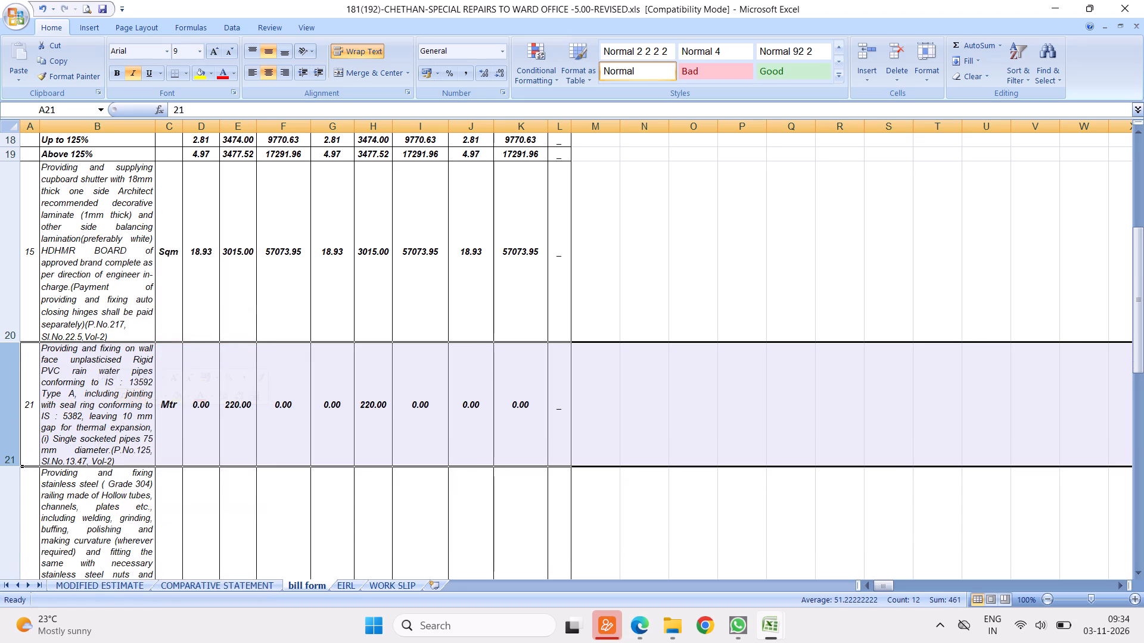
# Delete the zero-quantity row for item 21, the 75 mm PVC rain water pipes.
pyautogui.rightClick(114, 398)
pyautogui.click(156, 489)
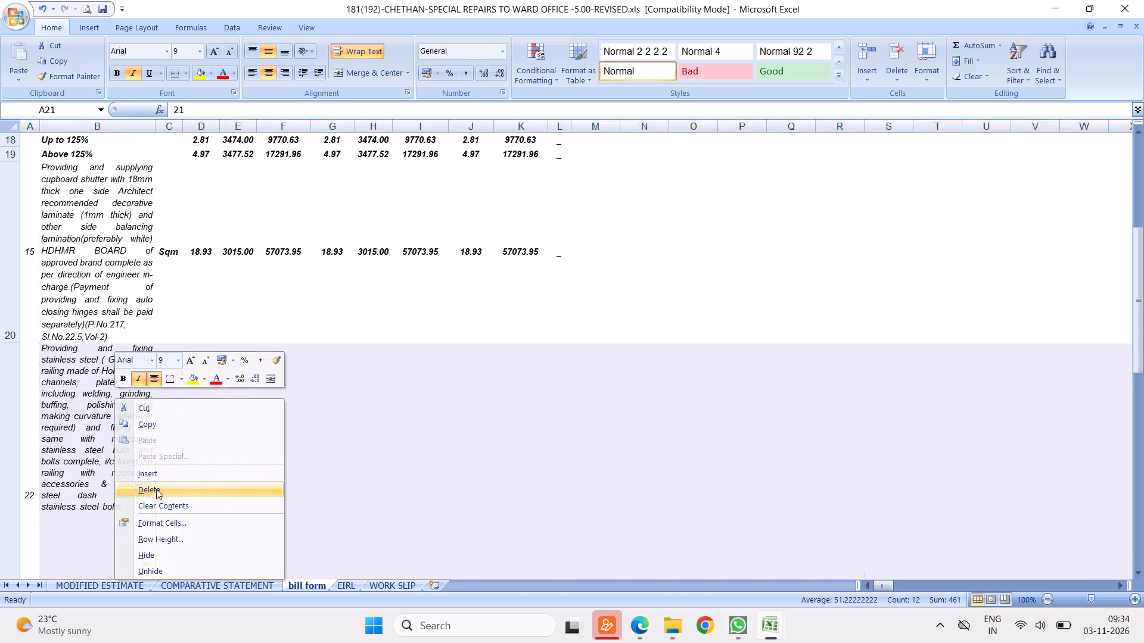
# Review the quantities and costs of items 22 to 30, from the stainless steel railing to the wiring, for unexecuted items.
pyautogui.click(92, 394)
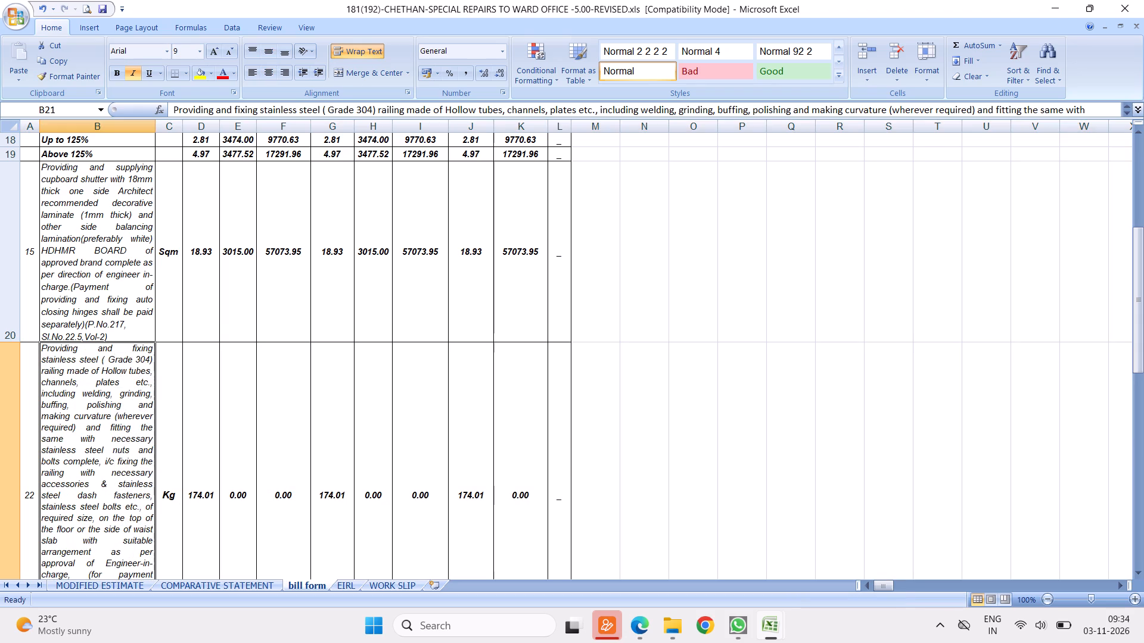
pyautogui.press('Return')
pyautogui.press('Return')
pyautogui.press('Return')
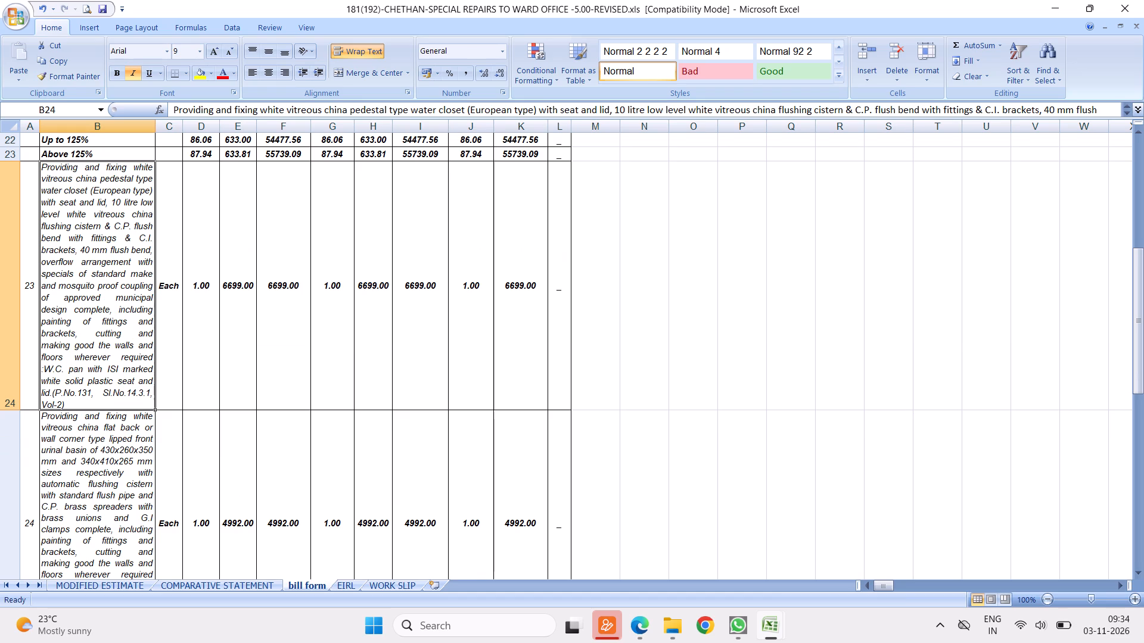
pyautogui.click(0, 319)
pyautogui.rightClick(0, 319)
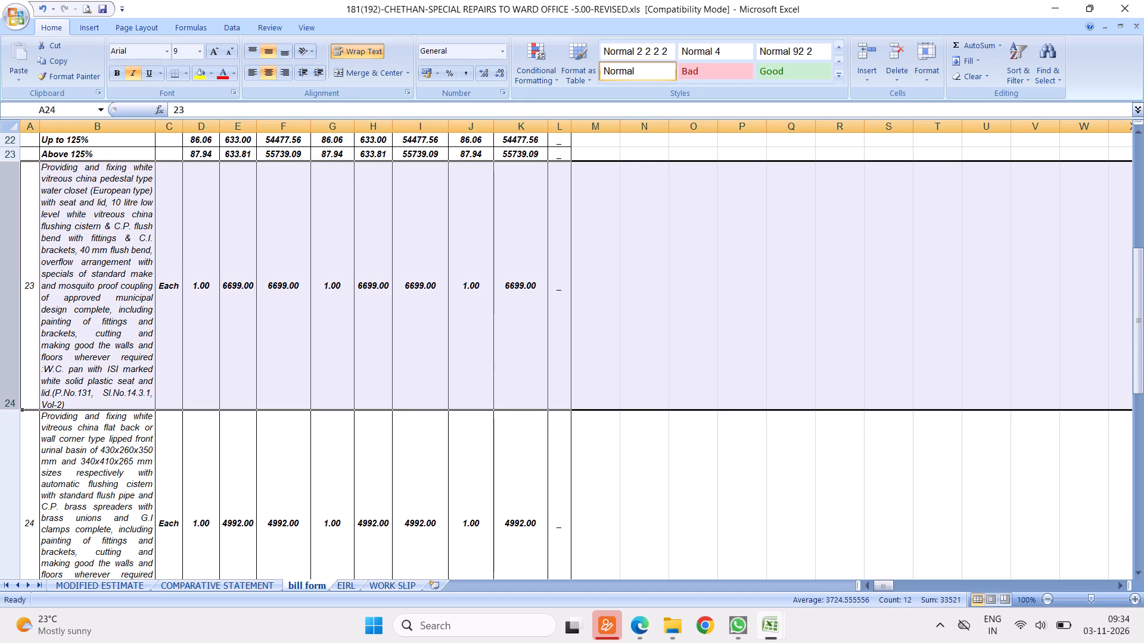
pyautogui.click(370, 319)
pyautogui.click(81, 257)
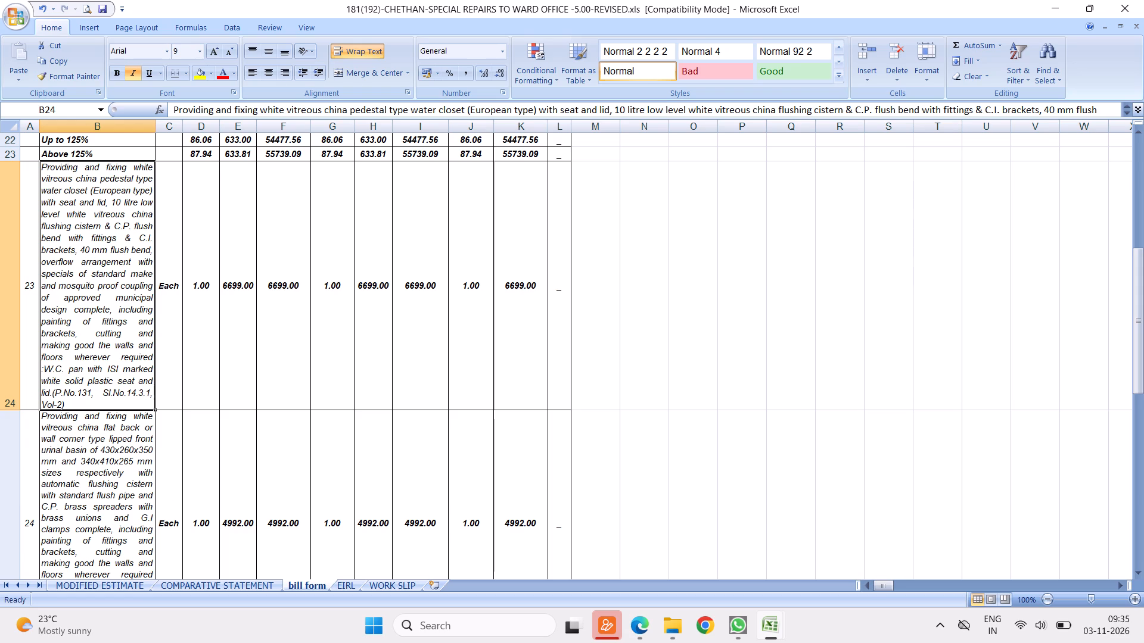
pyautogui.press('Return')
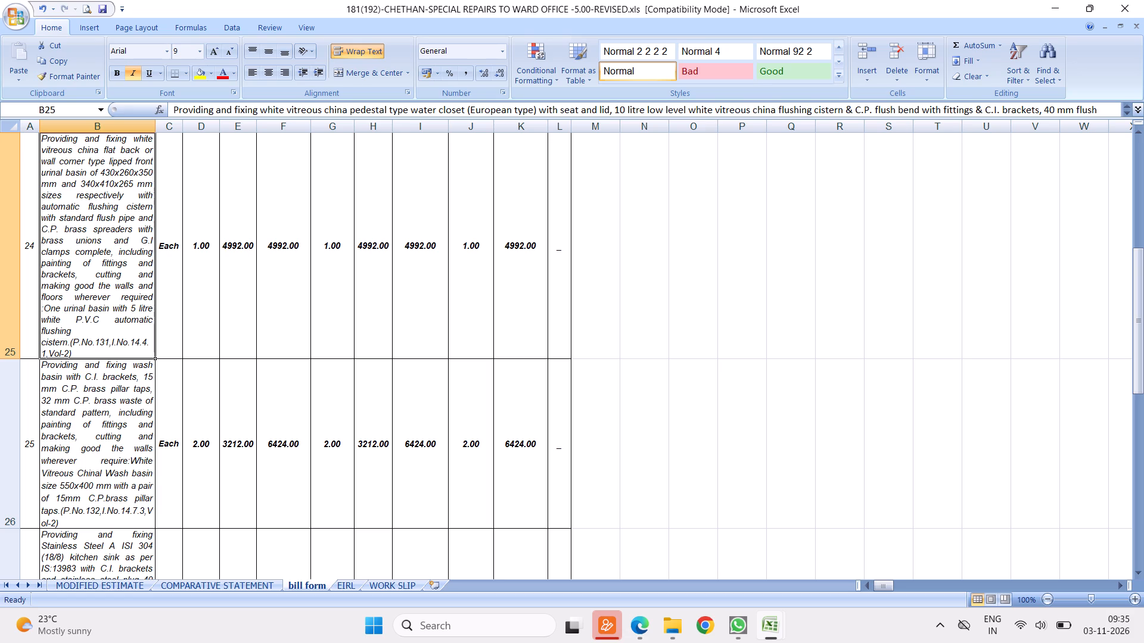
pyautogui.press('Return')
pyautogui.press('Return')
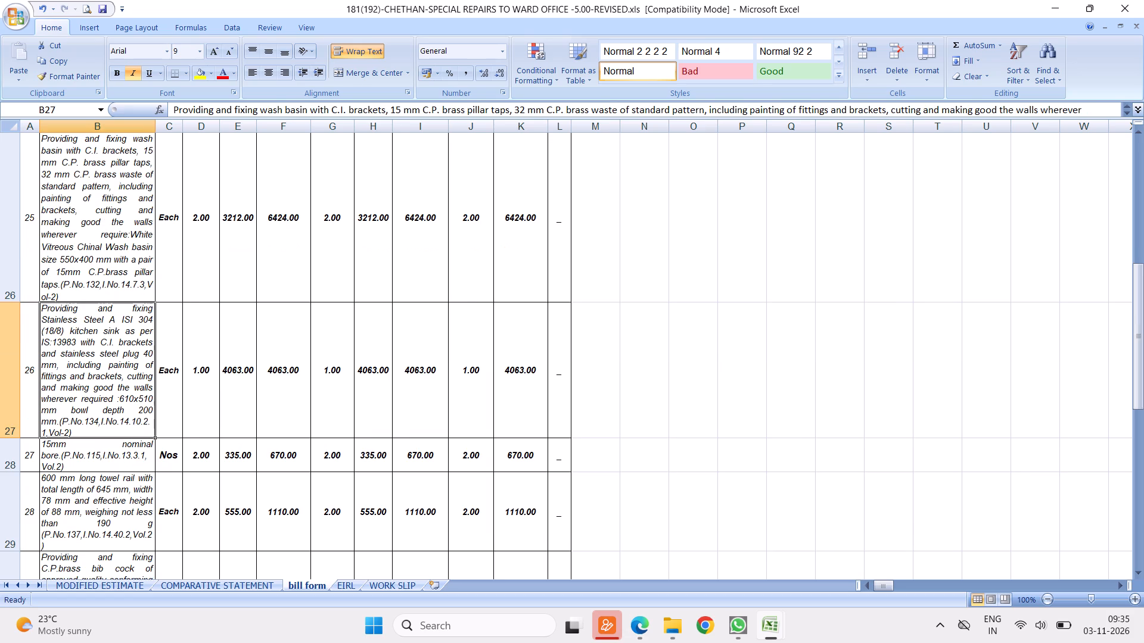
pyautogui.press('Return')
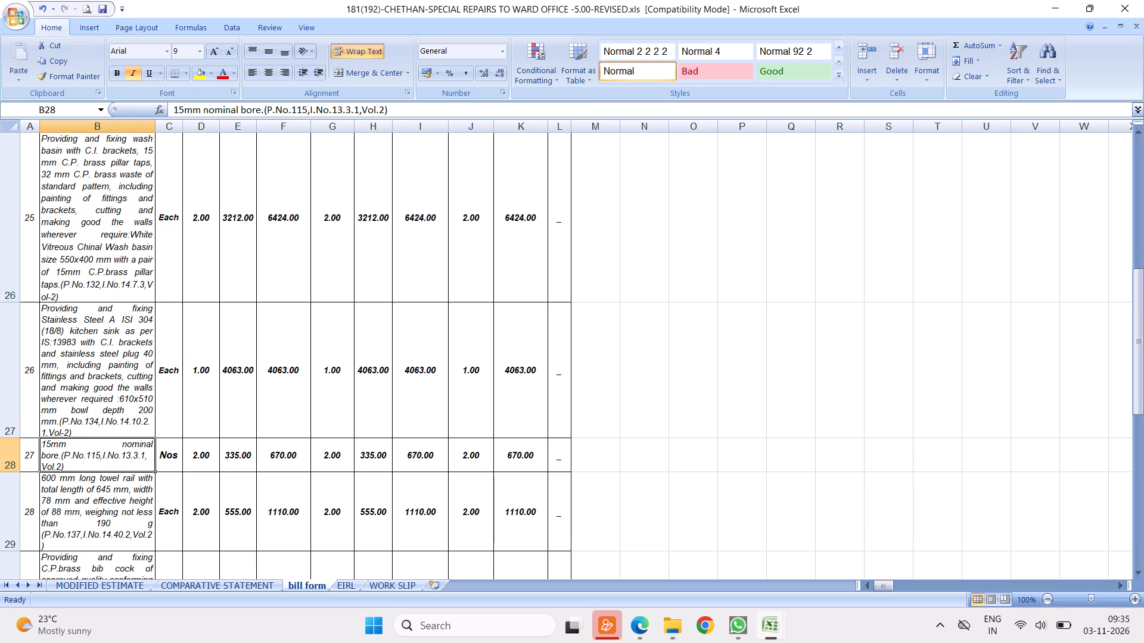
pyautogui.click(5, 457)
pyautogui.click(115, 391)
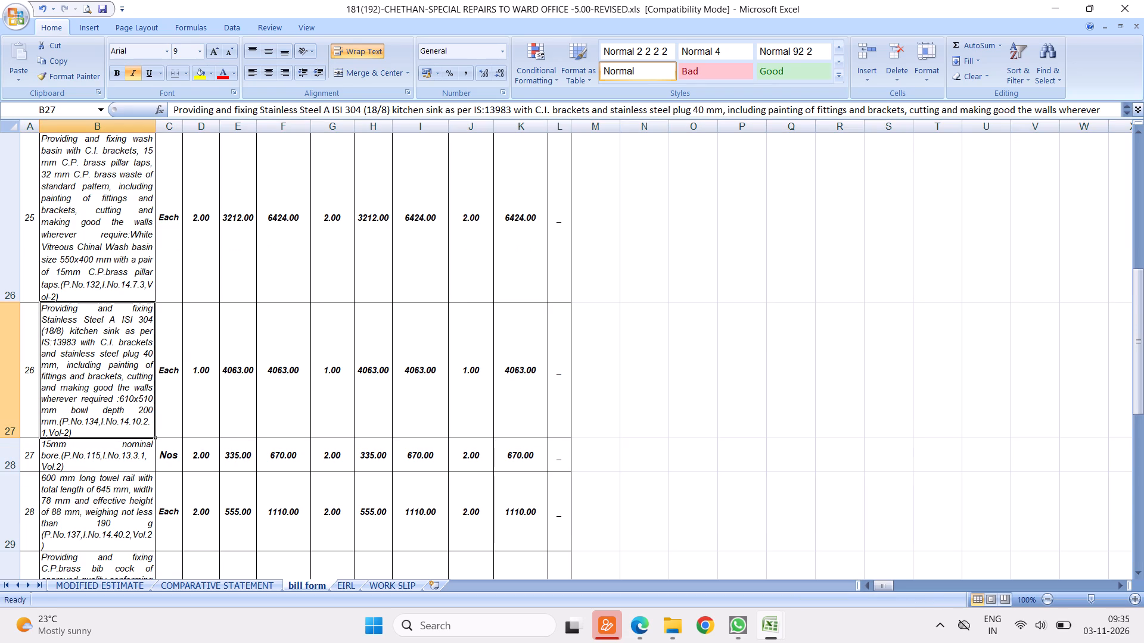
pyautogui.press('Return')
pyautogui.press('Return')
pyautogui.press('Return')
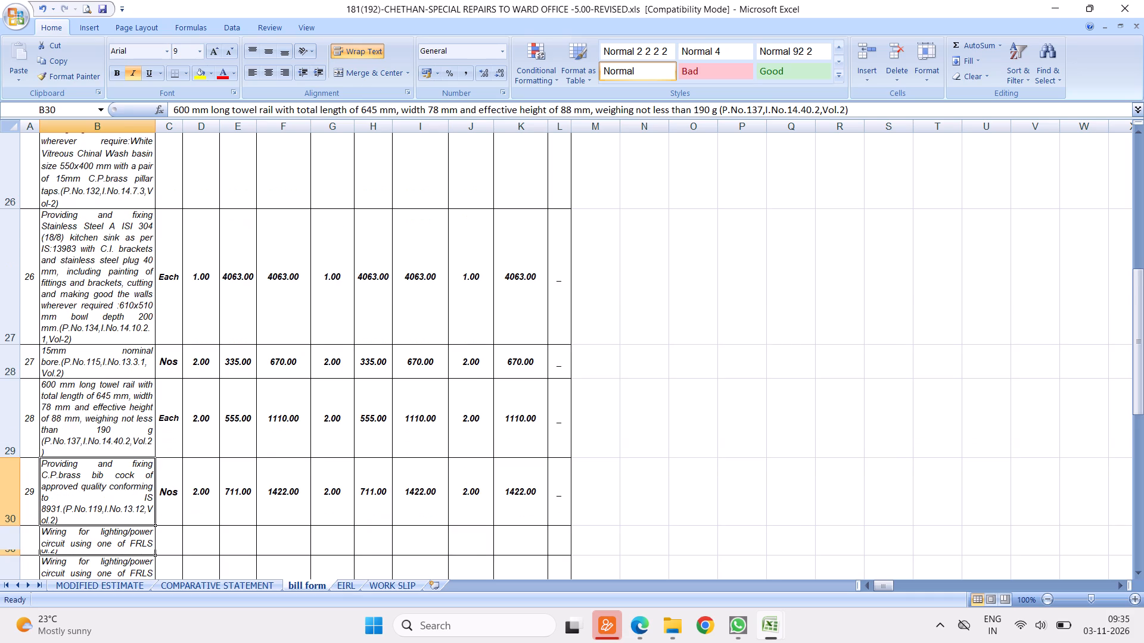
pyautogui.press('Return')
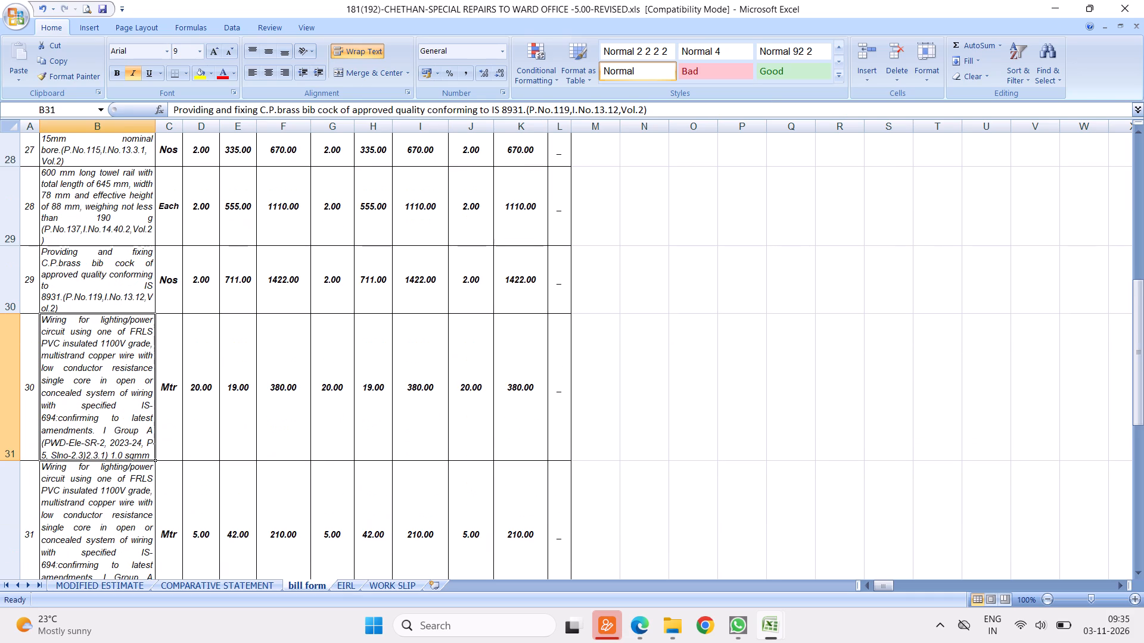
# Delete the zero-quantity rows for items 32 to 34, the 4.0 and 6.0 sqmm wiring and the 1 to 3 module switch plate.
pyautogui.press('Return')
pyautogui.press('Return')
pyautogui.press('Return')
pyautogui.press('Return')
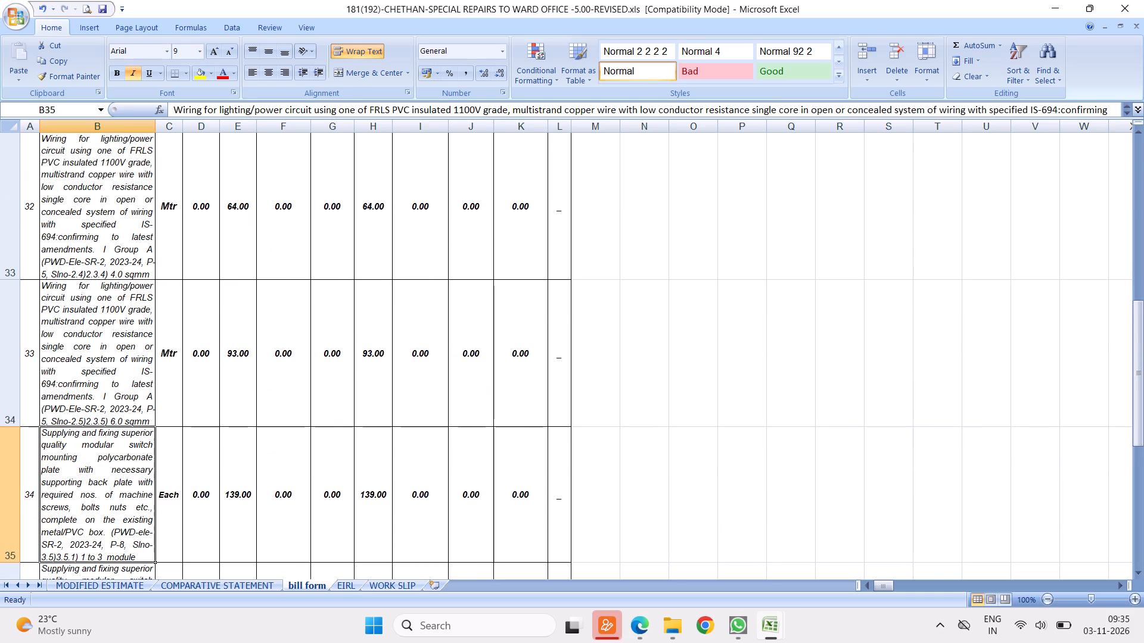
pyautogui.press('Up')
pyautogui.press('Up')
pyautogui.press('Up')
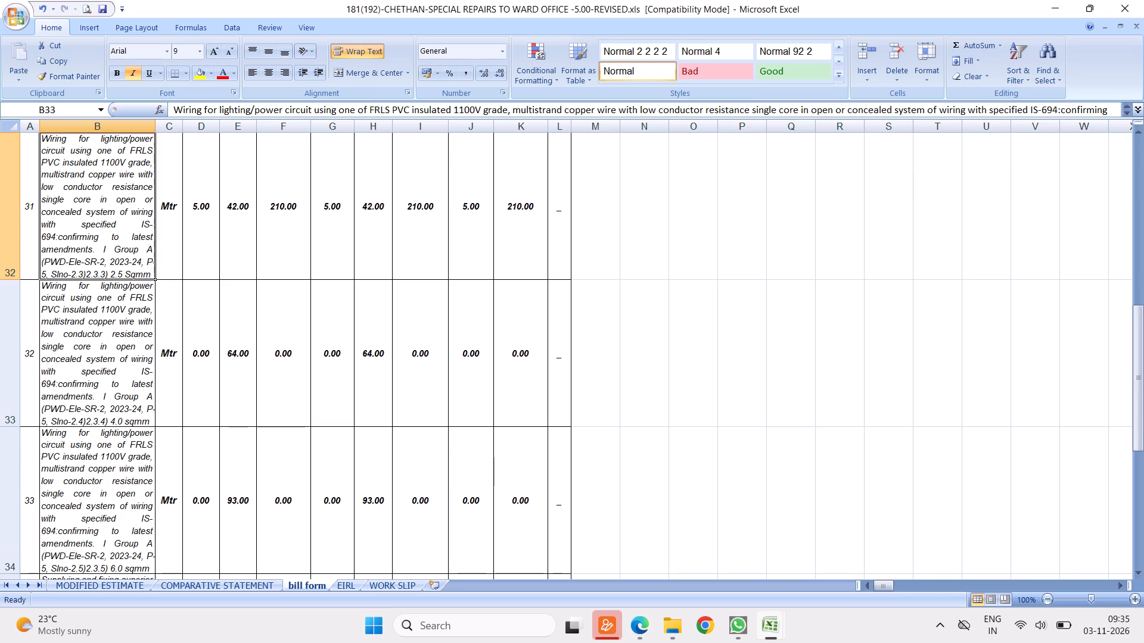
pyautogui.press('Down')
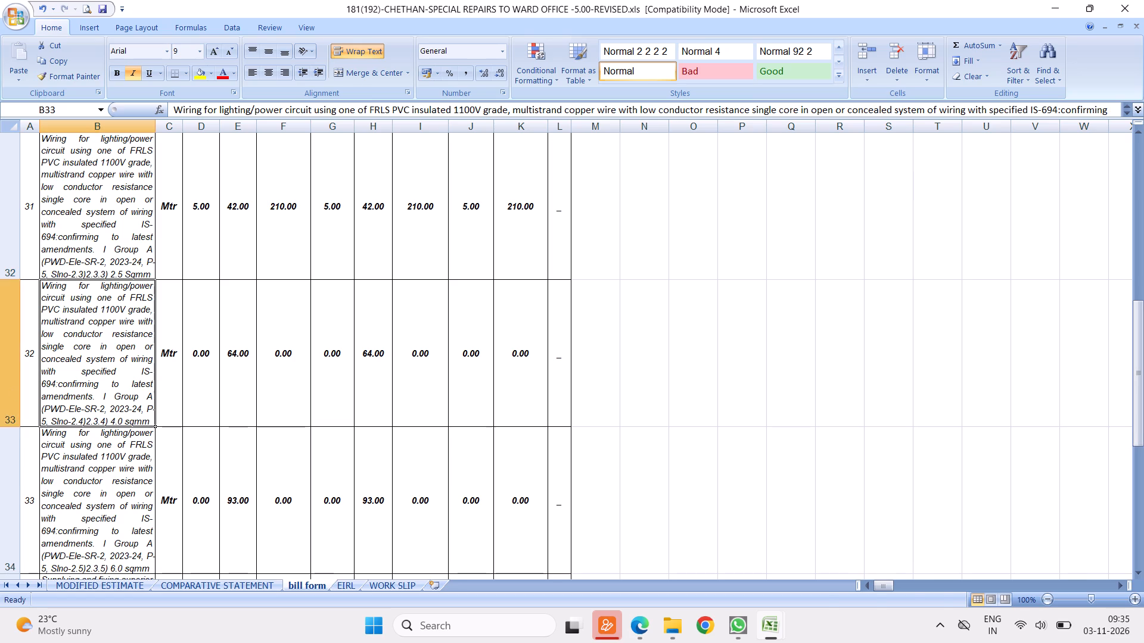
pyautogui.click(8, 382)
pyautogui.rightClick(8, 382)
pyautogui.click(45, 469)
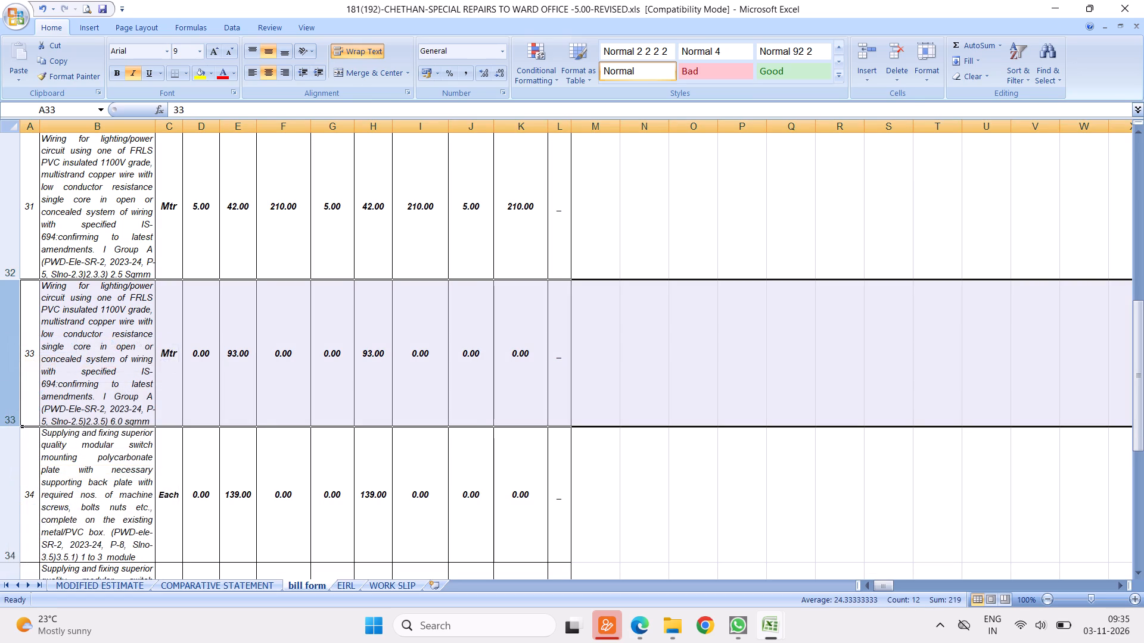
pyautogui.rightClick(98, 348)
pyautogui.click(138, 436)
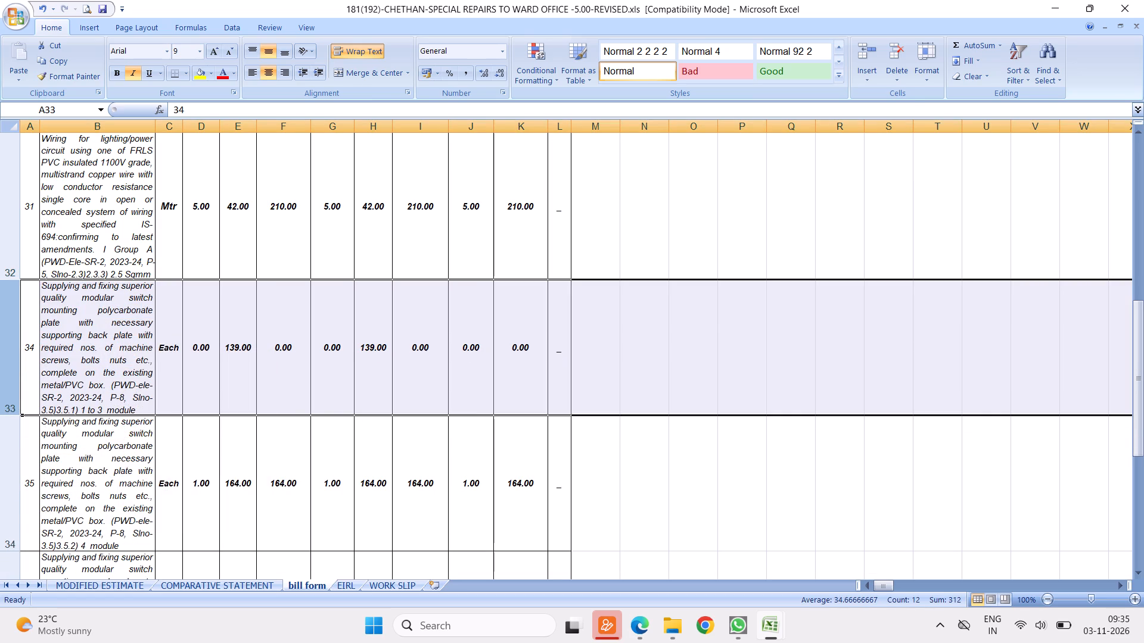
pyautogui.rightClick(120, 338)
pyautogui.click(154, 427)
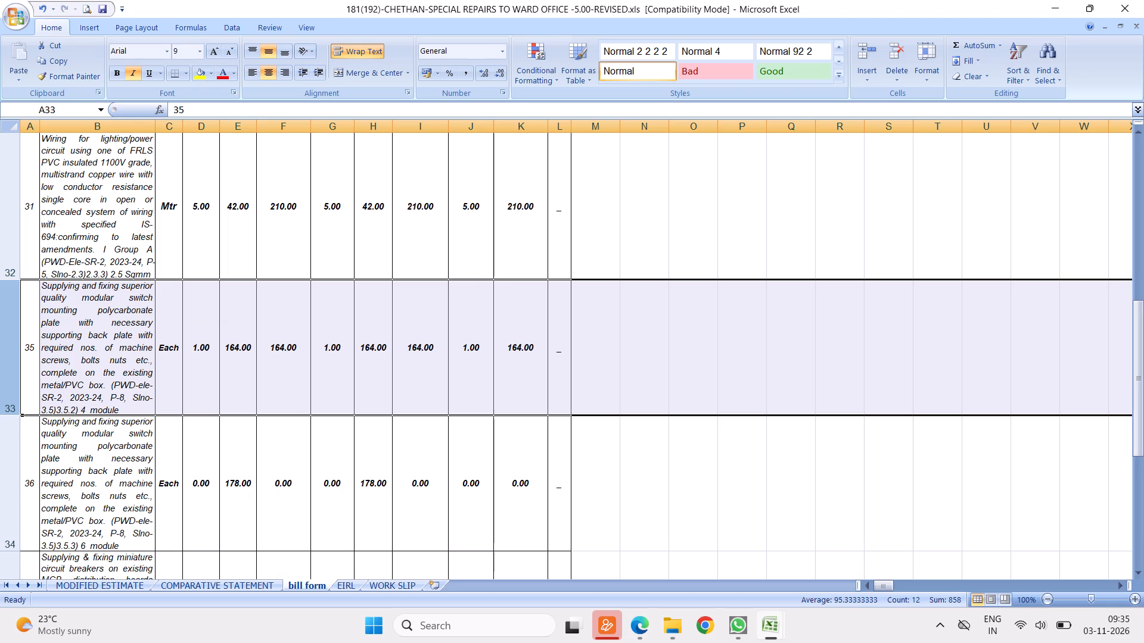
# Delete the zero-quantity row for item 36, the 6 module switch mounting plate.
pyautogui.click(116, 338)
pyautogui.press('Return')
pyautogui.press('Return')
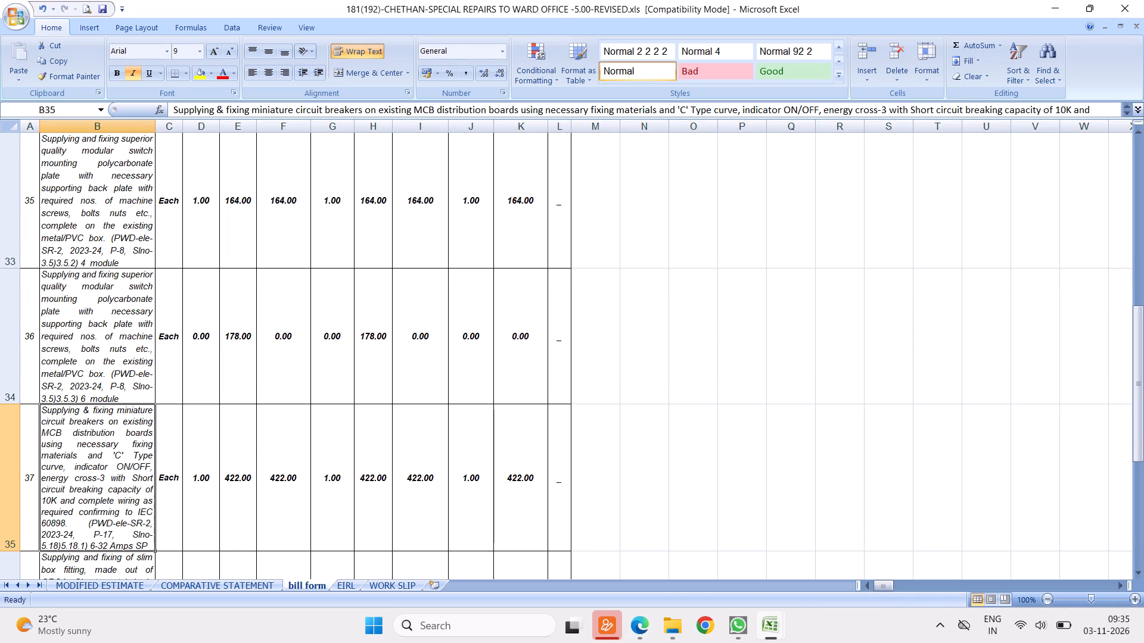
pyautogui.click(0, 313)
pyautogui.rightClick(0, 313)
pyautogui.click(45, 404)
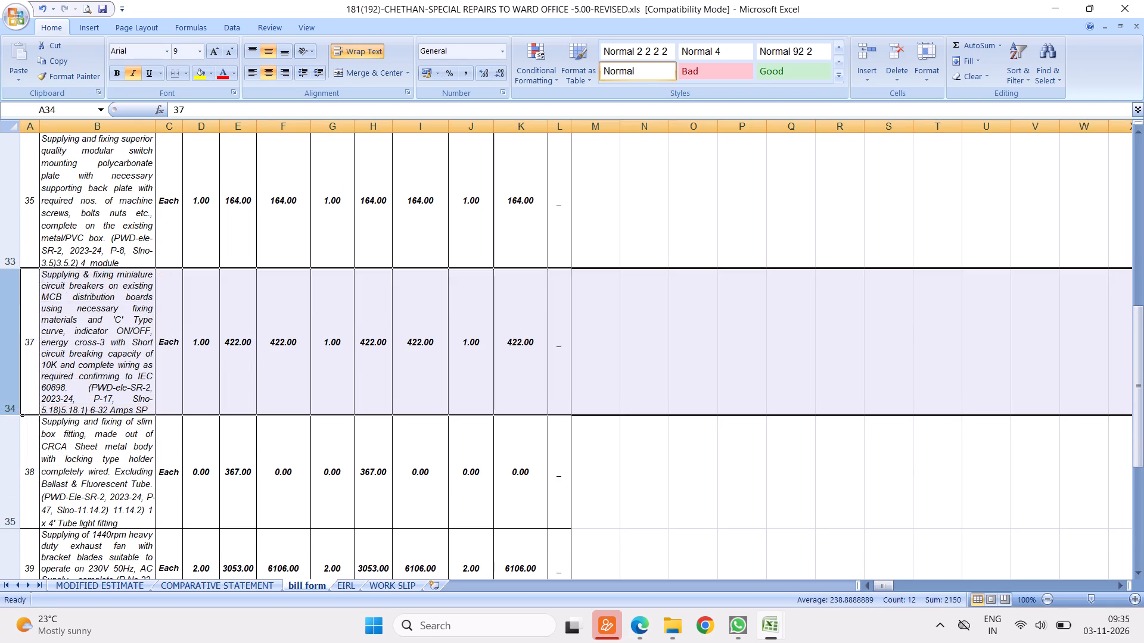
# Delete the zero-quantity row for item 38, the tube light box fitting, and check the remaining rows down to the EIRL items.
pyautogui.click(106, 326)
pyautogui.press('Return')
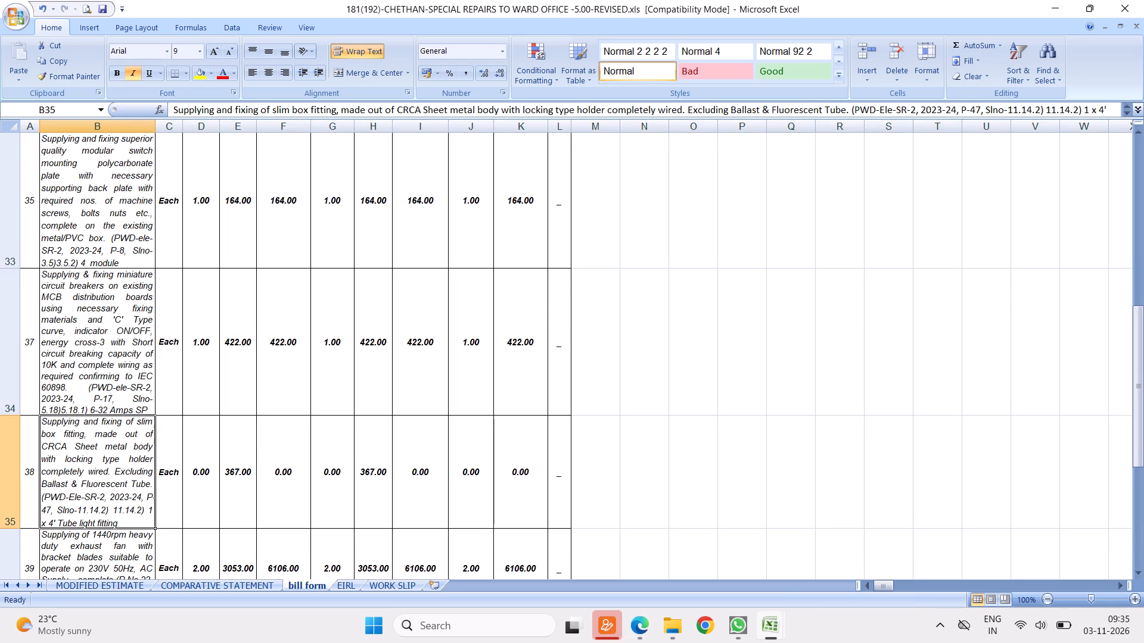
pyautogui.click(5, 450)
pyautogui.rightClick(5, 450)
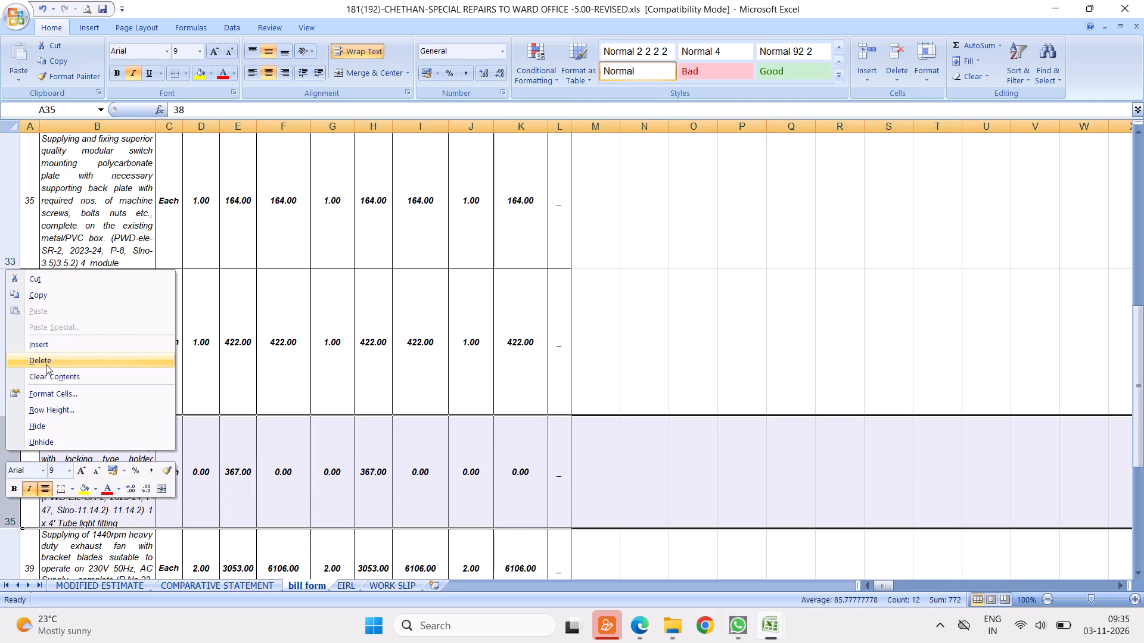
pyautogui.click(46, 361)
pyautogui.click(104, 369)
pyautogui.press('Return')
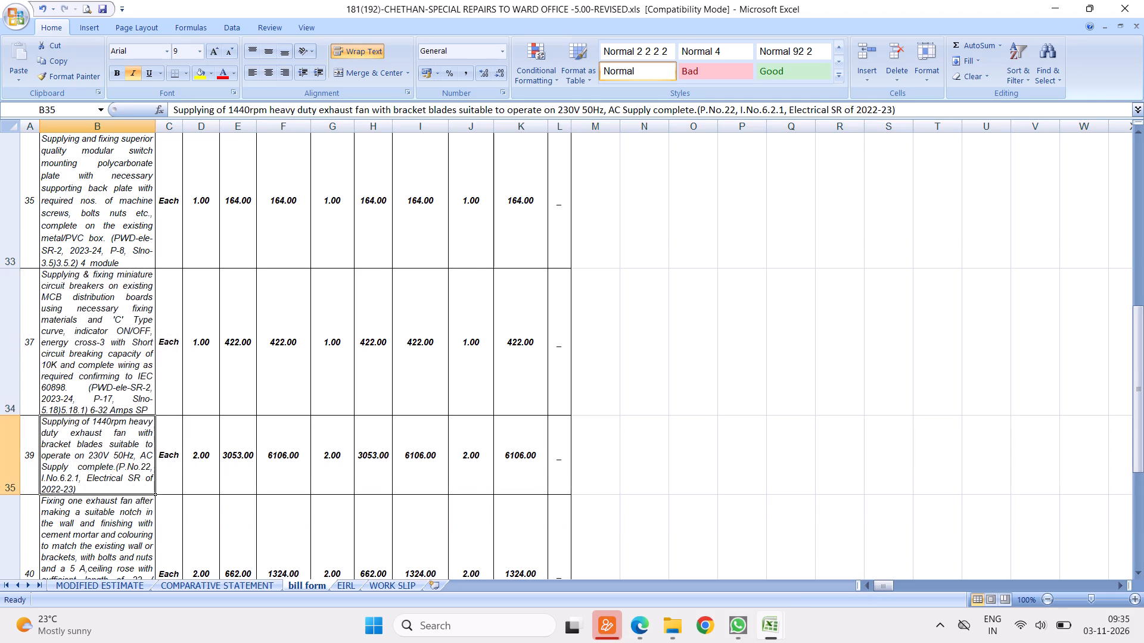
pyautogui.press('Return')
pyautogui.press('Return')
pyautogui.press('Return')
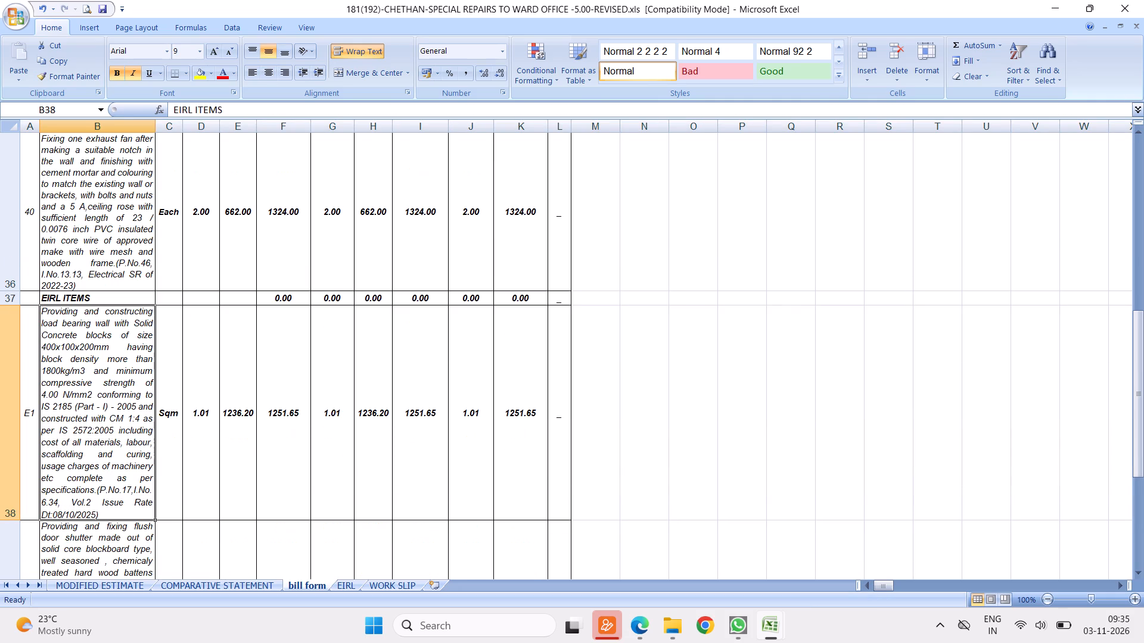
# Renumber the serial numbers of the first five item rows, from levelling course concrete to ceramic floor tiles, as 1 to 5.
pyautogui.scroll(3, 77, 306)
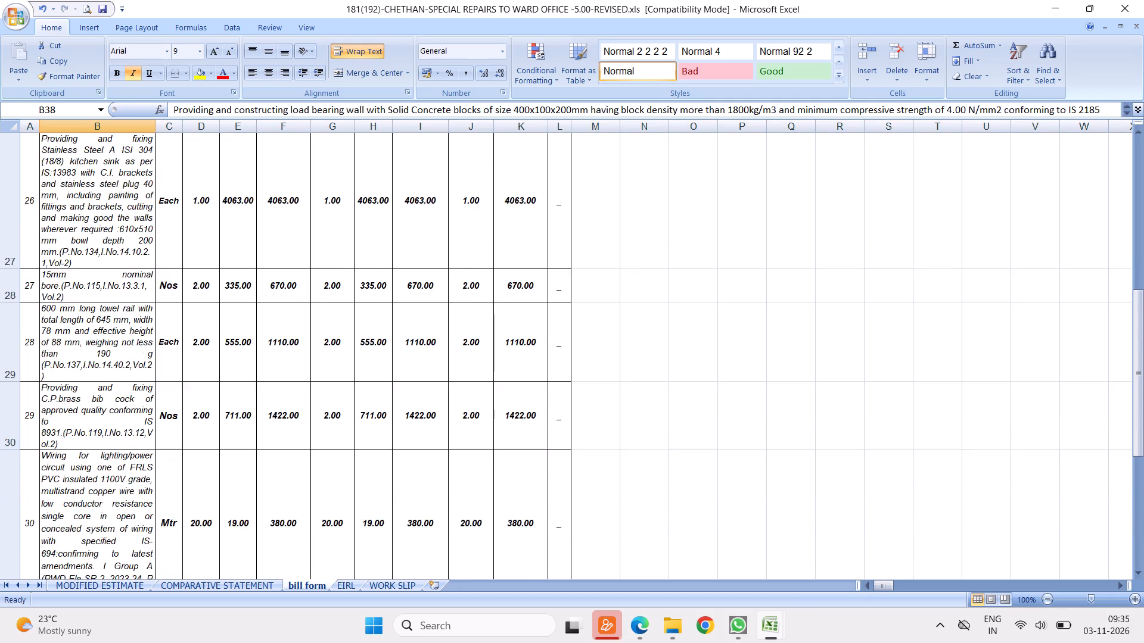
pyautogui.scroll(10, 70, 306)
pyautogui.click(20, 372)
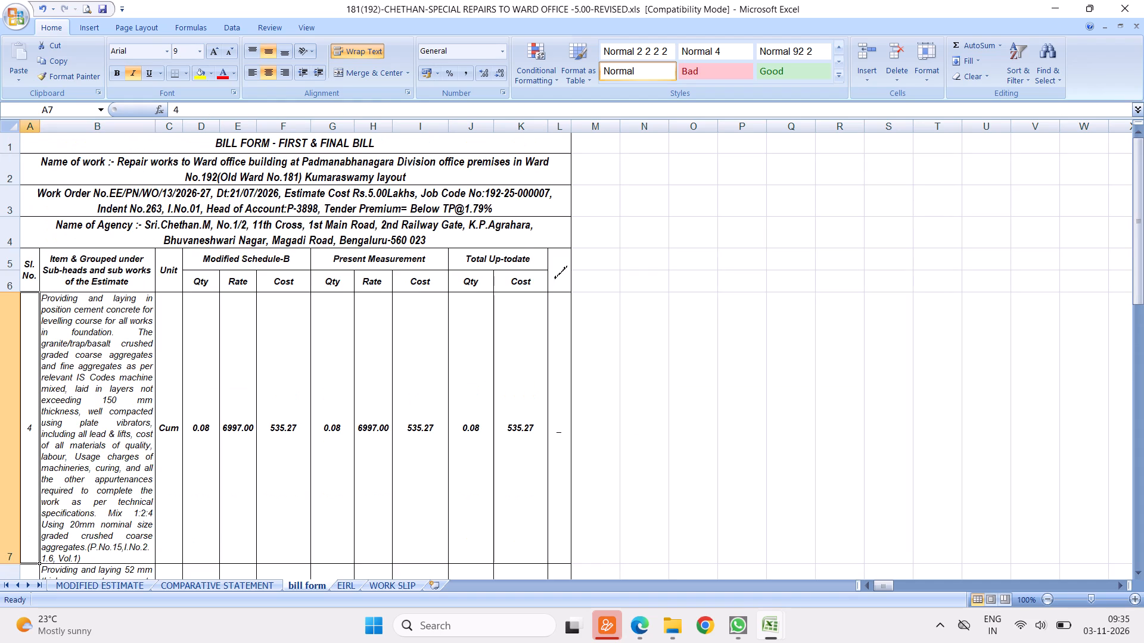
pyautogui.press('1')
pyautogui.click(100, 487)
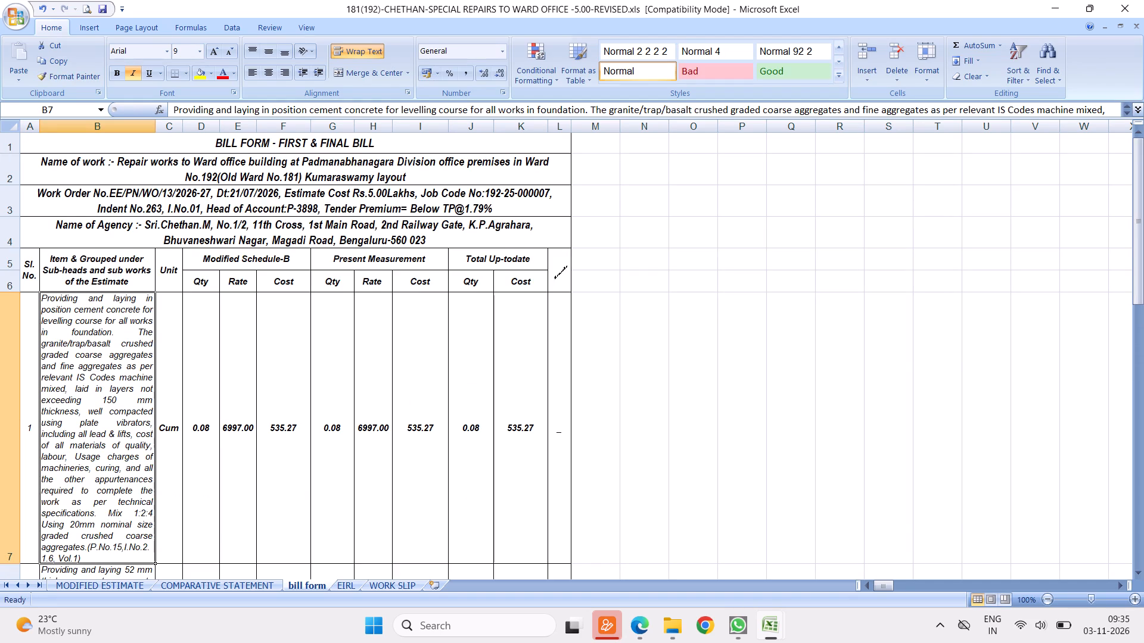
pyautogui.press('Return')
pyautogui.click(36, 248)
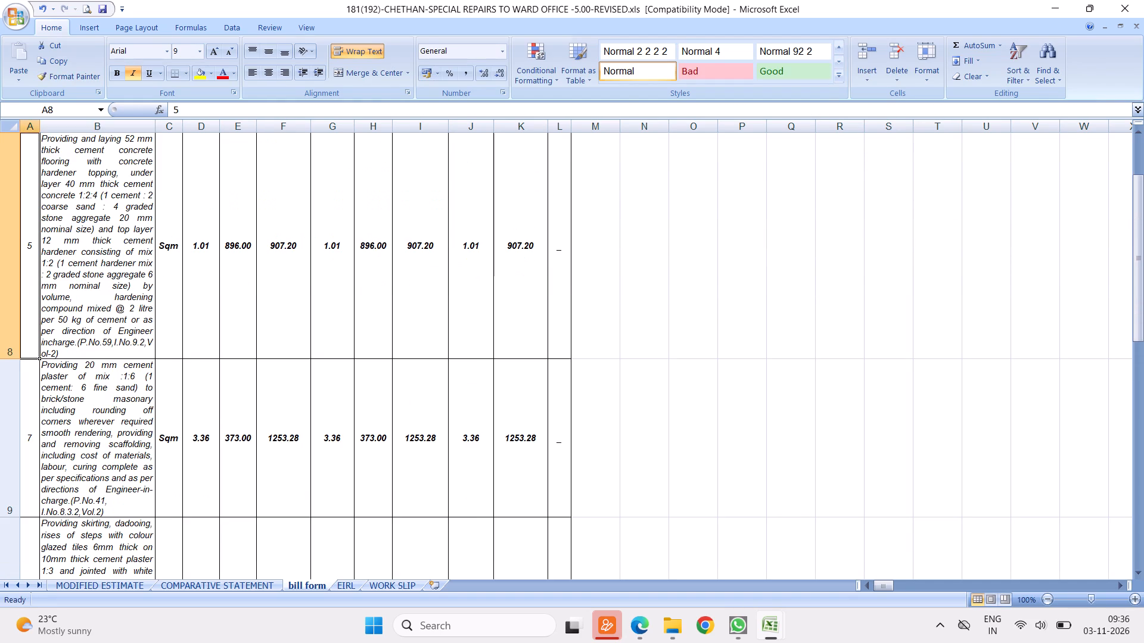
pyautogui.press('2')
pyautogui.click(31, 413)
pyautogui.press('3')
pyautogui.click(26, 542)
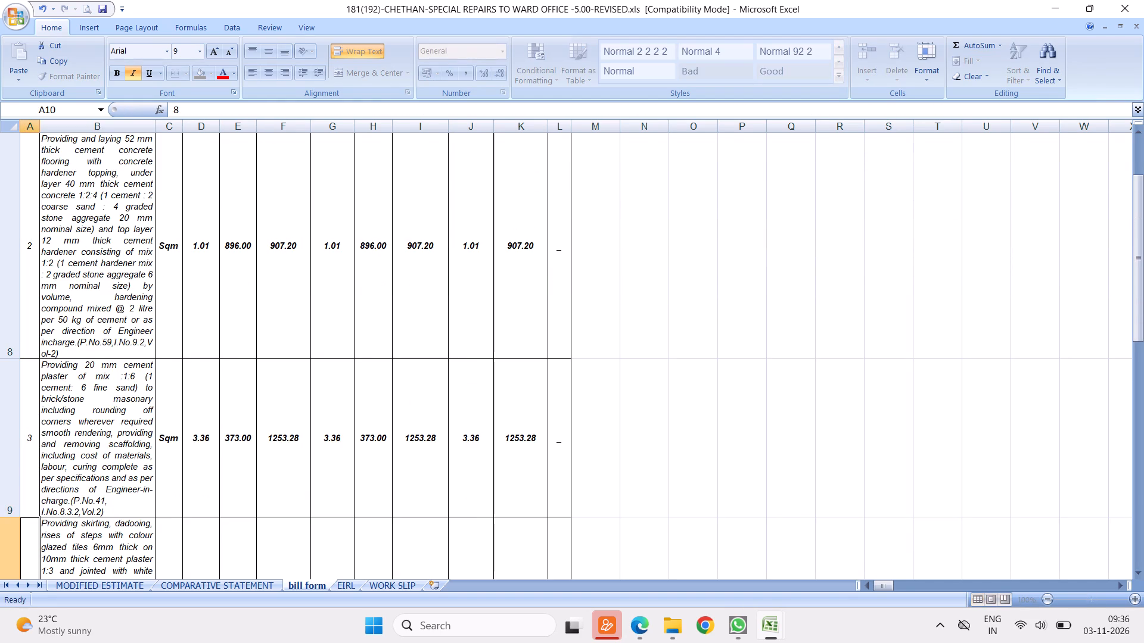
pyautogui.press('4')
pyautogui.click(33, 520)
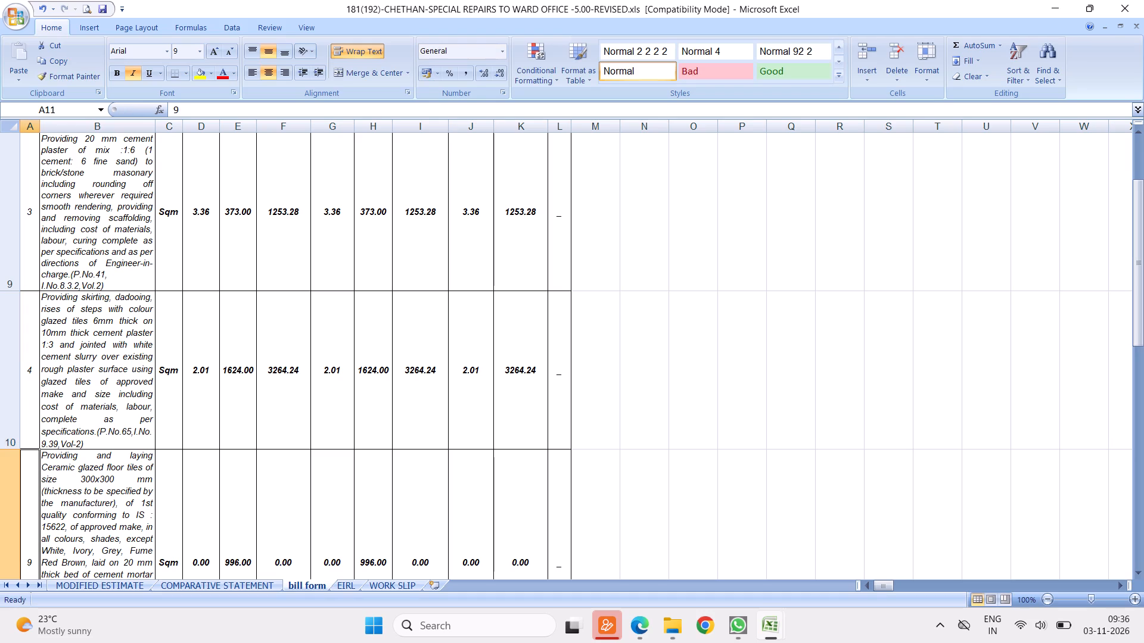
pyautogui.press('5')
pyautogui.click(29, 568)
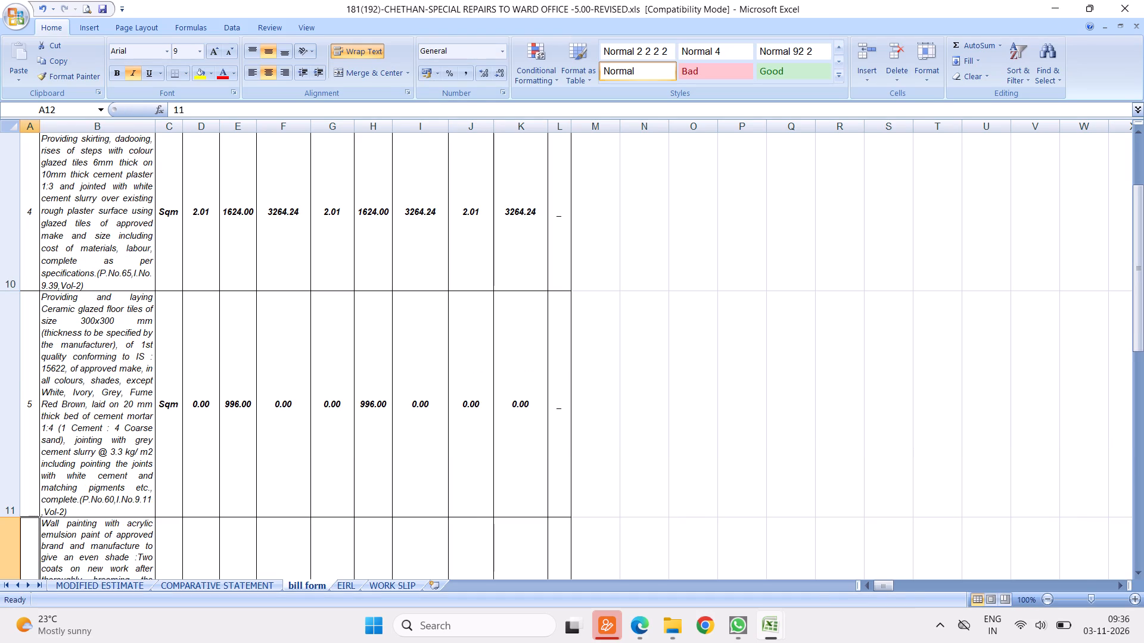
# Replace the ceramic floor tiles description of item 5 in the bill form with the 40 mm granite flooring description copied from comparative statement item 10.
pyautogui.click(0, 373)
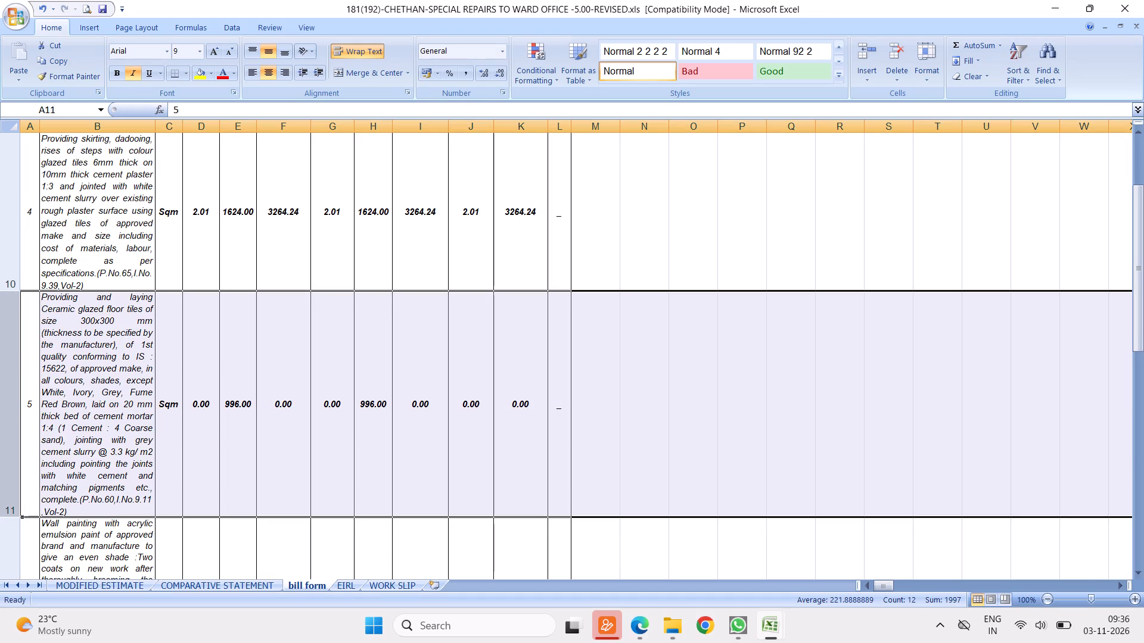
pyautogui.click(89, 178)
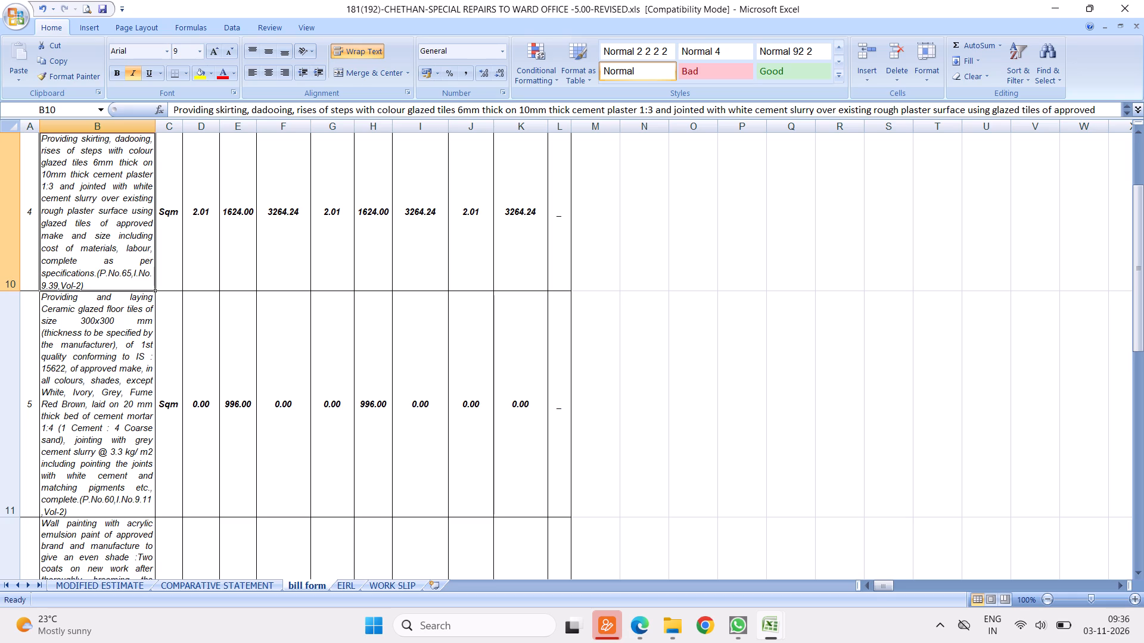
pyautogui.click(112, 391)
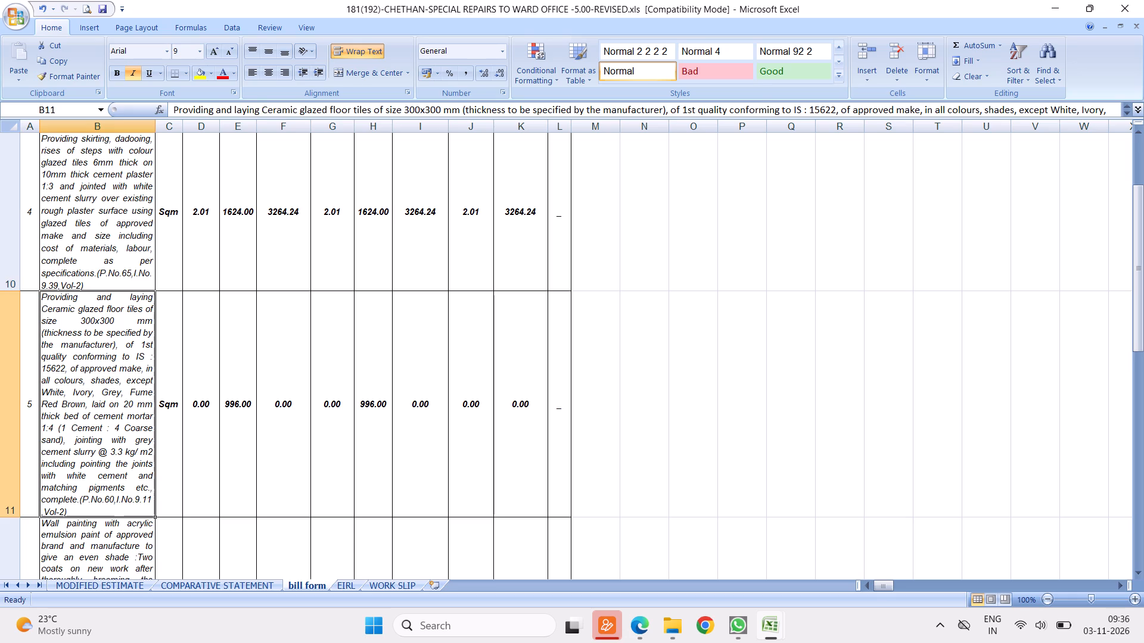
pyautogui.press('Return')
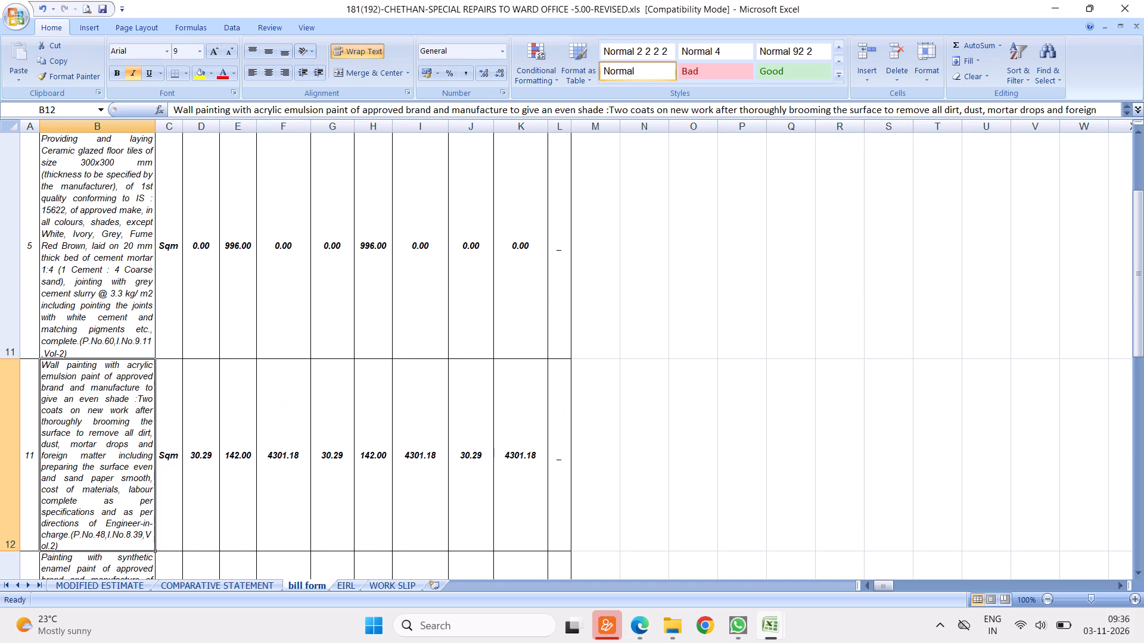
pyautogui.click(114, 276)
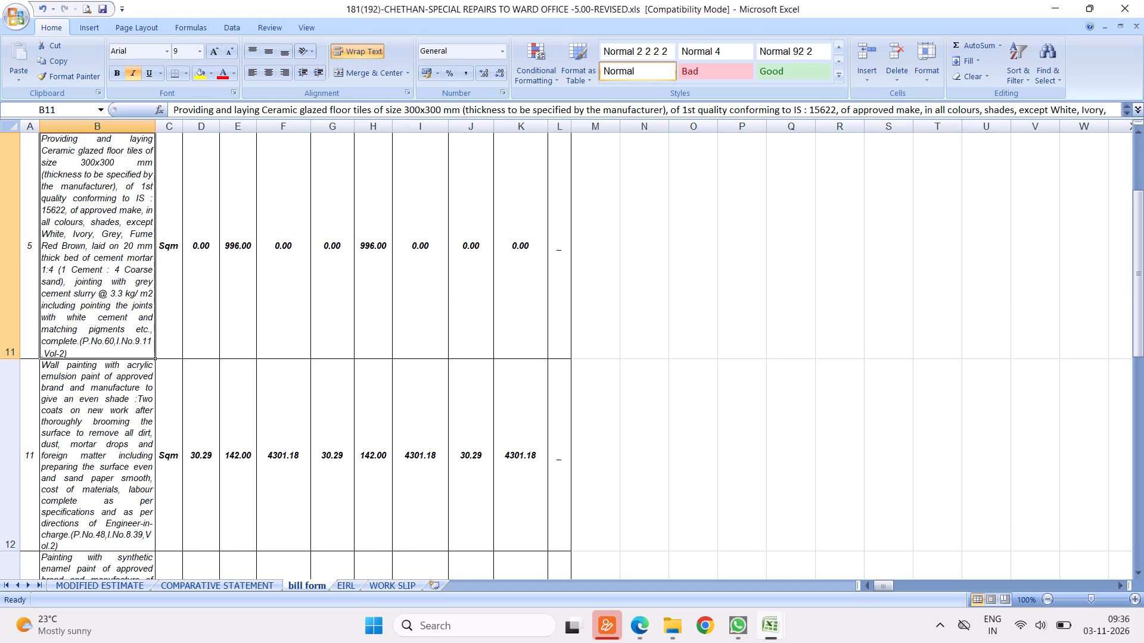
pyautogui.click(247, 585)
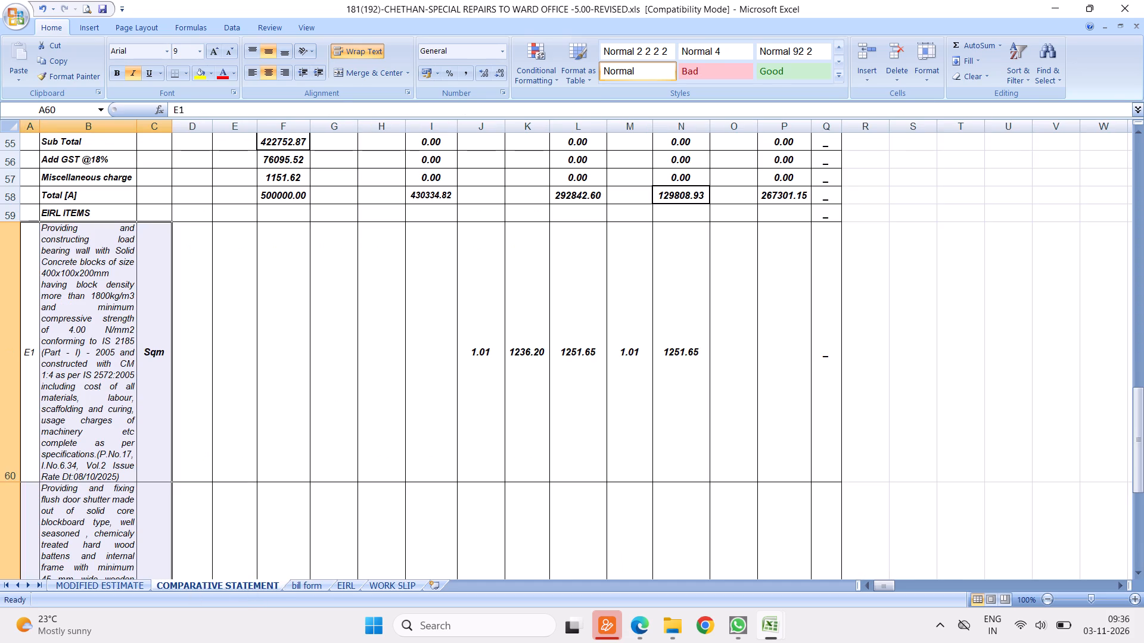
pyautogui.scroll(13, 147, 333)
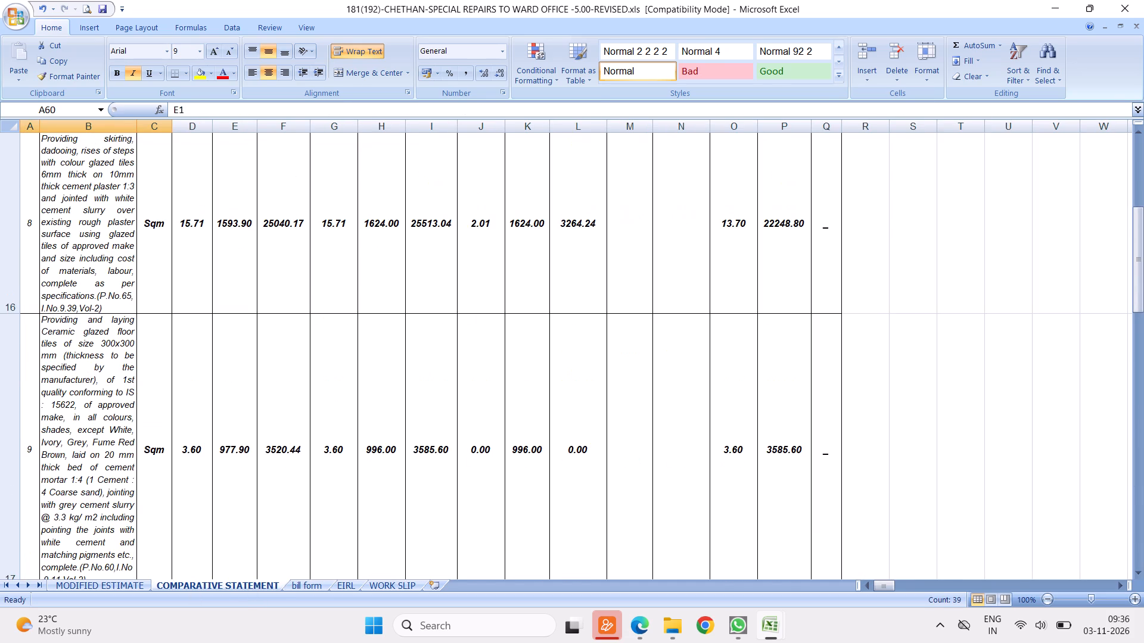
pyautogui.click(114, 404)
pyautogui.press('Return')
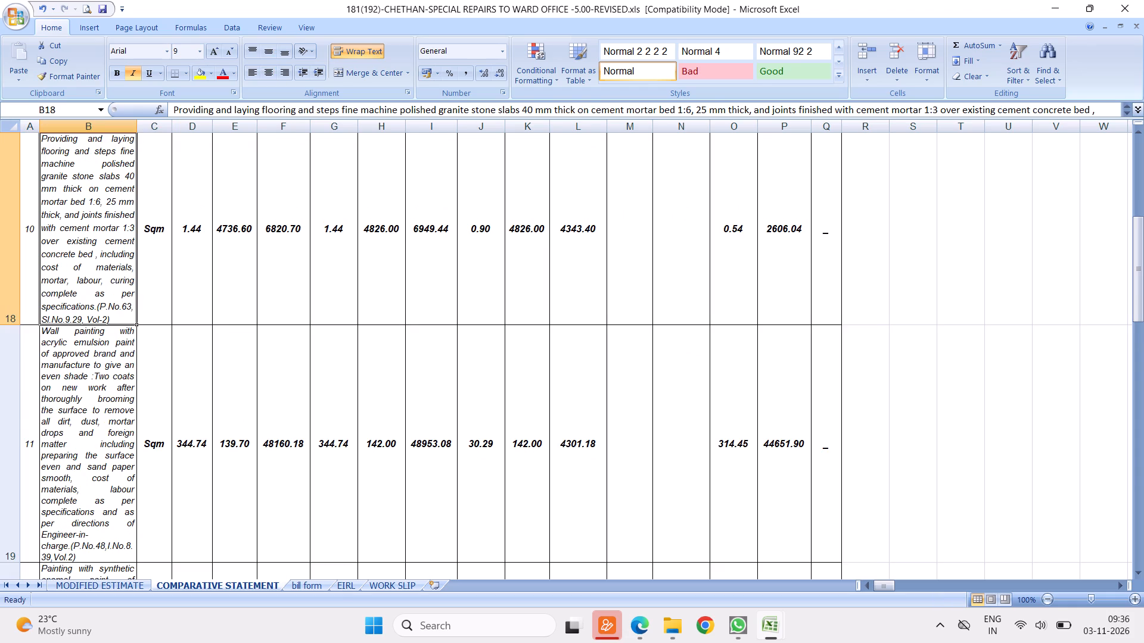
pyautogui.rightClick(94, 214)
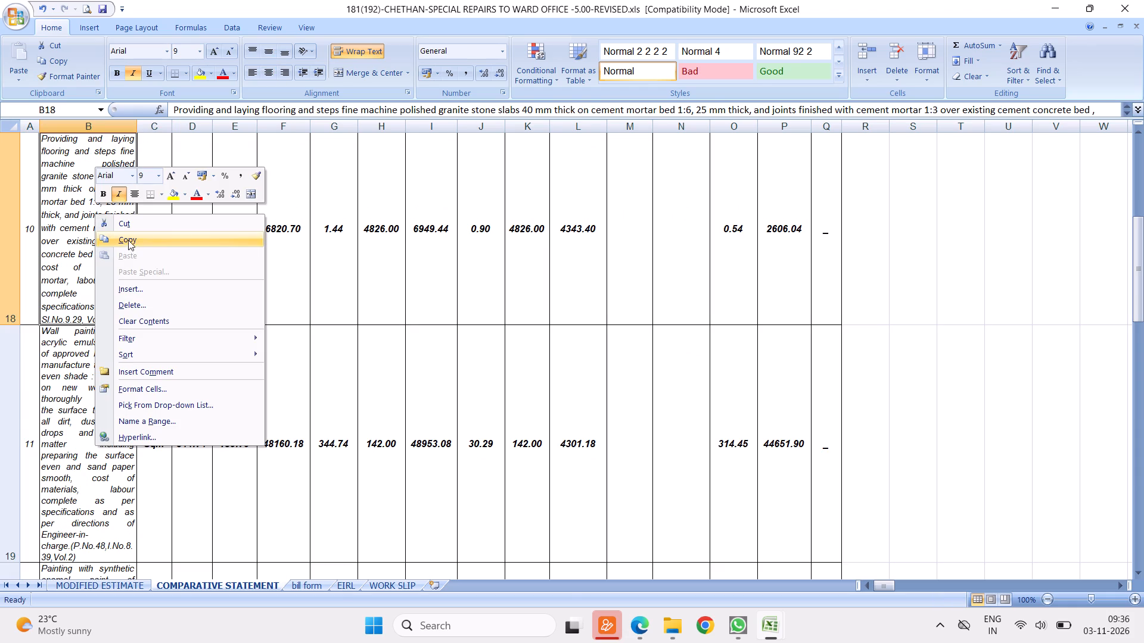
pyautogui.click(126, 236)
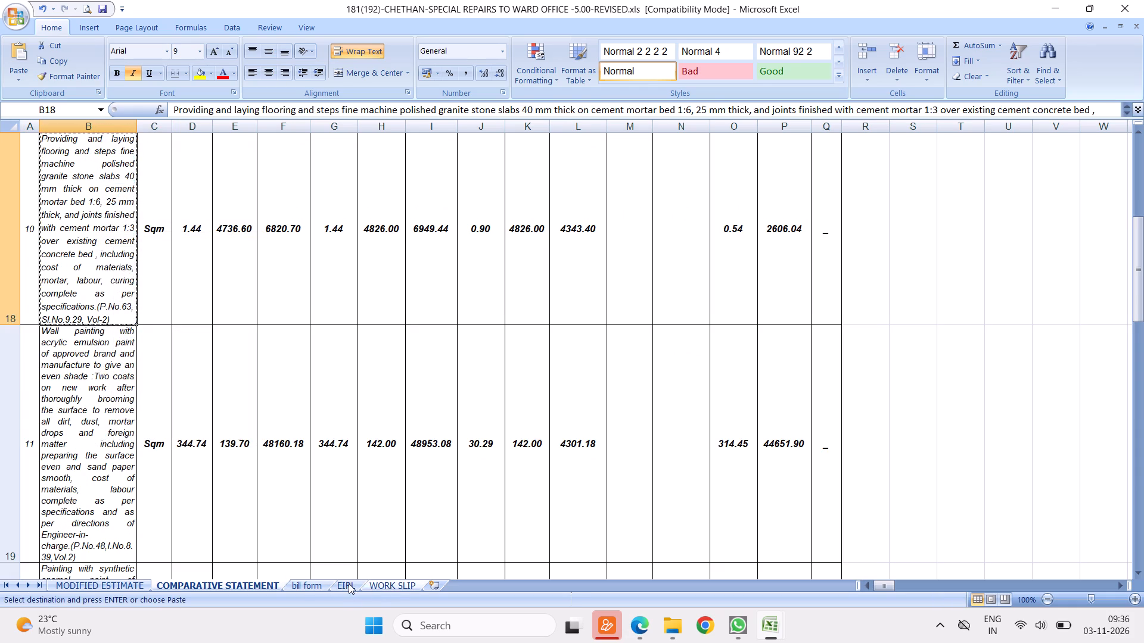
pyautogui.click(300, 583)
pyautogui.rightClick(96, 219)
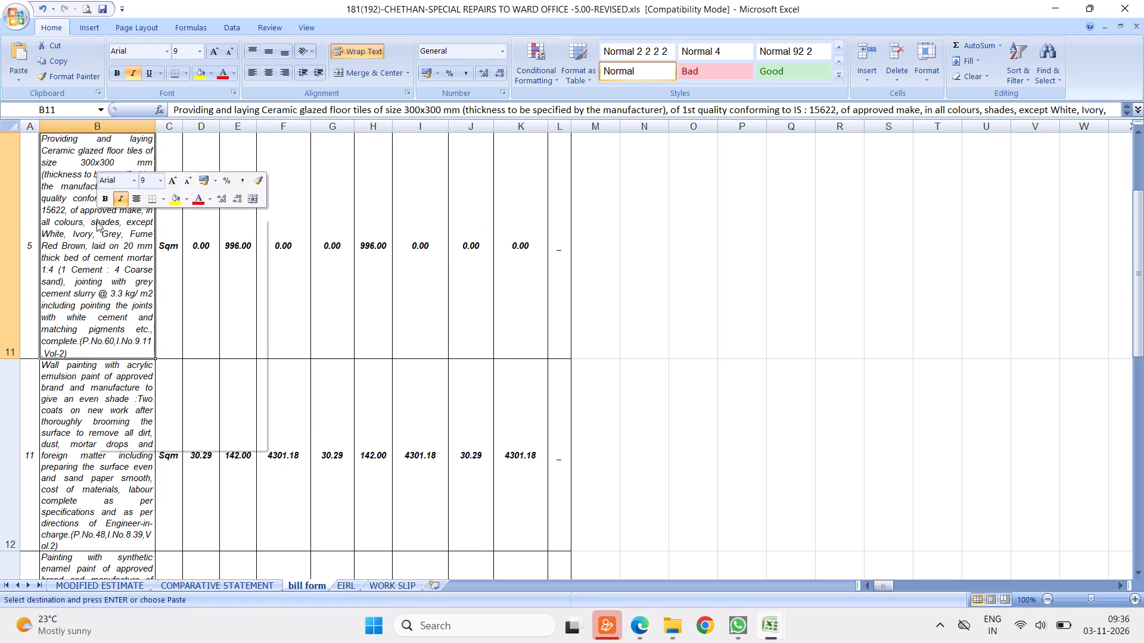
pyautogui.click(133, 259)
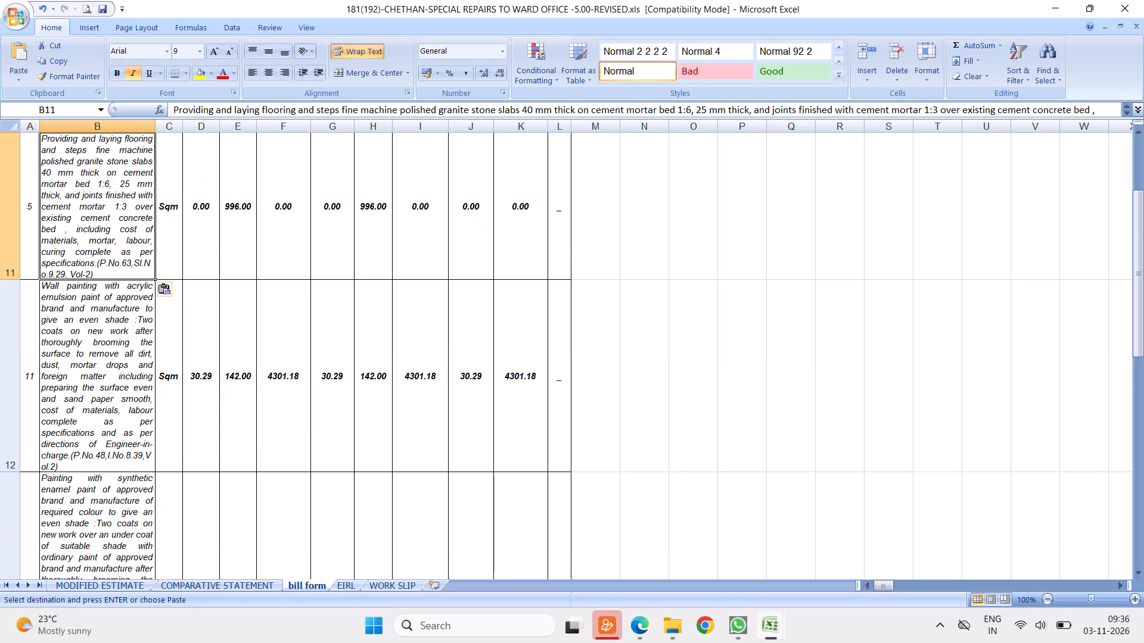
# Link item 5's quantity to cell J18 of the COMPARATIVE STATEMENT sheet and extend the link across to its rate.
pyautogui.click(32, 213)
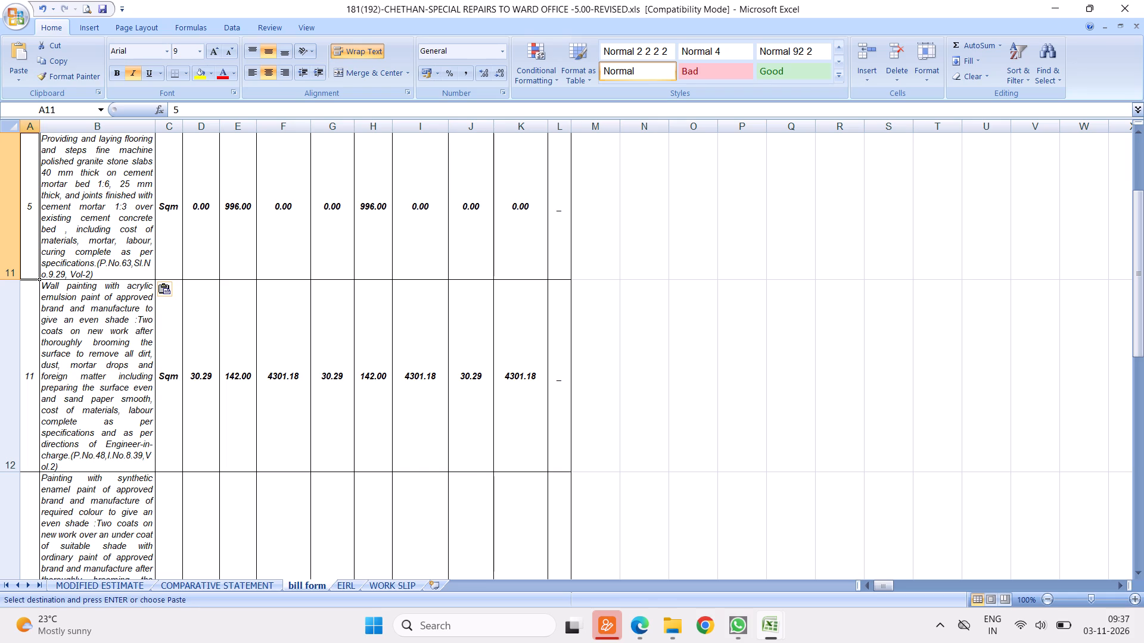
pyautogui.click(206, 211)
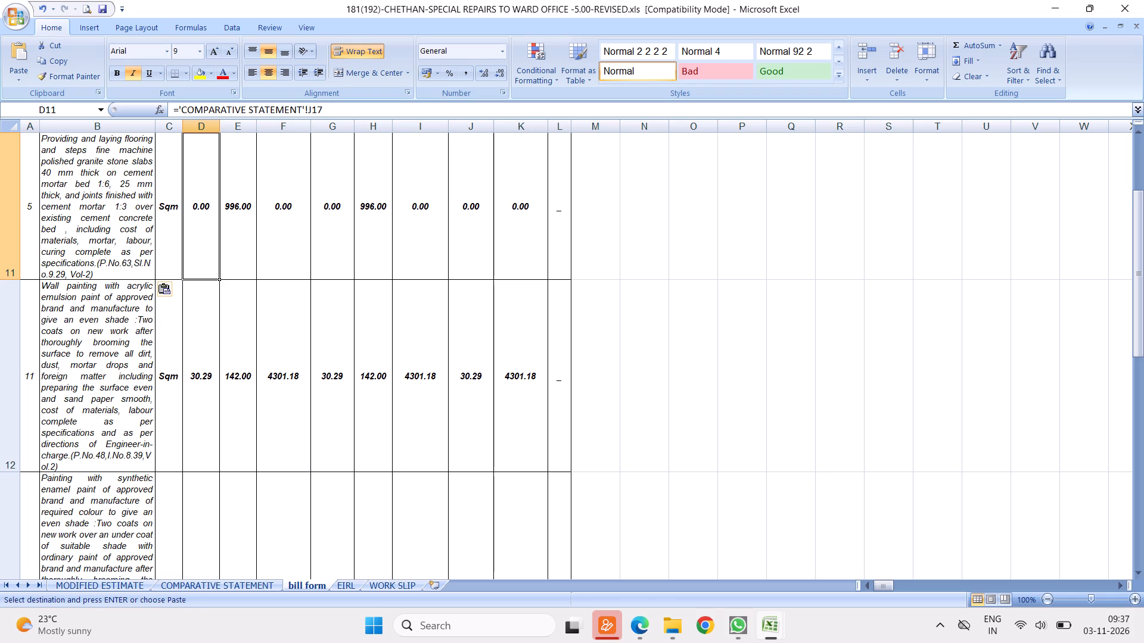
pyautogui.press('=')
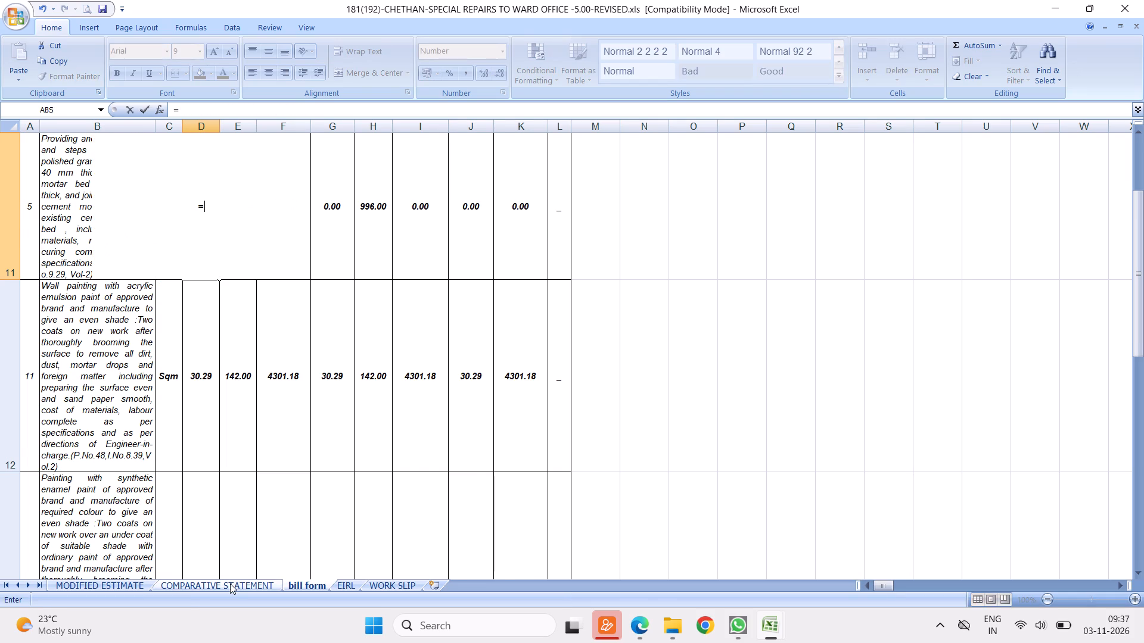
pyautogui.click(230, 583)
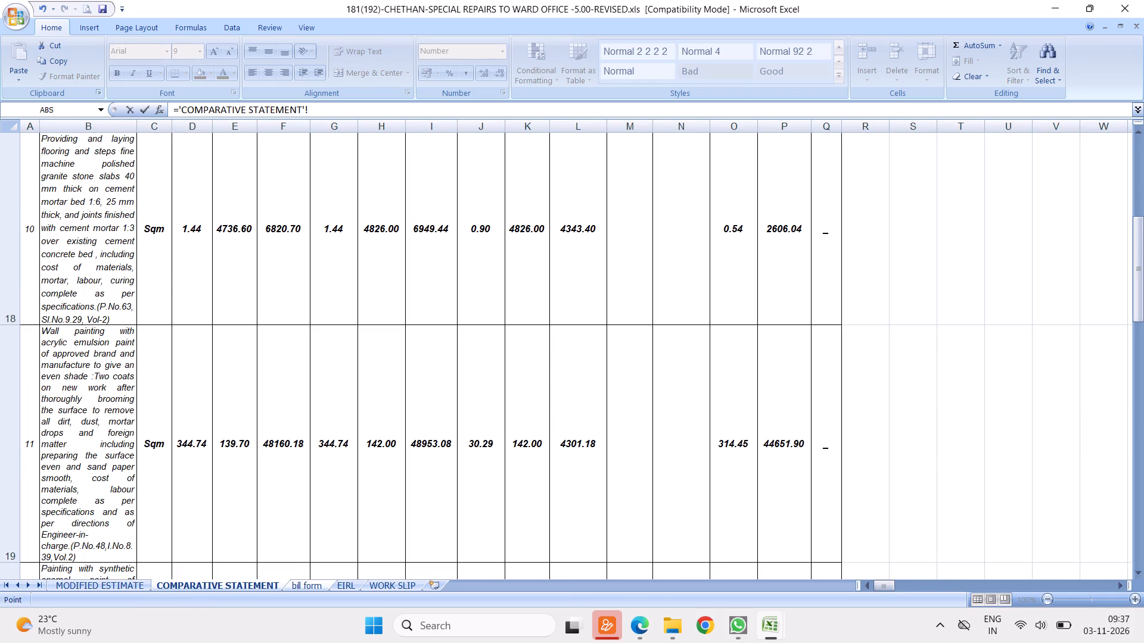
pyautogui.click(475, 244)
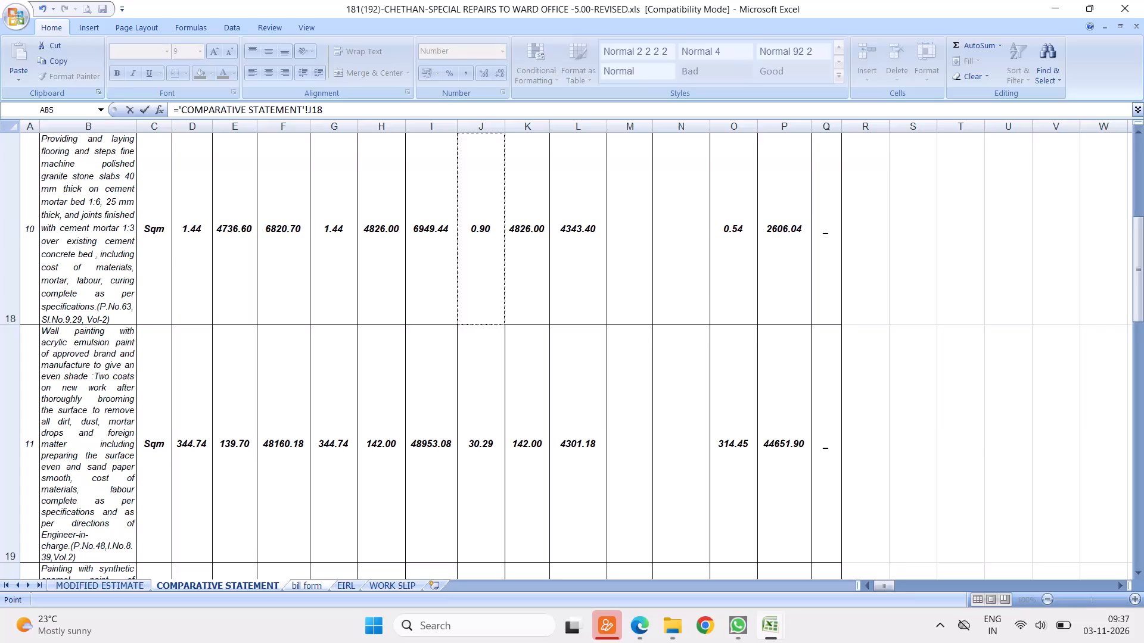
pyautogui.press('Return')
pyautogui.click(205, 222)
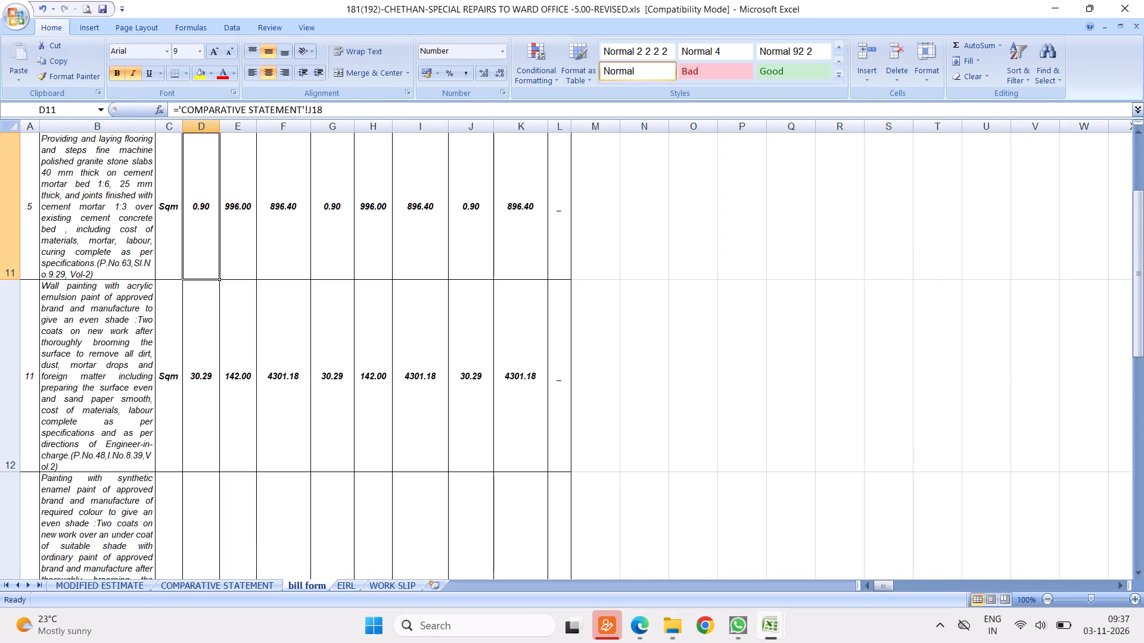
pyautogui.moveTo(220, 281); pyautogui.dragTo(262, 285)
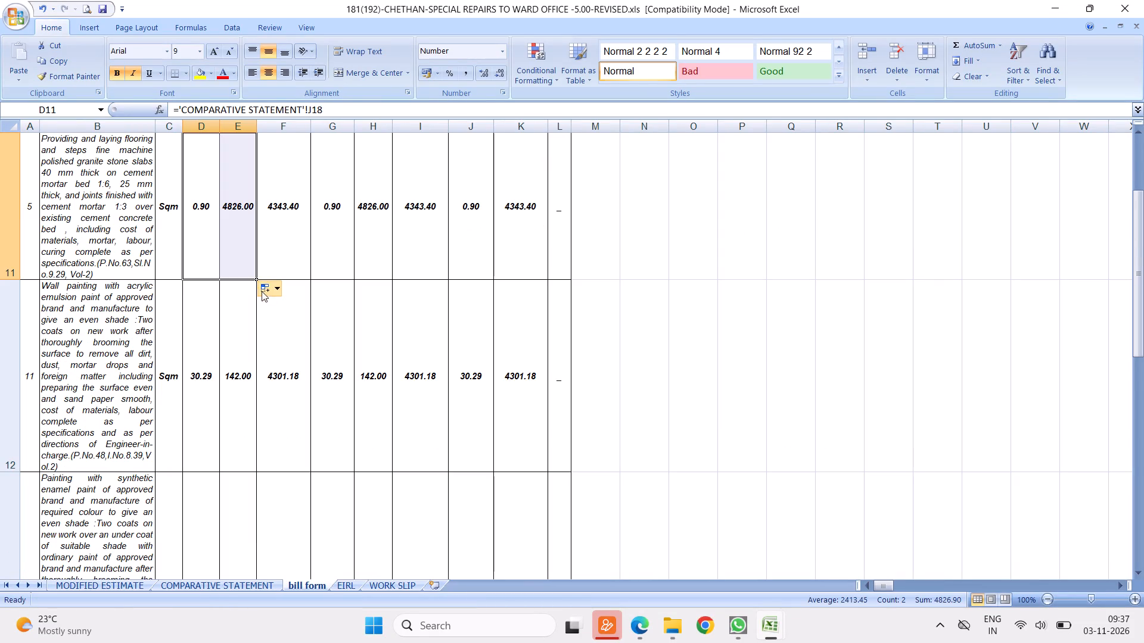
pyautogui.click(288, 210)
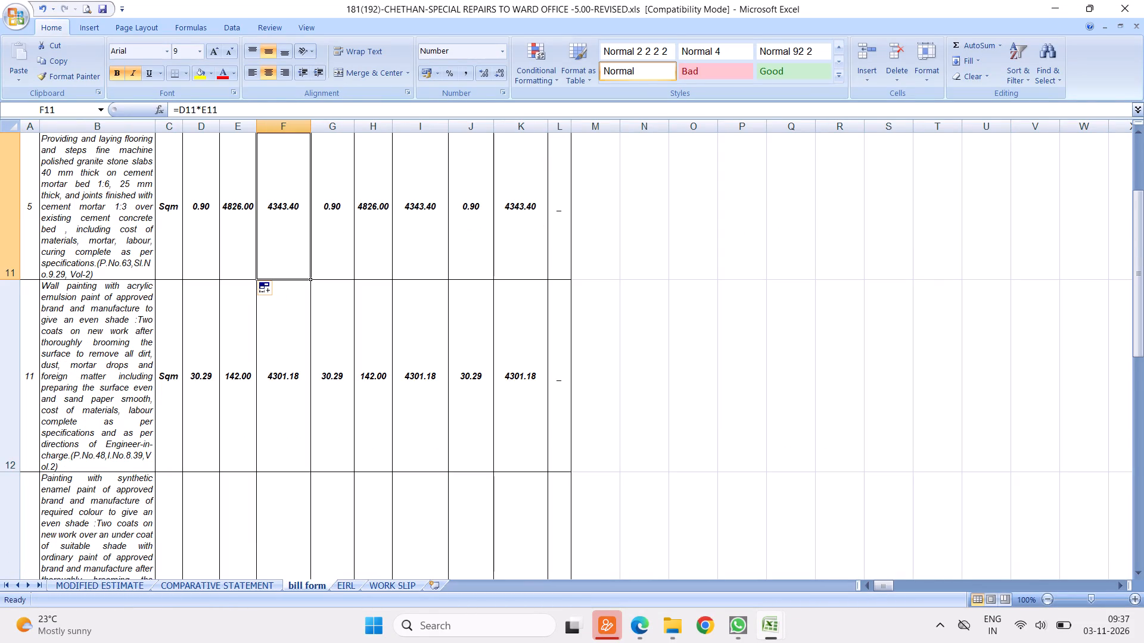
# Renumber the wall painting, synthetic enamel painting and 19 mm cupboard shutter rows as 6, 7 and 8.
pyautogui.click(120, 323)
pyautogui.click(32, 365)
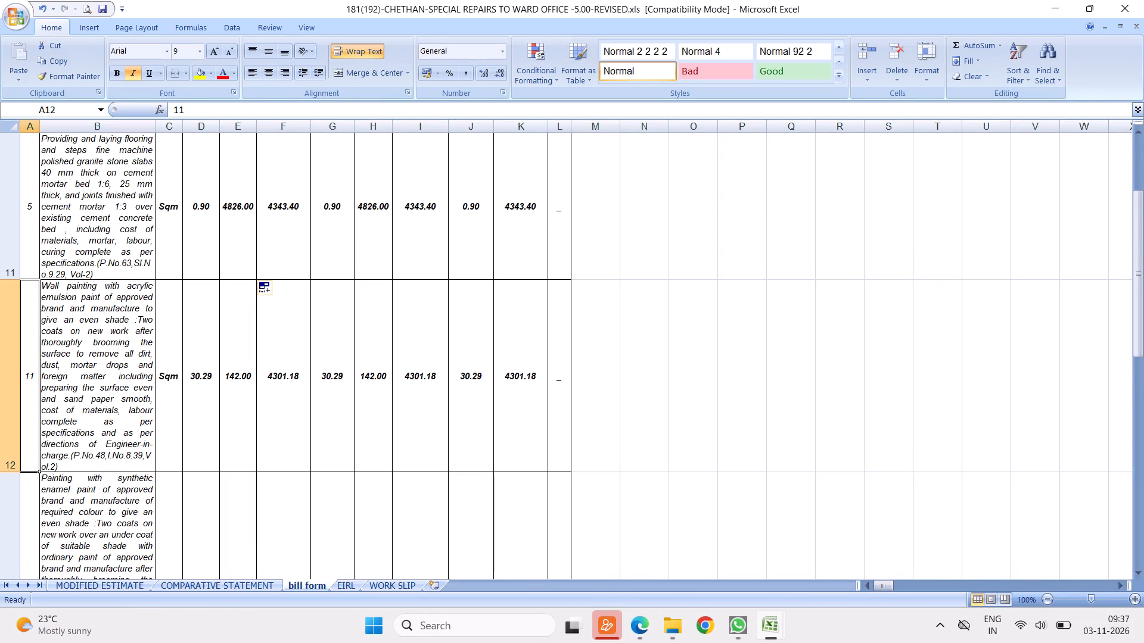
pyautogui.press('6')
pyautogui.press('Return')
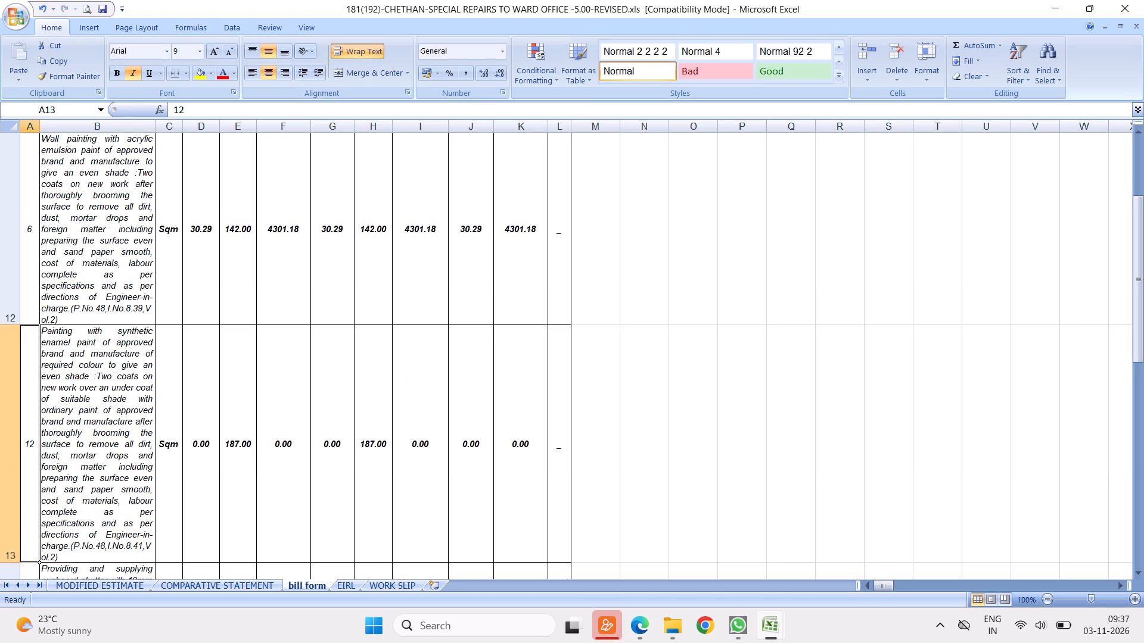
pyautogui.press('7')
pyautogui.press('Return')
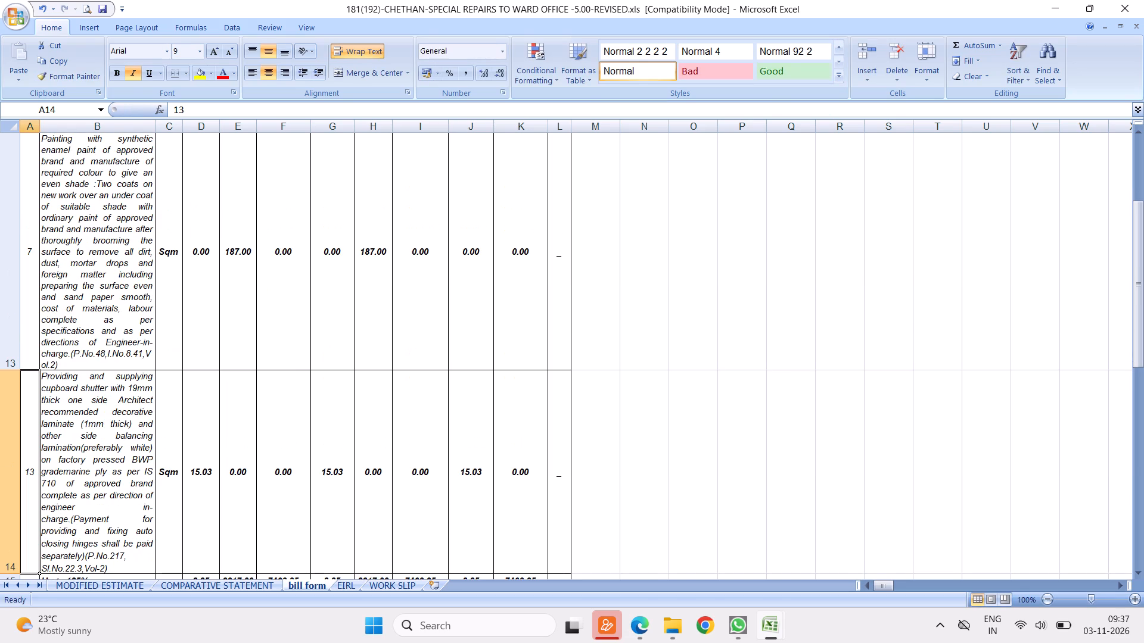
pyautogui.press('8')
pyautogui.press('Return')
# Renumber the kitchen cabinet, 18 mm HDHMR cupboard shutter and stainless steel railing rows as 9, 10 and 11.
pyautogui.press('Return')
pyautogui.press('Return')
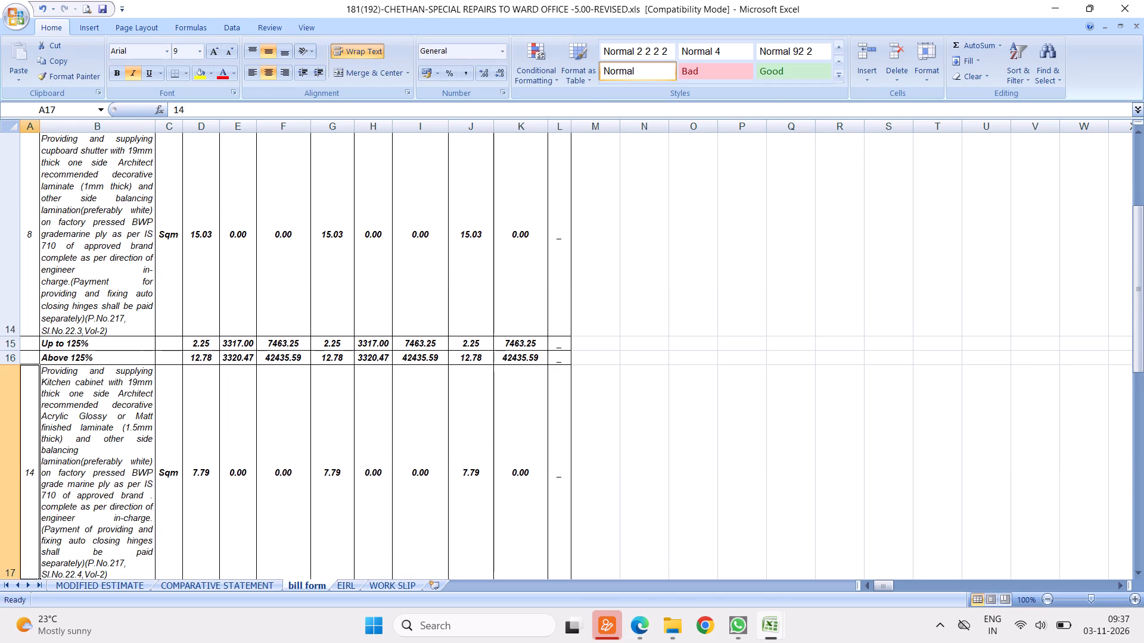
pyautogui.press('9')
pyautogui.press('Return')
pyautogui.press('Return')
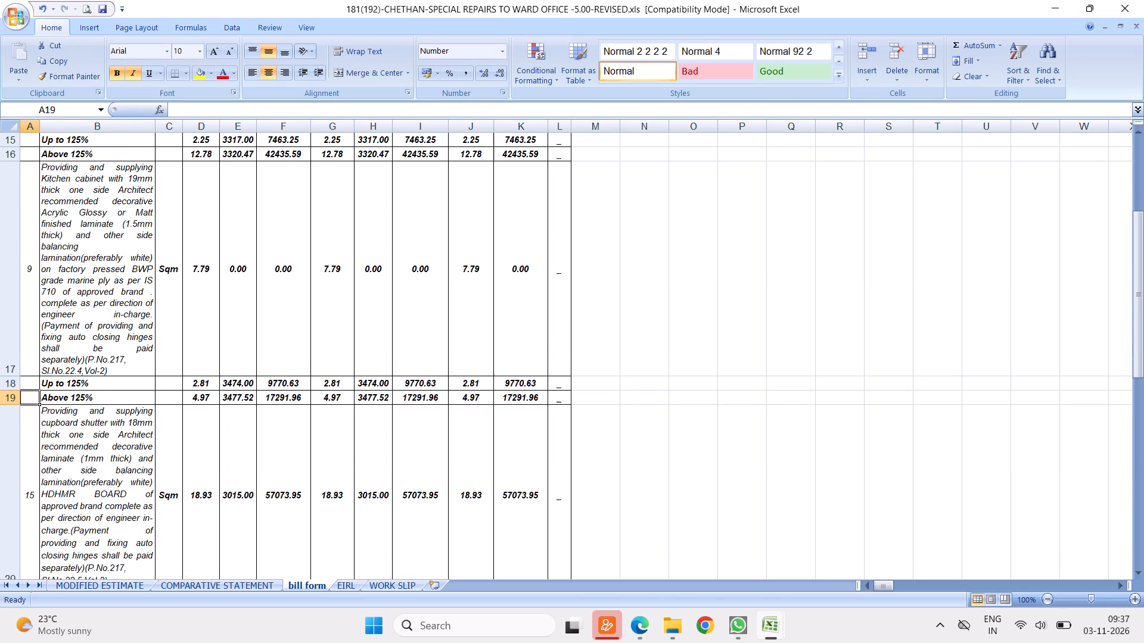
pyautogui.press('Return')
pyautogui.write('10')
pyautogui.press('Return')
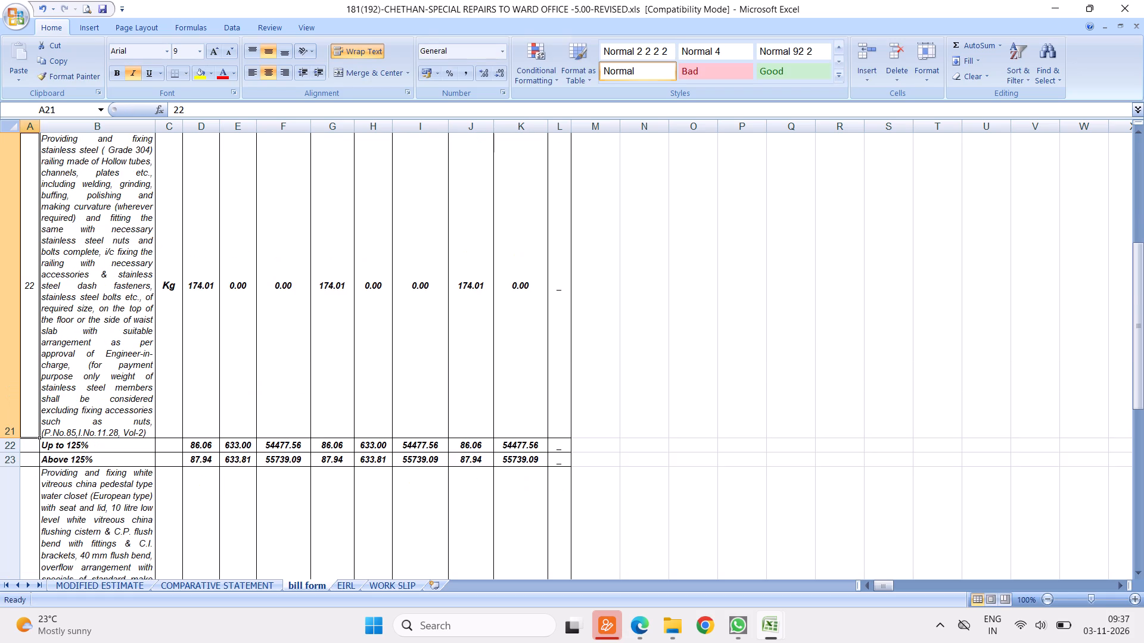
pyautogui.write('11')
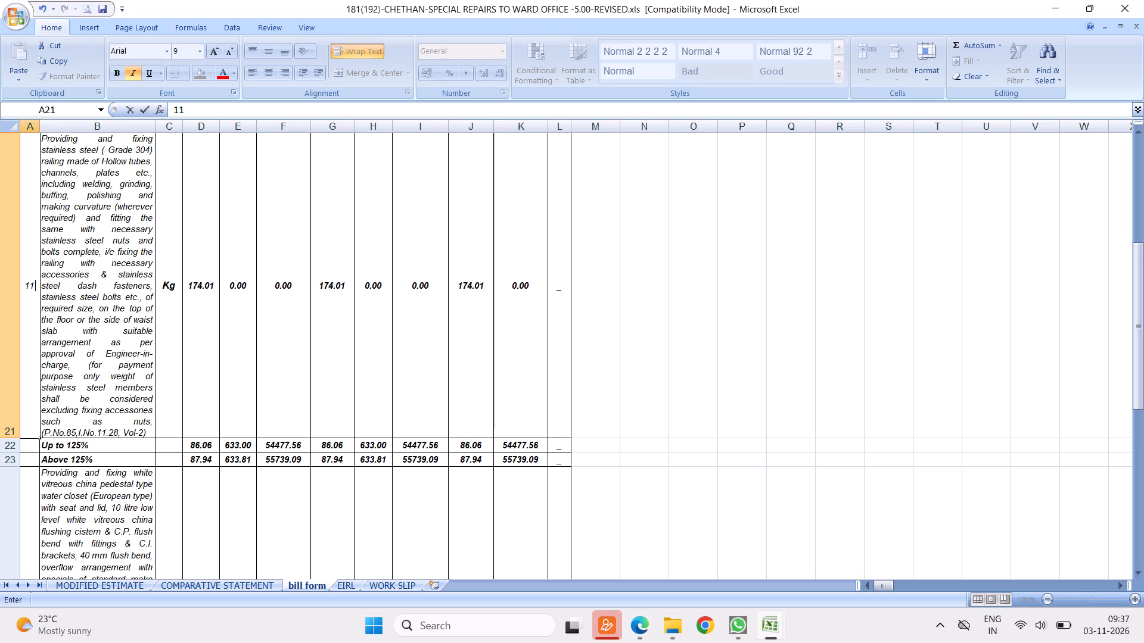
pyautogui.moveTo(142, 284); pyautogui.dragTo(157, 289)
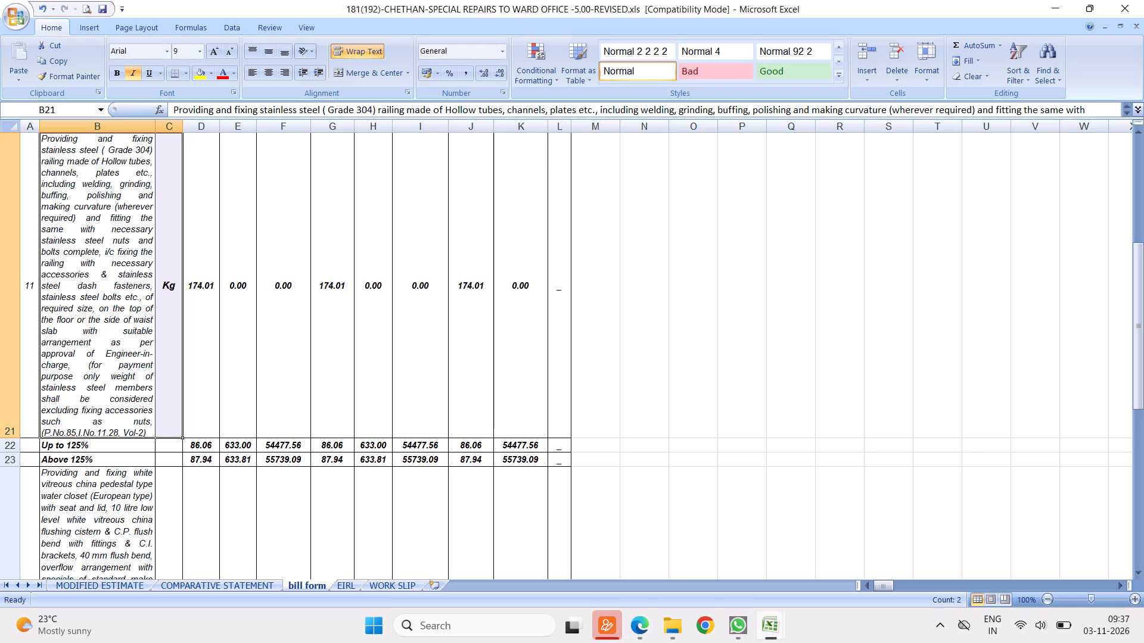
pyautogui.click(160, 310)
# Review the renumbered rows from the stainless steel railing back up to wall painting, checking descriptions and quantities of the painting and shutter items.
pyautogui.click(95, 266)
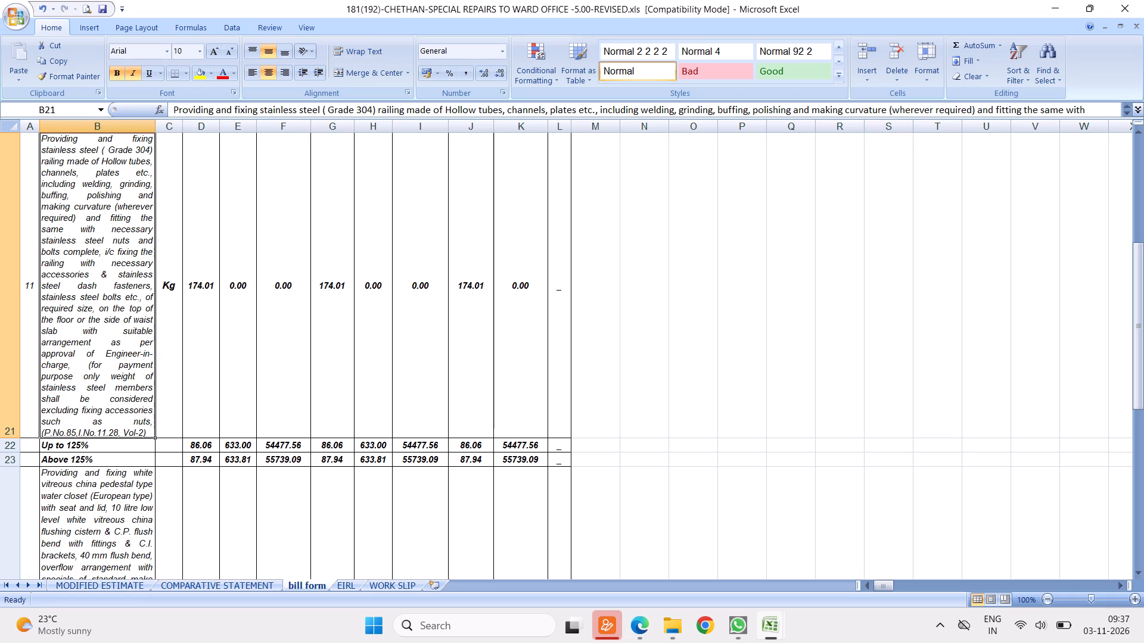
pyautogui.press('Up')
pyautogui.press('Up')
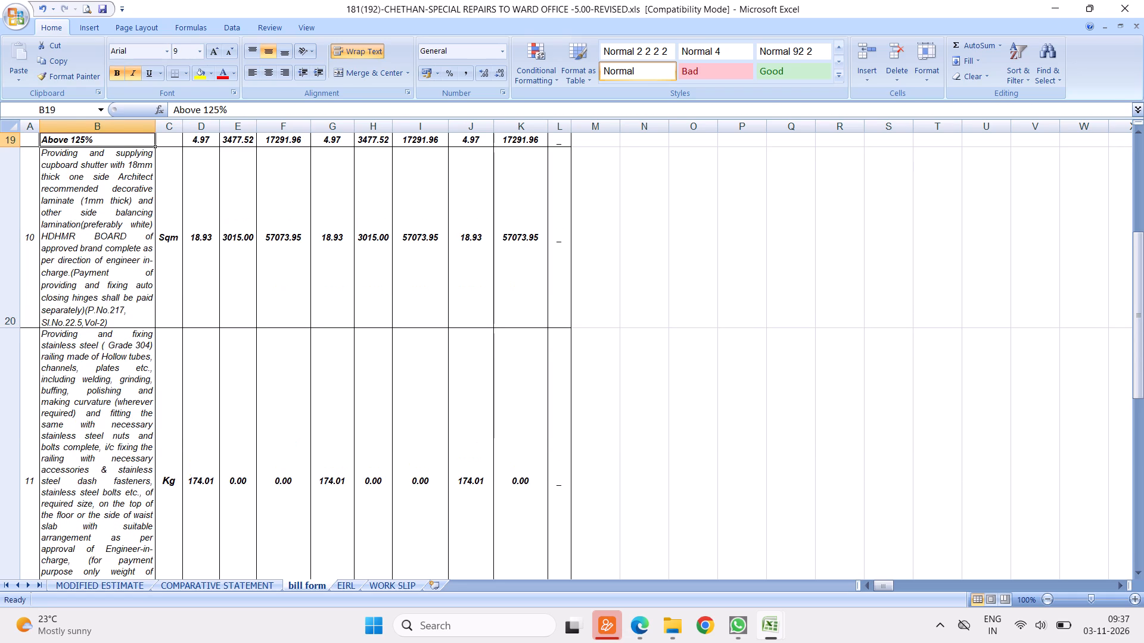
pyautogui.press('Up')
pyautogui.press('Up')
pyautogui.press('Up')
pyautogui.press('Up')
pyautogui.press('Up')
pyautogui.press('Up')
pyautogui.press('Up')
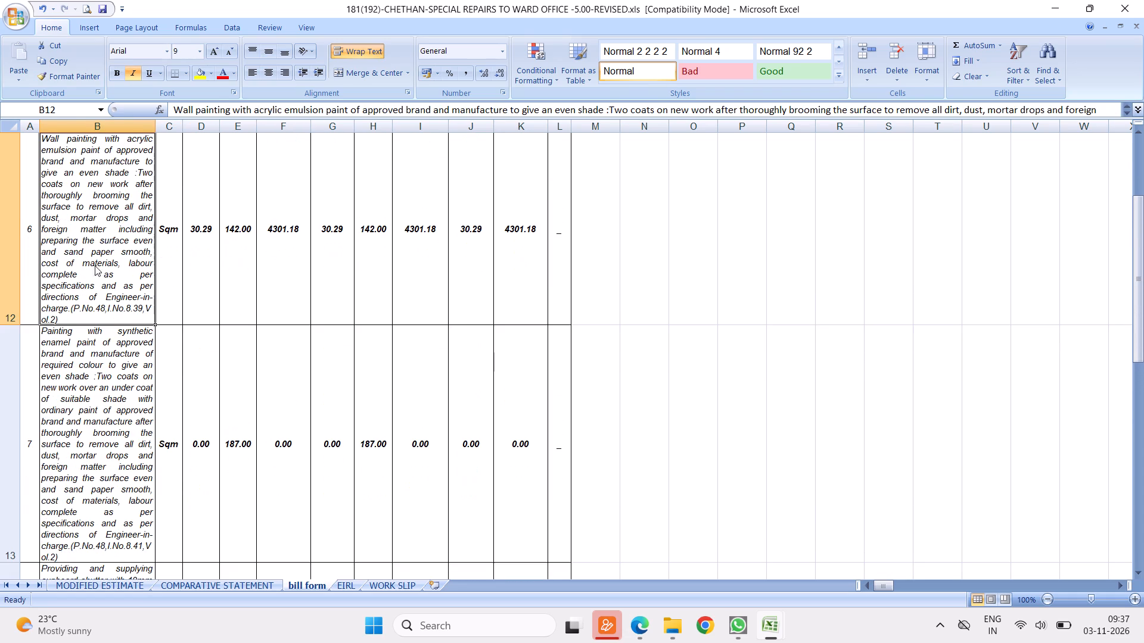
pyautogui.press('Down')
pyautogui.press('Down')
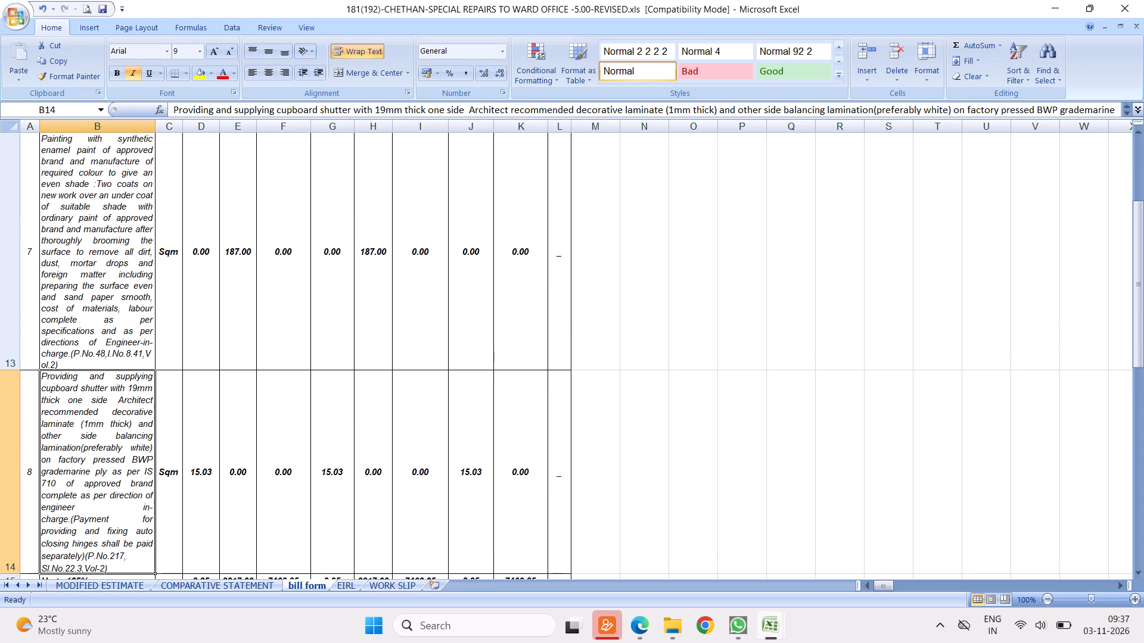
pyautogui.press('Down')
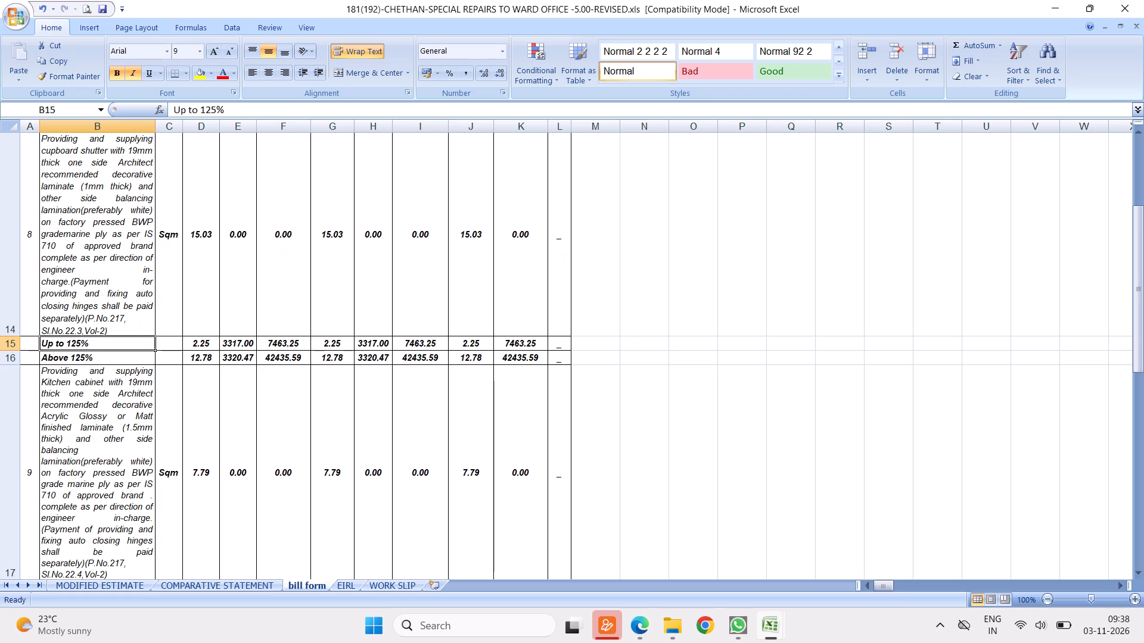
pyautogui.click(90, 194)
pyautogui.press('Up')
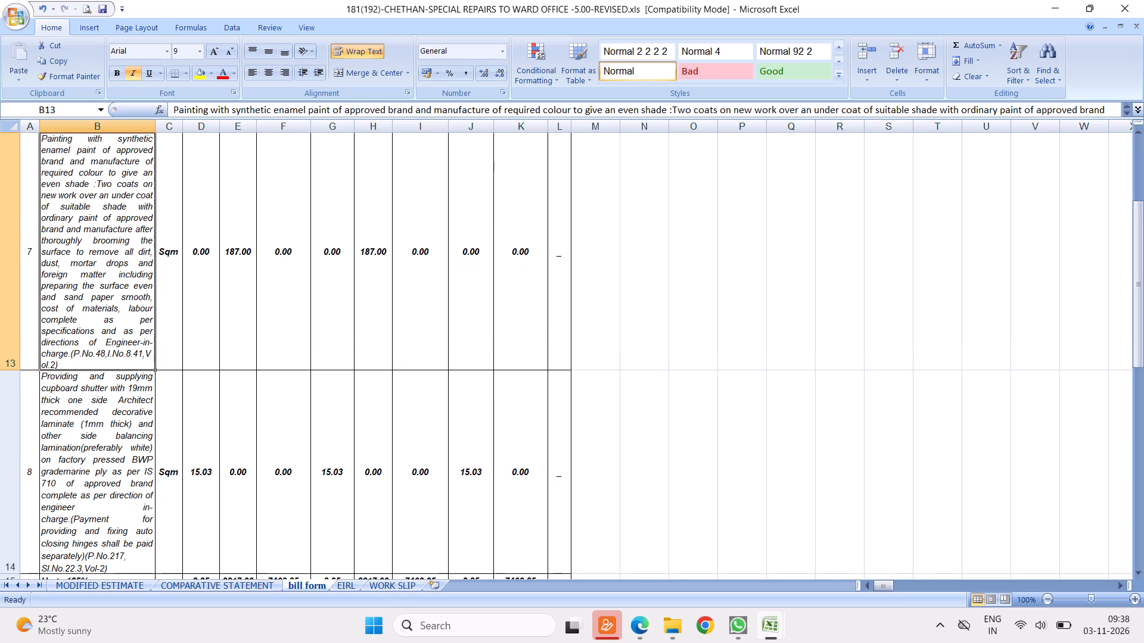
pyautogui.press('Up')
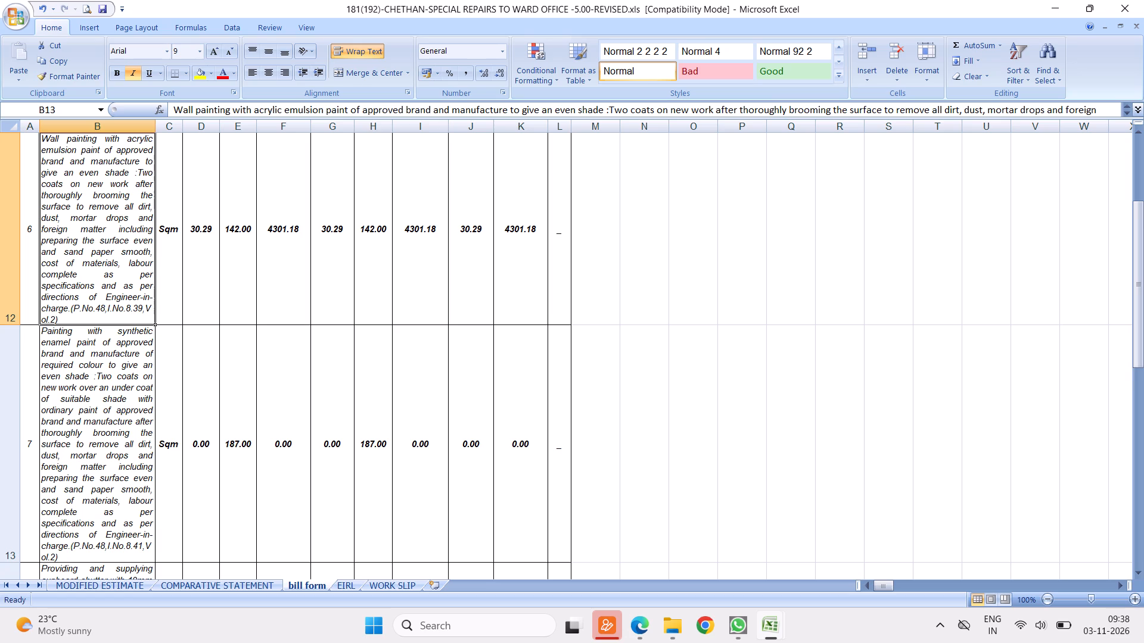
# Delete the synthetic enamel painting row, item 7, from the bill form.
pyautogui.click(0, 426)
pyautogui.rightClick(0, 426)
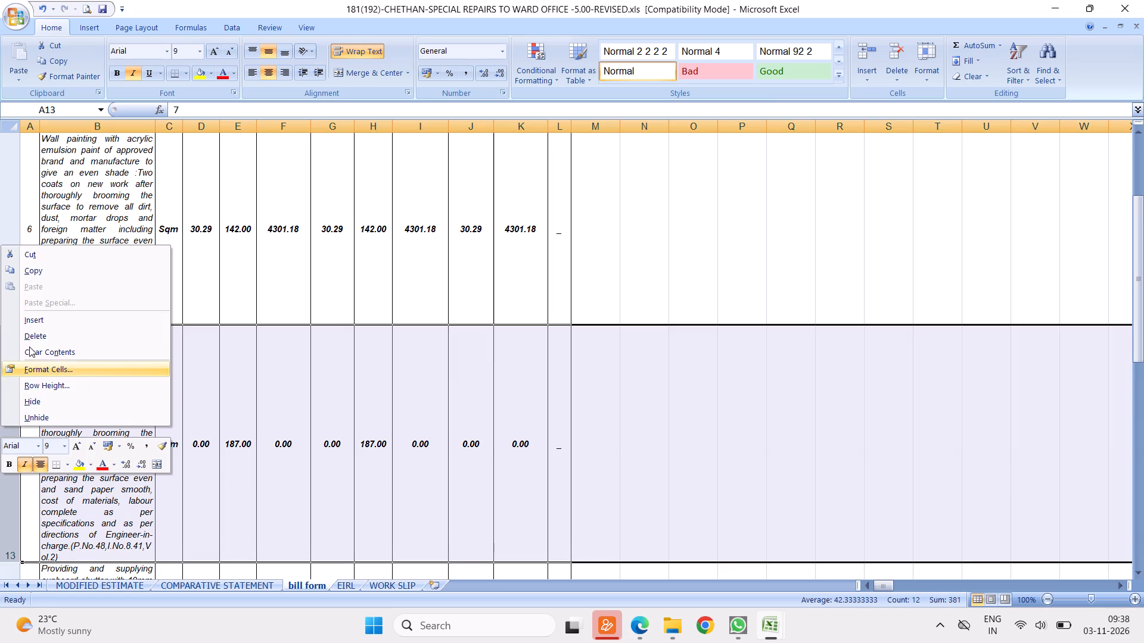
pyautogui.click(34, 335)
# Renumber the 19 mm cupboard shutter row as 7 and the kitchen cabinet row as 8.
pyautogui.click(31, 382)
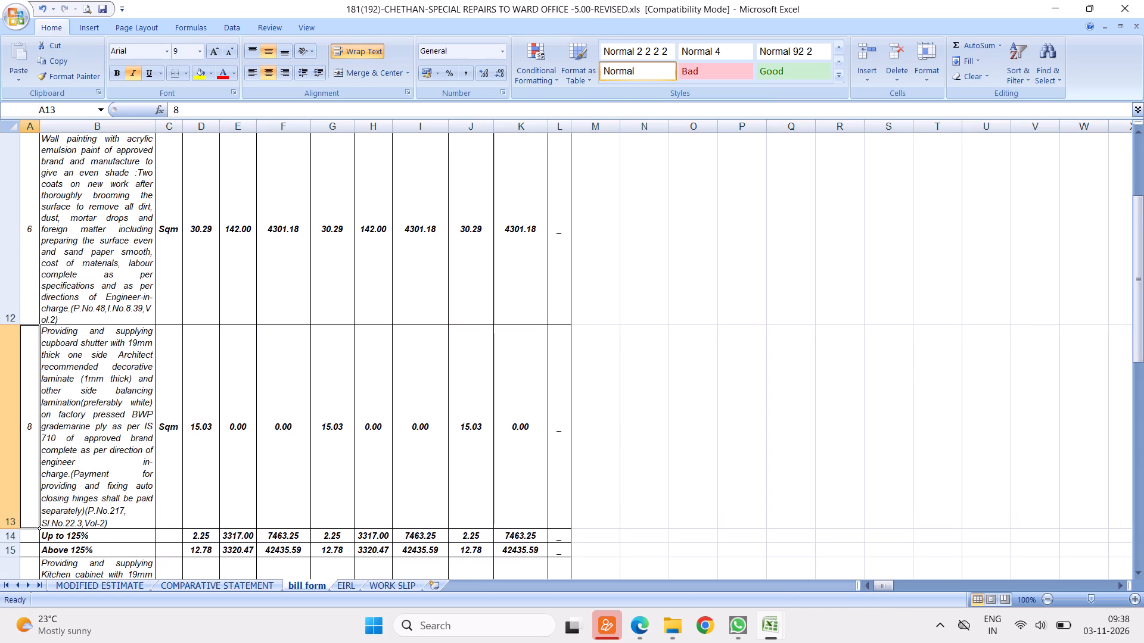
pyautogui.press('7')
pyautogui.click(116, 383)
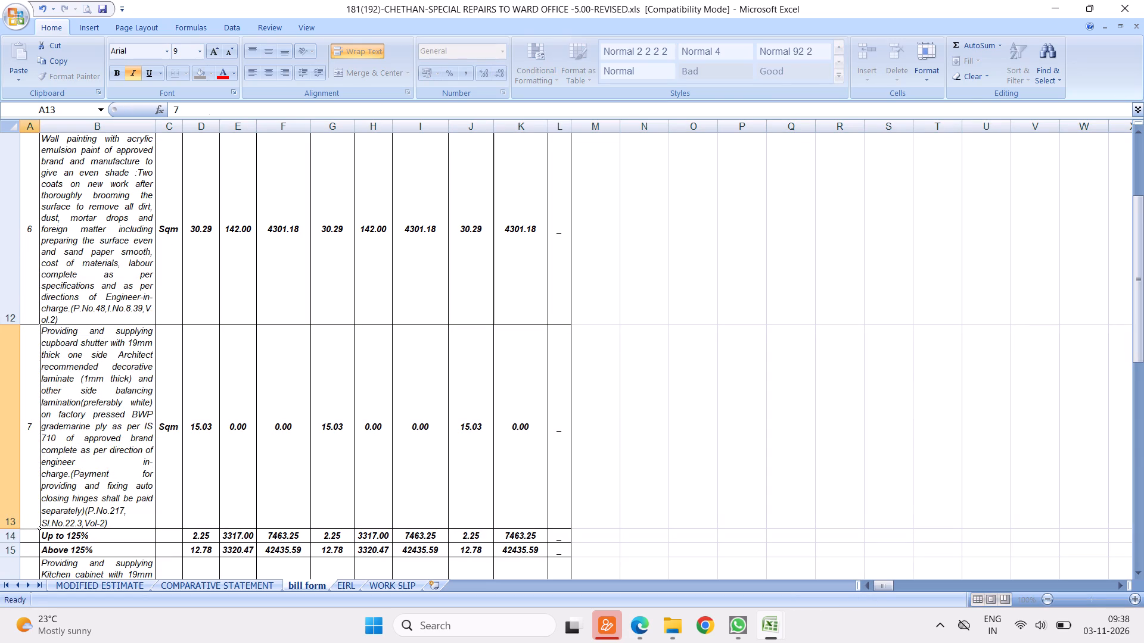
pyautogui.click(29, 387)
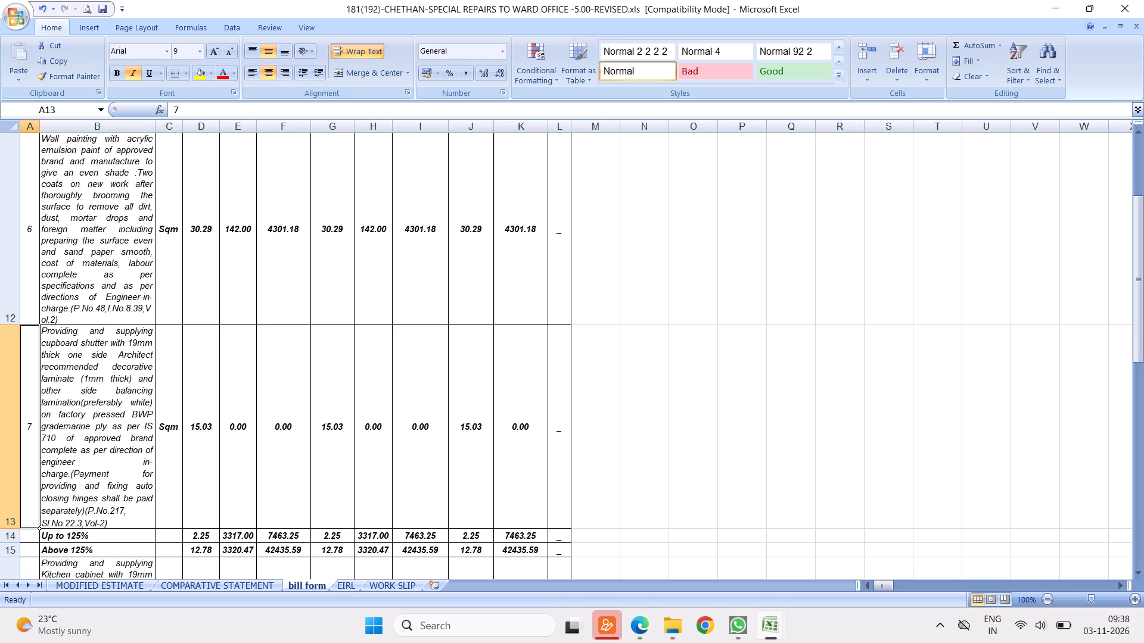
pyautogui.press('Return')
pyautogui.press('Return')
pyautogui.press('Return')
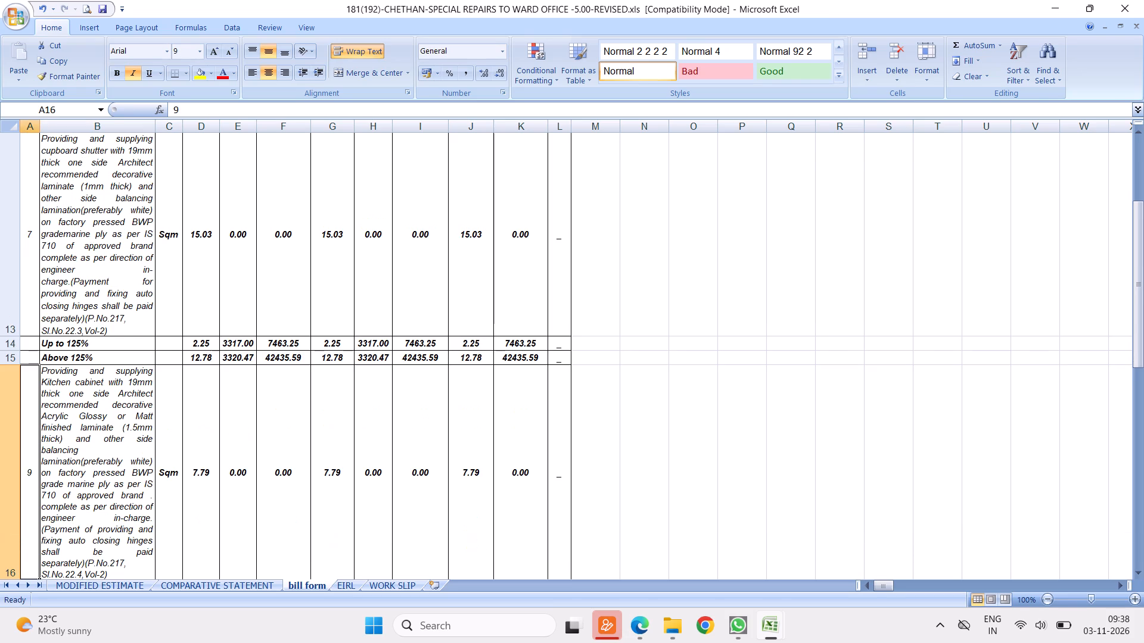
pyautogui.press('8')
pyautogui.press('Return')
# Renumber the 18 mm HDHMR cupboard shutter row as 9 and the stainless steel railing row as 10.
pyautogui.press('Return')
pyautogui.press('Return')
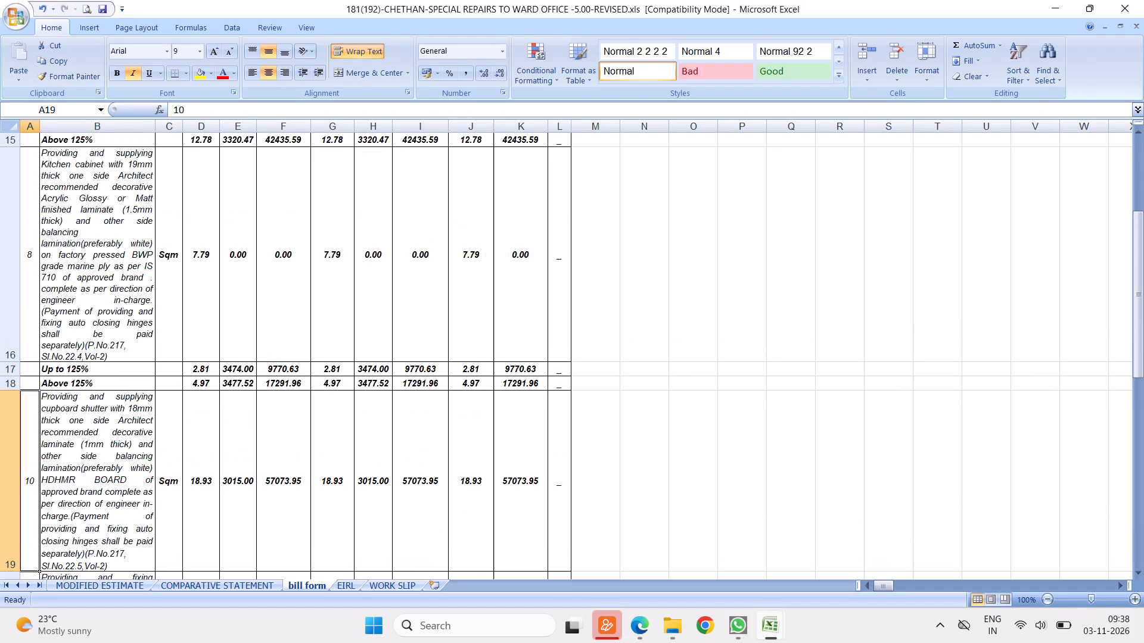
pyautogui.press('9')
pyautogui.press('Return')
pyautogui.press('Return')
pyautogui.press('Return')
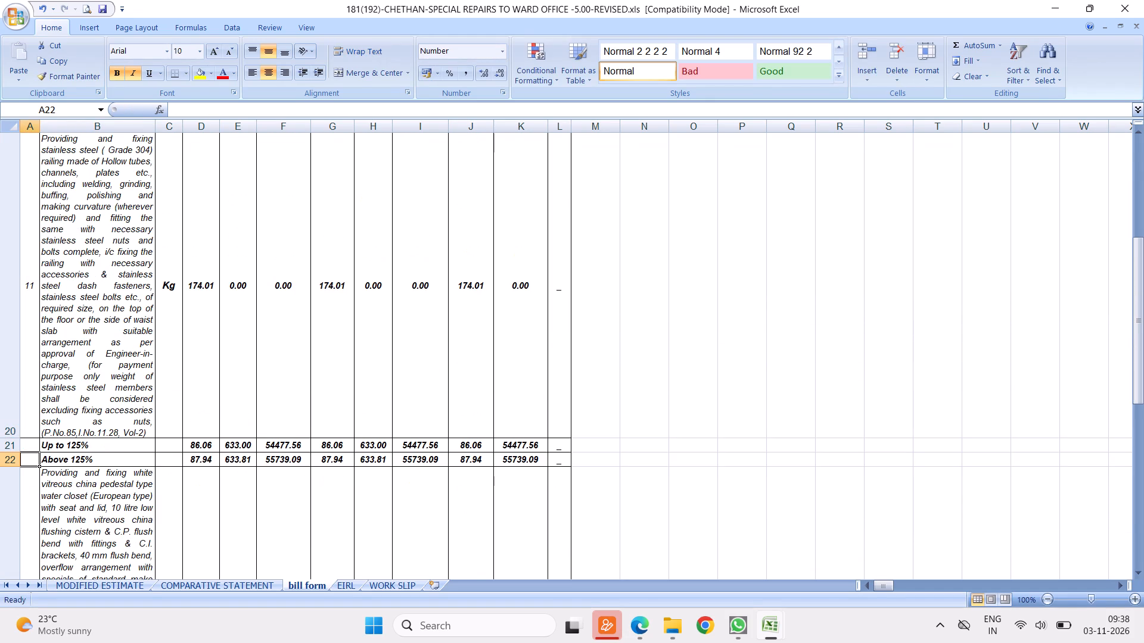
pyautogui.click(24, 320)
pyautogui.write('10')
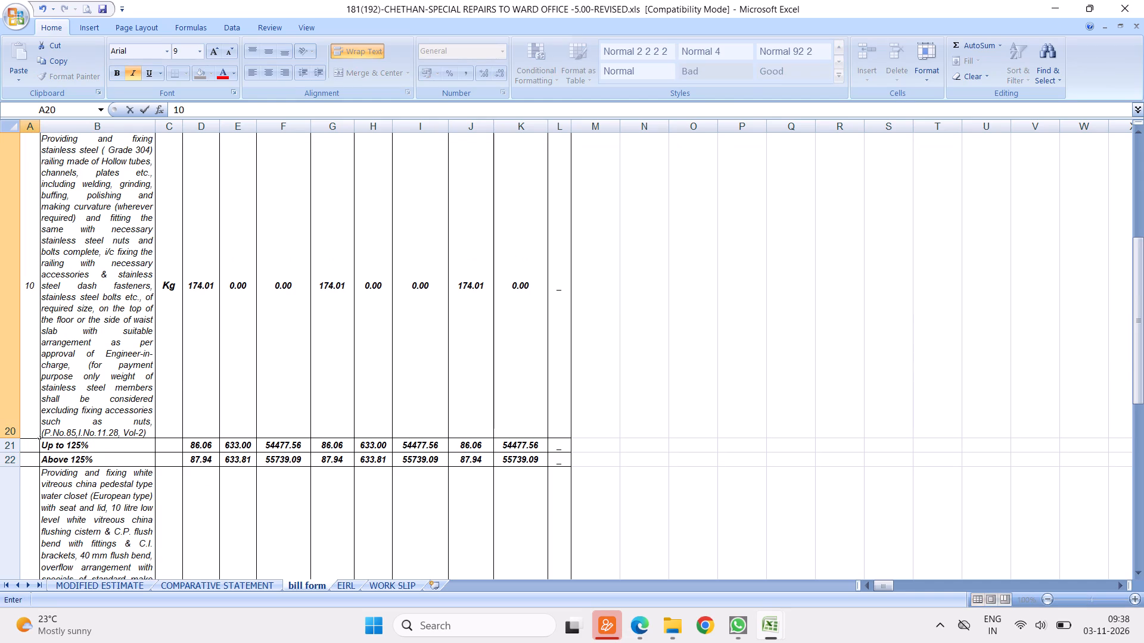
pyautogui.click(114, 294)
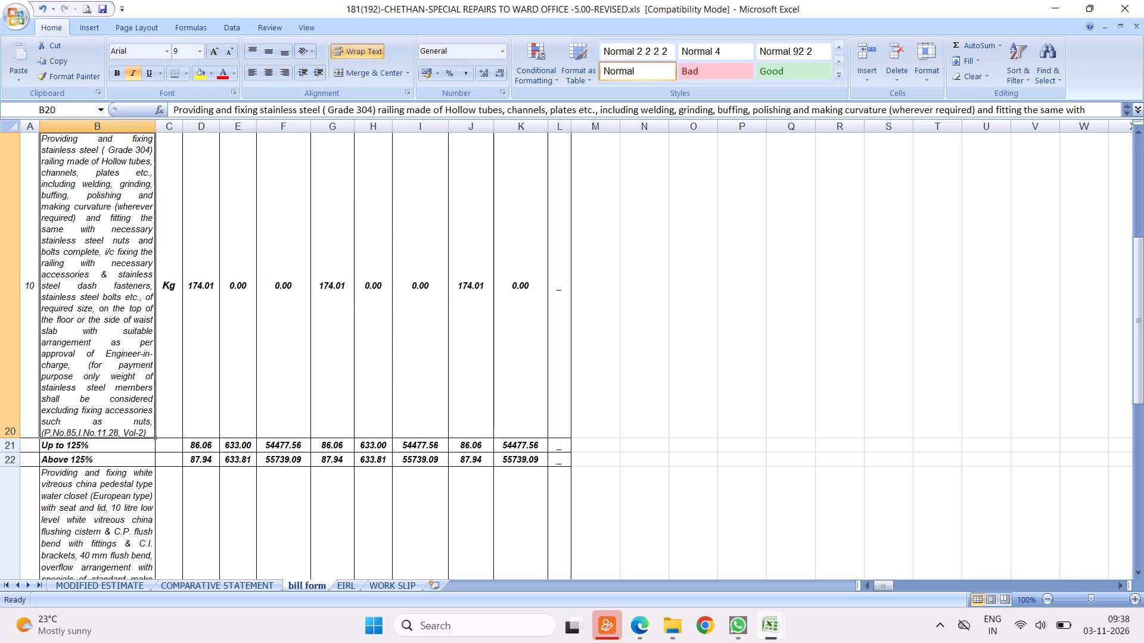
# Number the water closet, urinal basin, wash basin and kitchen sink rows as 11, 12, 13 and 14.
pyautogui.click(28, 489)
pyautogui.press('1')
pyautogui.press('1')
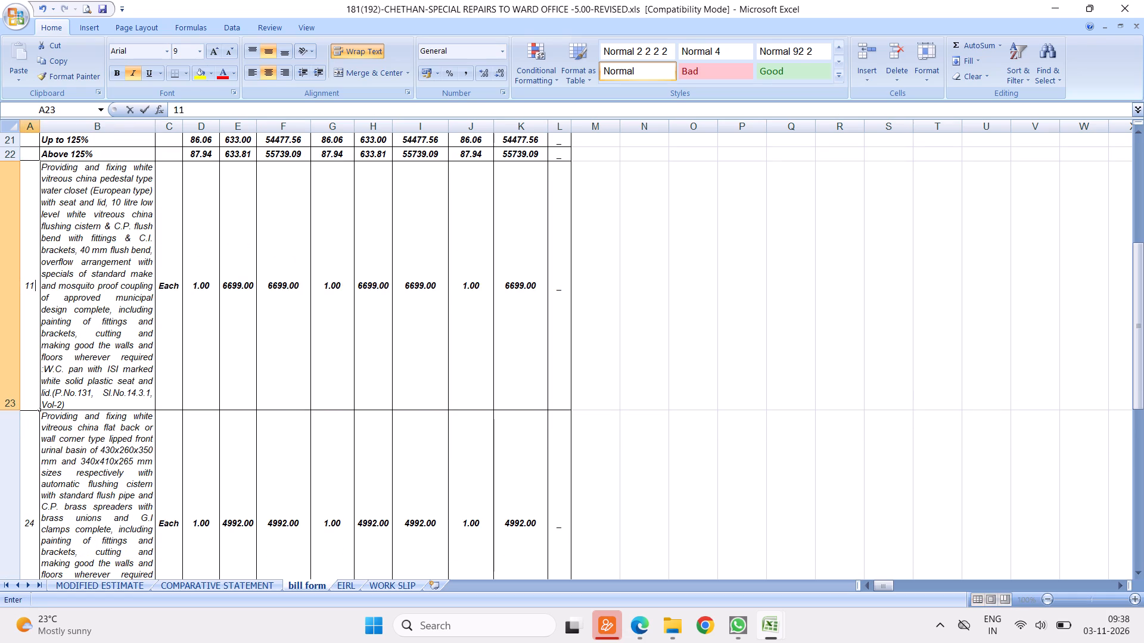
pyautogui.click(29, 478)
pyautogui.write('12')
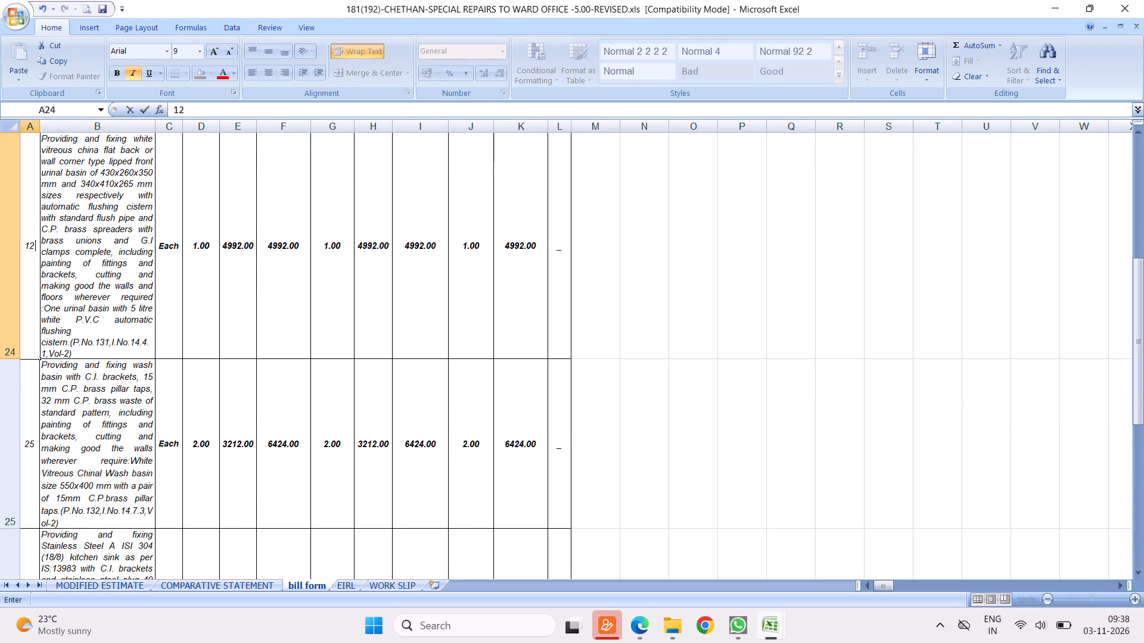
pyautogui.click(33, 459)
pyautogui.press('1')
pyautogui.press('3')
pyautogui.click(29, 559)
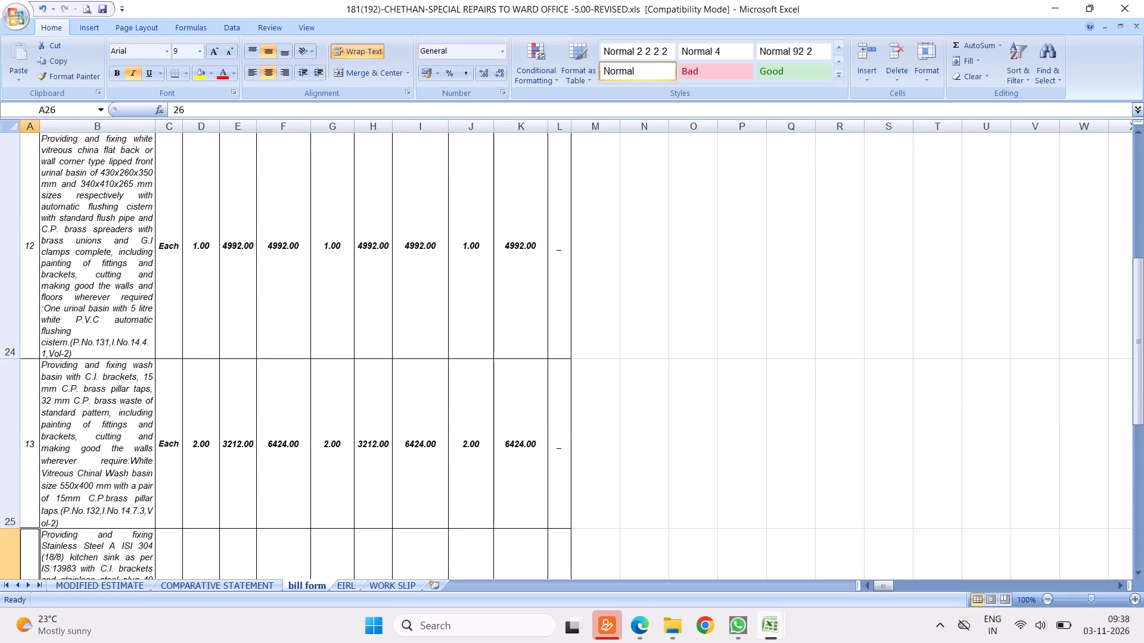
pyautogui.press('1')
pyautogui.press('4')
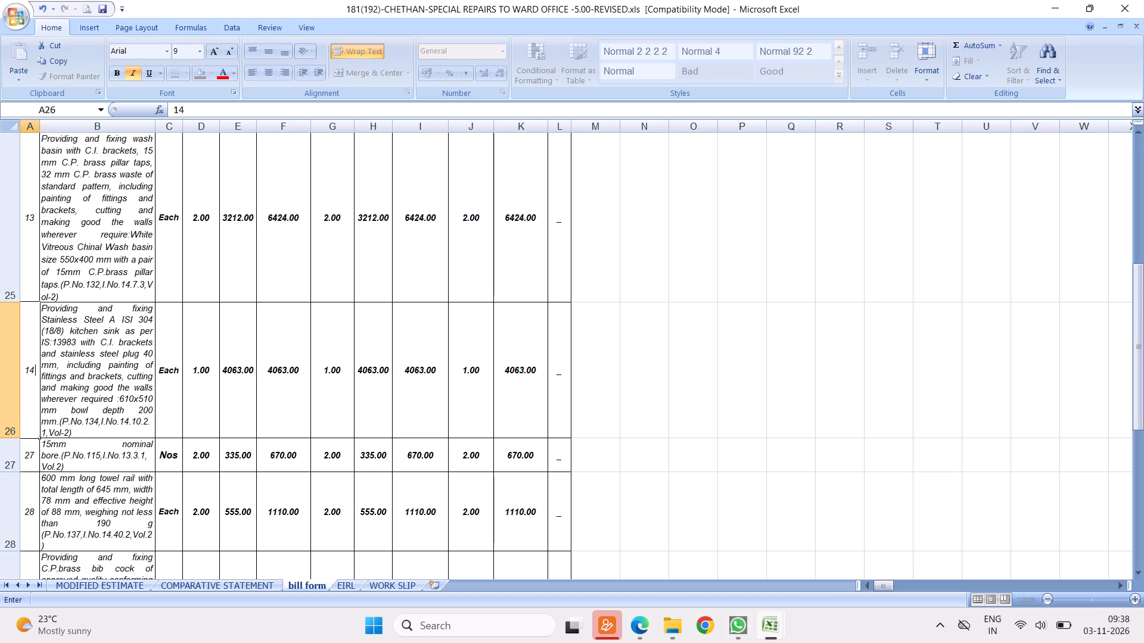
# Renumber the 15 mm nominal bore, 600 mm towel rail and brass bib cock rows as 15, 16 and 17.
pyautogui.click(24, 453)
pyautogui.write('15')
pyautogui.click(31, 500)
pyautogui.press('1')
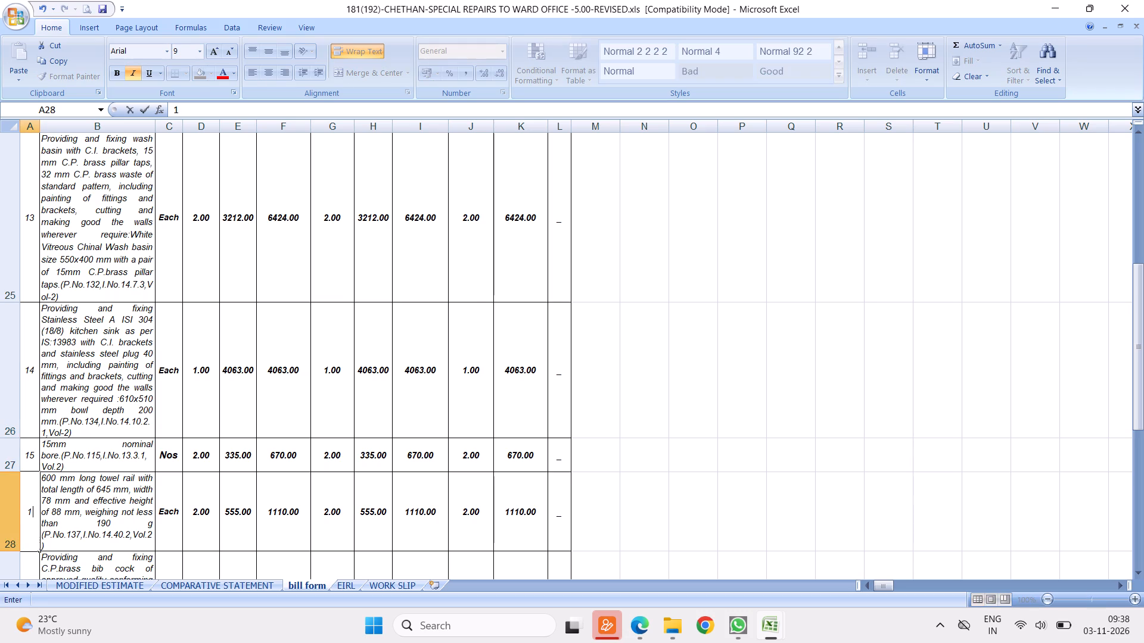
pyautogui.press('6')
pyautogui.click(31, 565)
pyautogui.press('1')
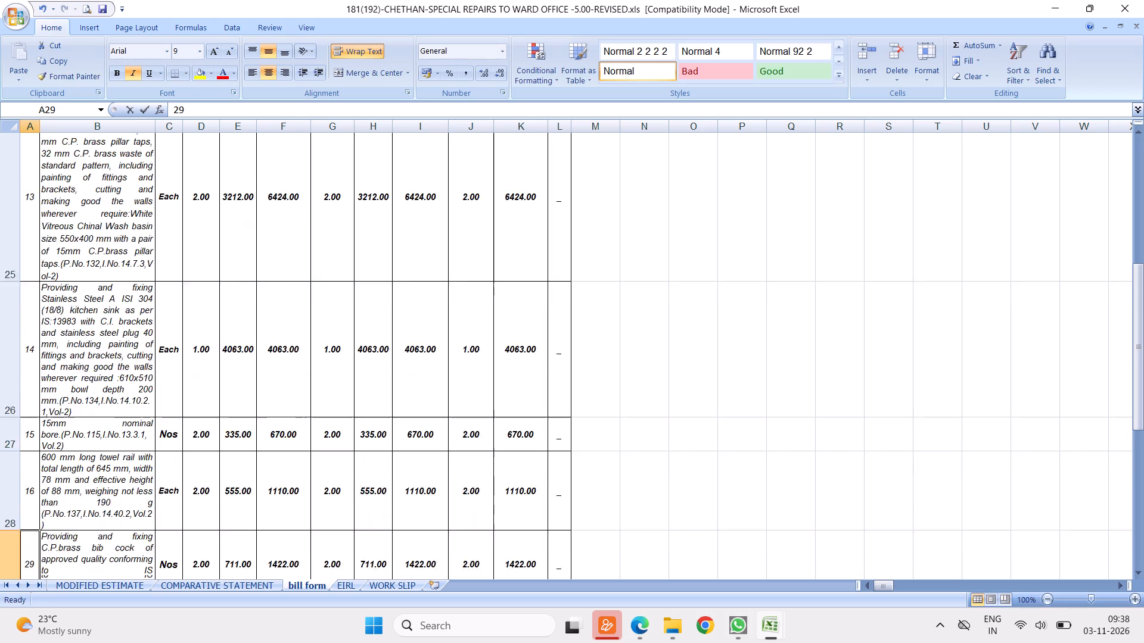
pyautogui.press('7')
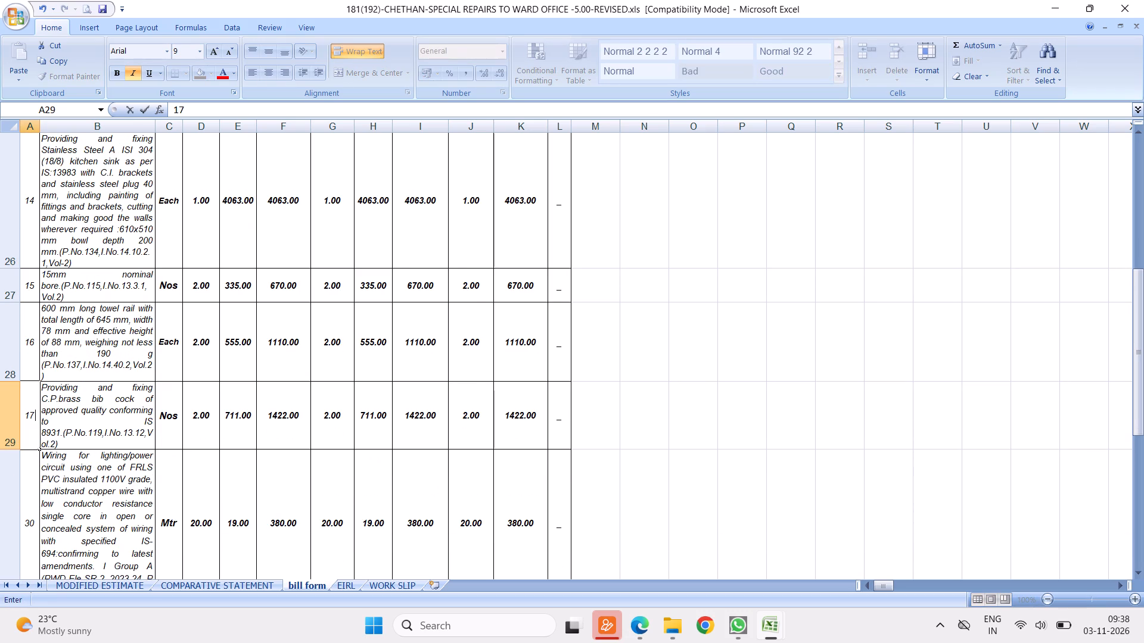
# Renumber the 1.0 sqmm and 2.5 sqmm wiring rows as 18 and 19.
pyautogui.click(30, 516)
pyautogui.press('1')
pyautogui.press('8')
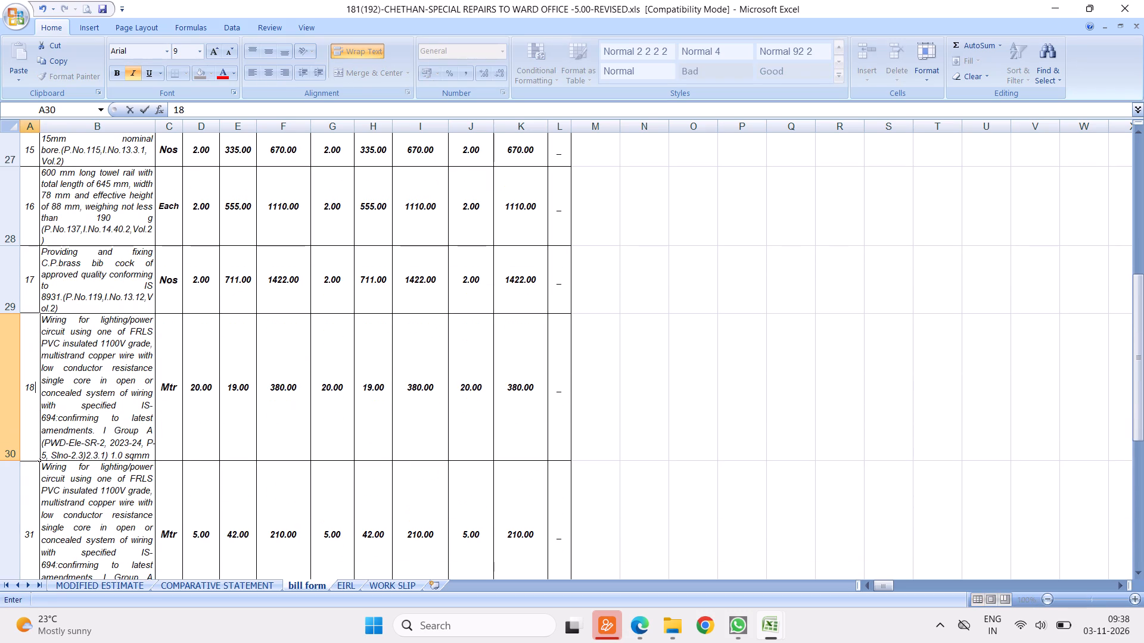
pyautogui.click(28, 520)
pyautogui.press('1')
pyautogui.press('9')
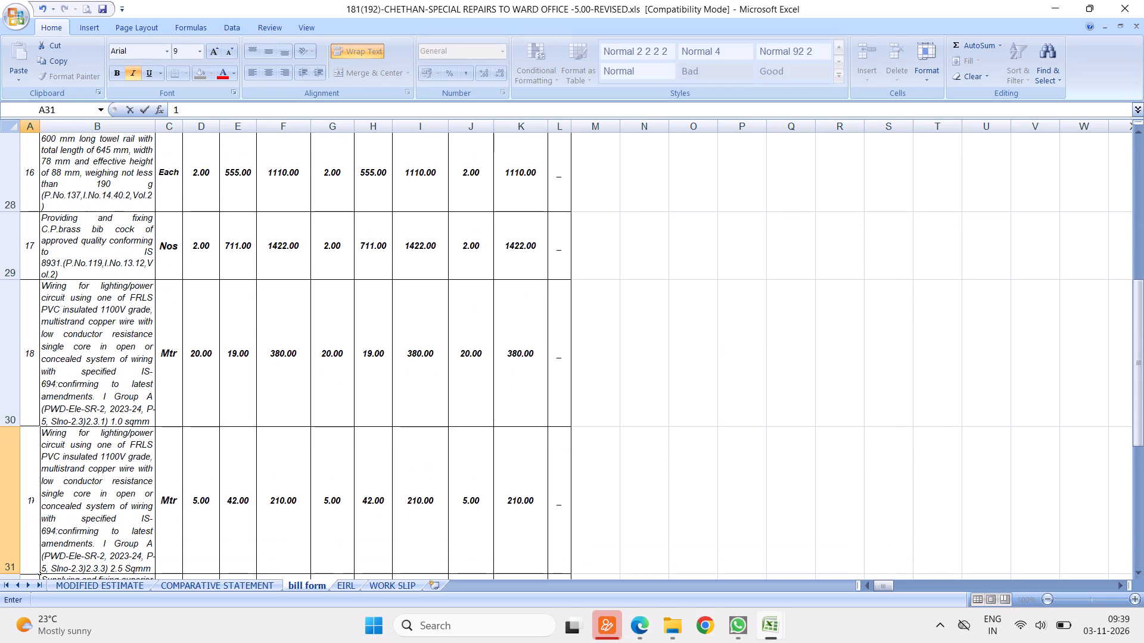
# Renumber the 4 module switch mounting plate row as 20 and the SP miniature circuit breaker row as 21.
pyautogui.scroll(-2, 116, 410)
pyautogui.scroll(1, 119, 370)
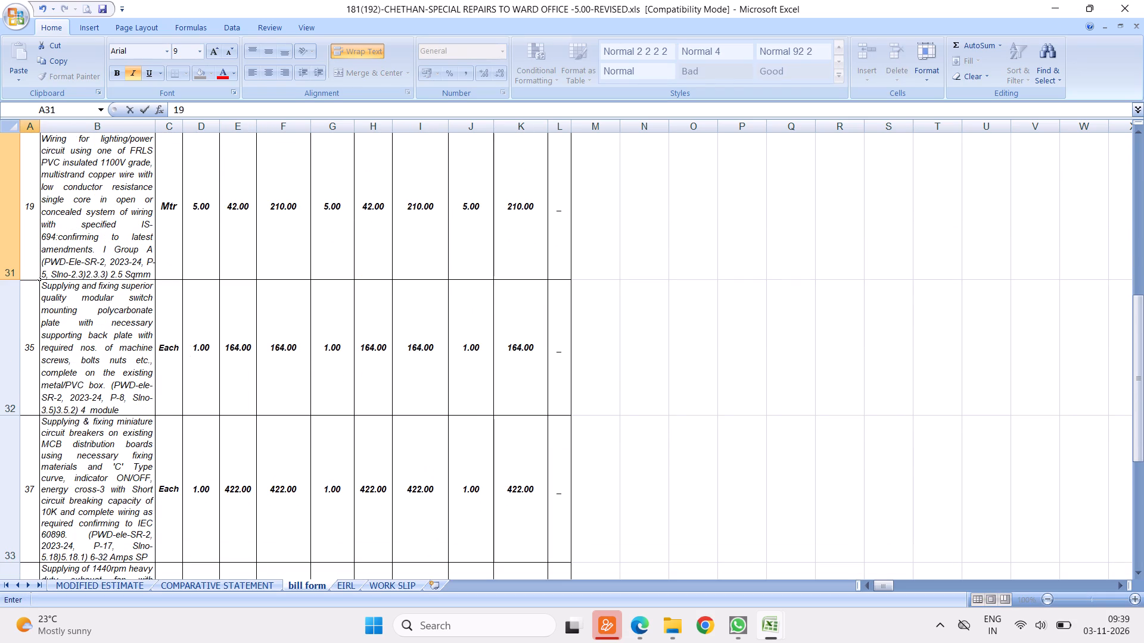
pyautogui.click(27, 346)
pyautogui.press('2')
pyautogui.press('0')
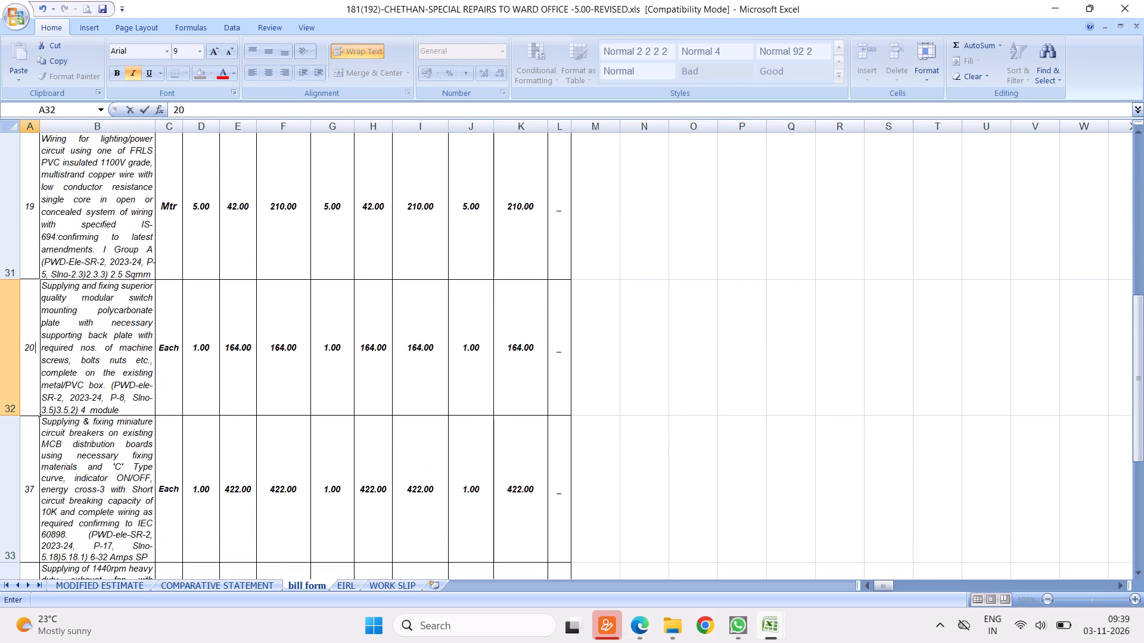
pyautogui.click(21, 464)
pyautogui.press('2')
pyautogui.press('1')
pyautogui.scroll(-2, 94, 417)
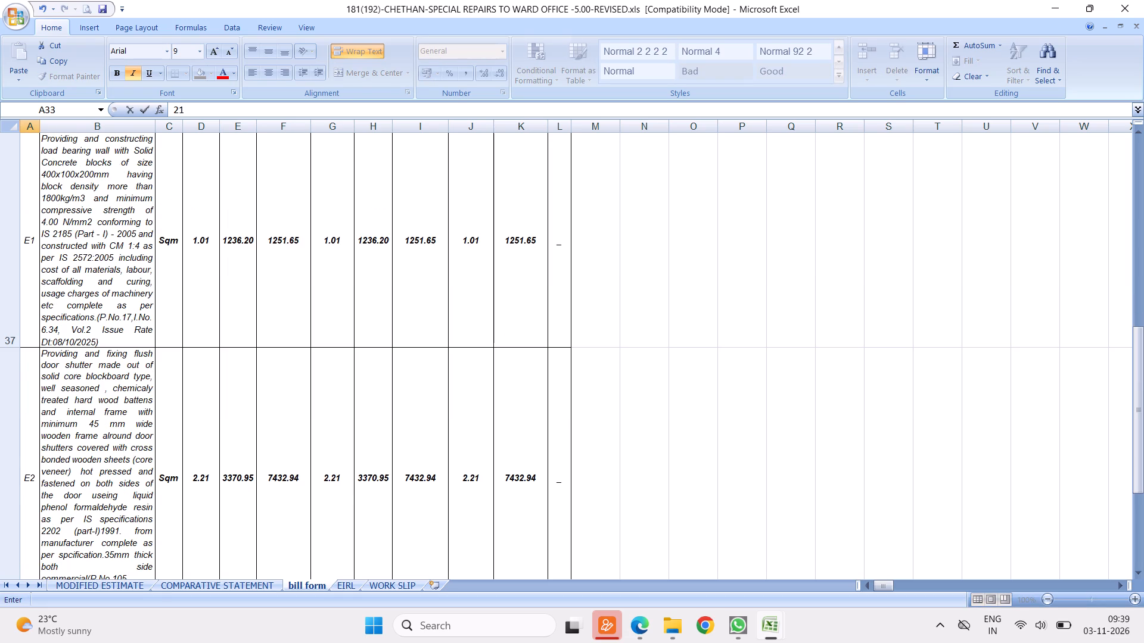
pyautogui.scroll(2, 76, 344)
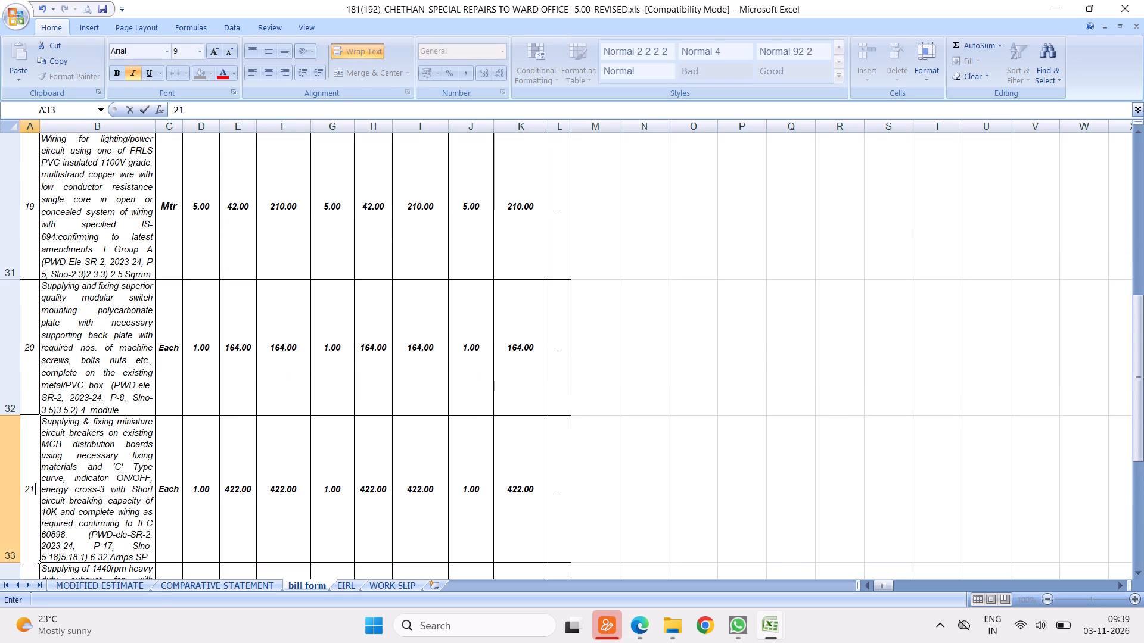
pyautogui.click(88, 488)
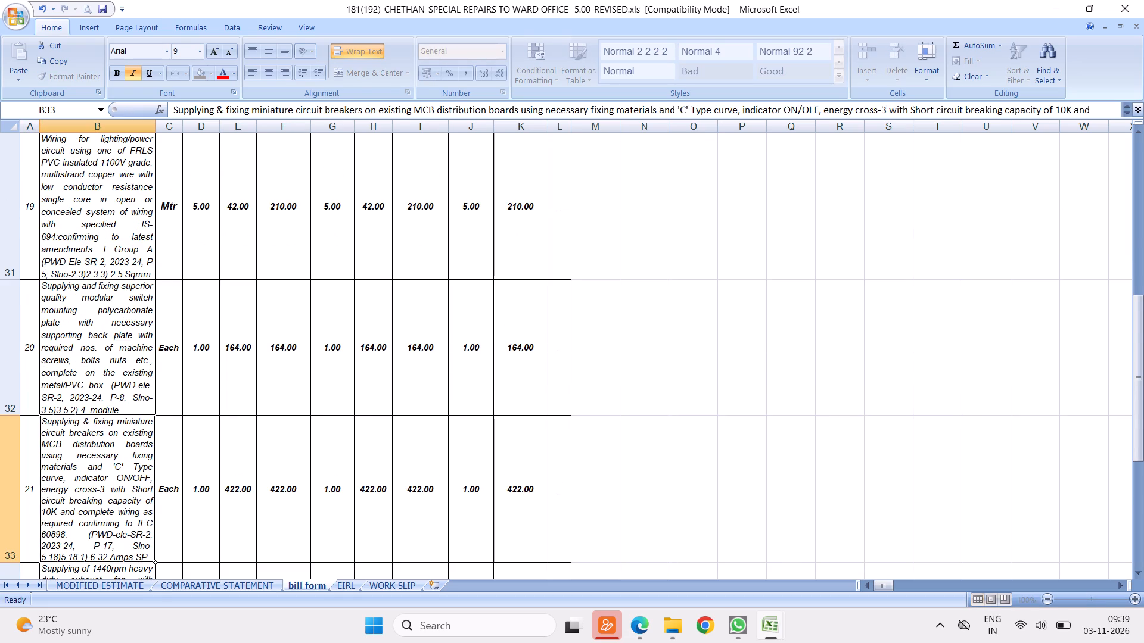
# Renumber the exhaust fan supply row as 22 and the exhaust fan fixing row as 23.
pyautogui.click(35, 471)
pyautogui.press('Return')
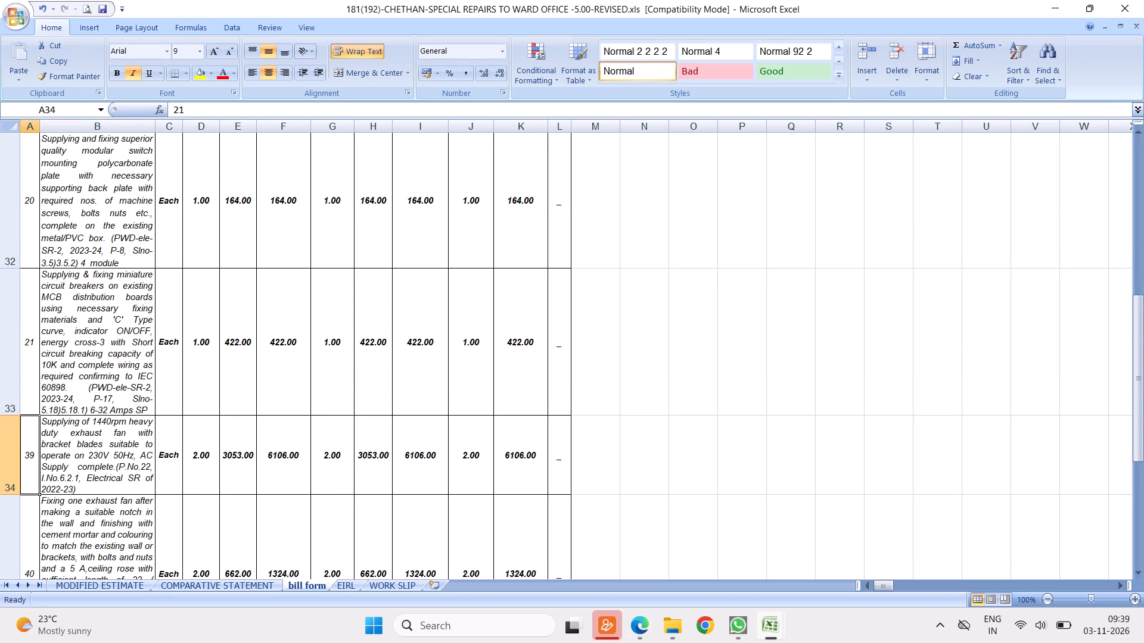
pyautogui.write('22')
pyautogui.press('Return')
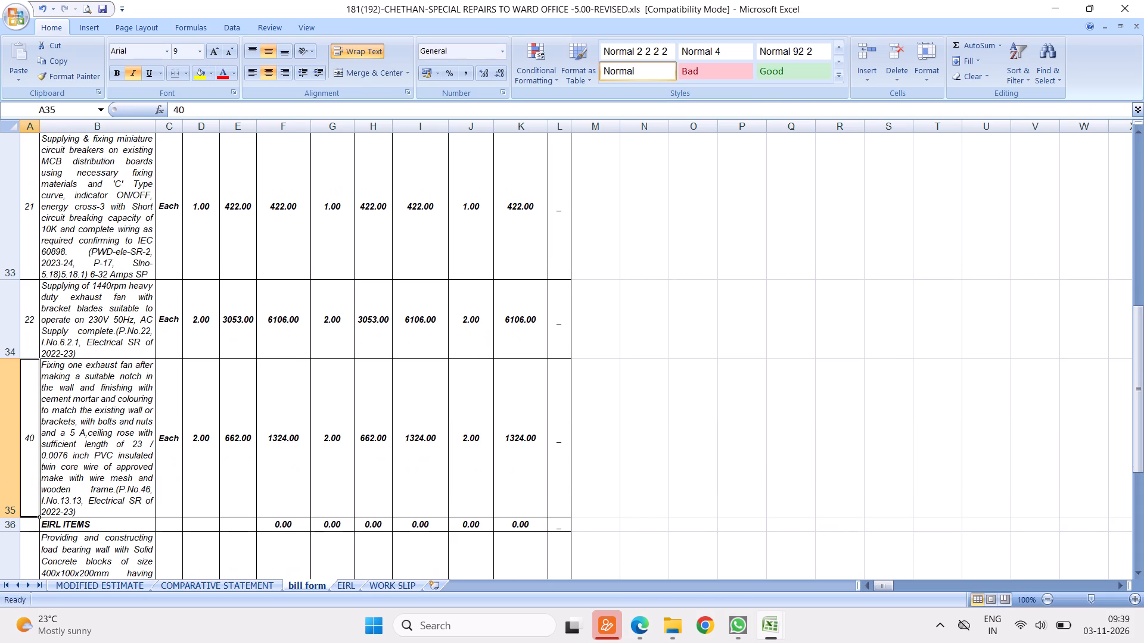
pyautogui.write('23')
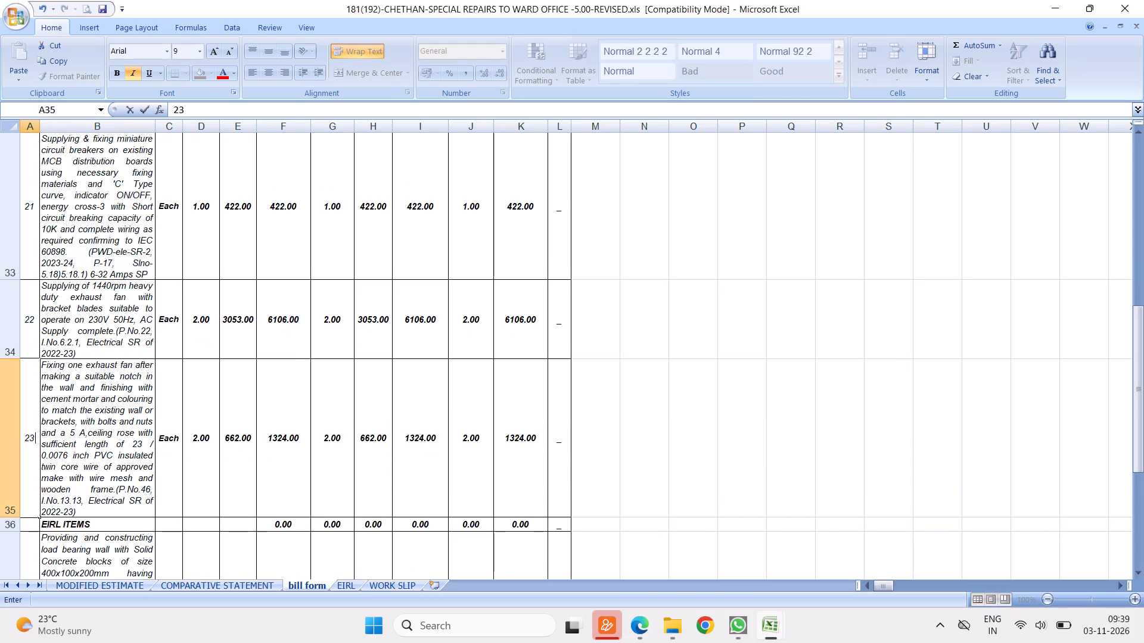
pyautogui.click(207, 423)
# Review the EIRL items down to the bill totals and check the formula of the Modified Schedule-B sub amount.
pyautogui.click(92, 444)
pyautogui.press('Return')
pyautogui.press('Return')
pyautogui.press('Return')
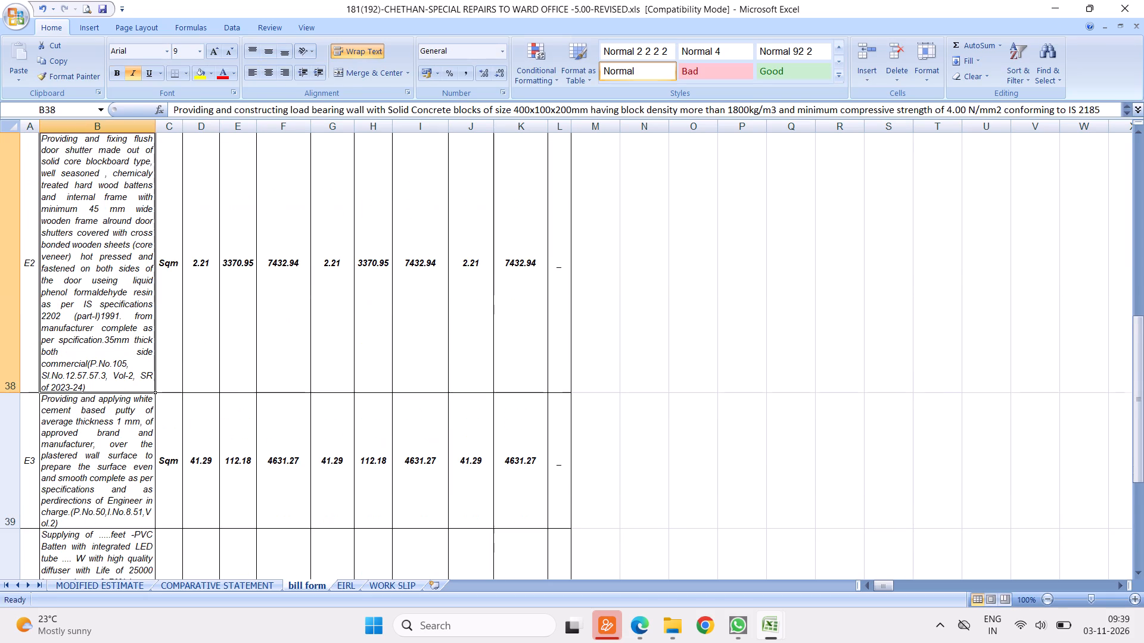
pyautogui.press('Return')
pyautogui.press('Return')
pyautogui.press('Return')
pyautogui.press('Return')
pyautogui.press('Return')
pyautogui.press('Return')
pyautogui.press('Return')
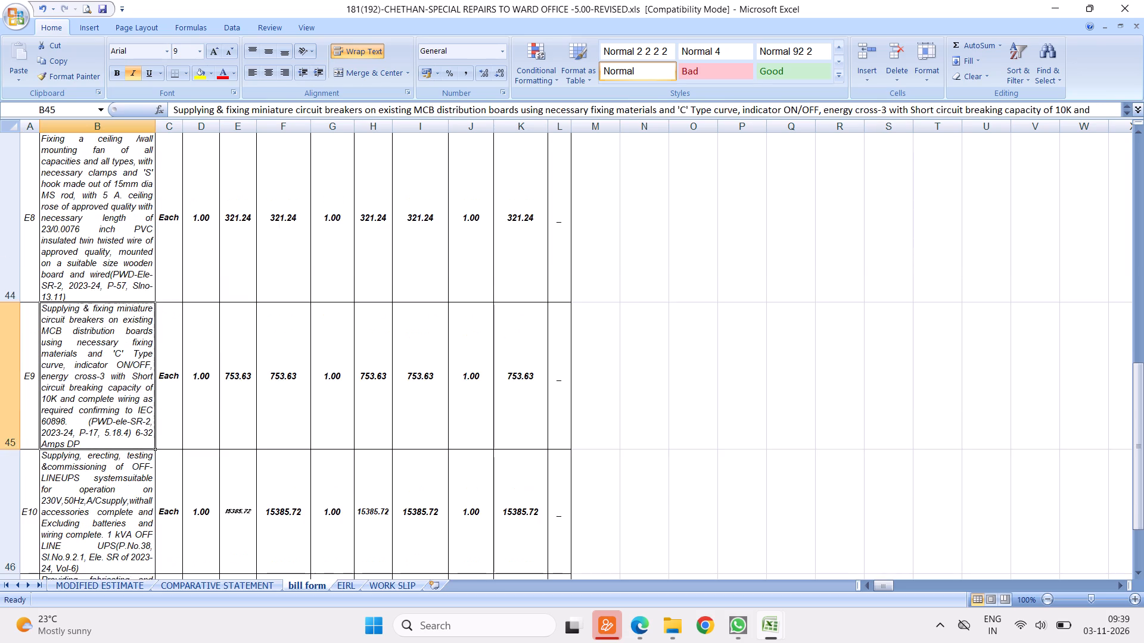
pyautogui.press('Return')
pyautogui.press('Return')
pyautogui.press('Return')
pyautogui.press('Return')
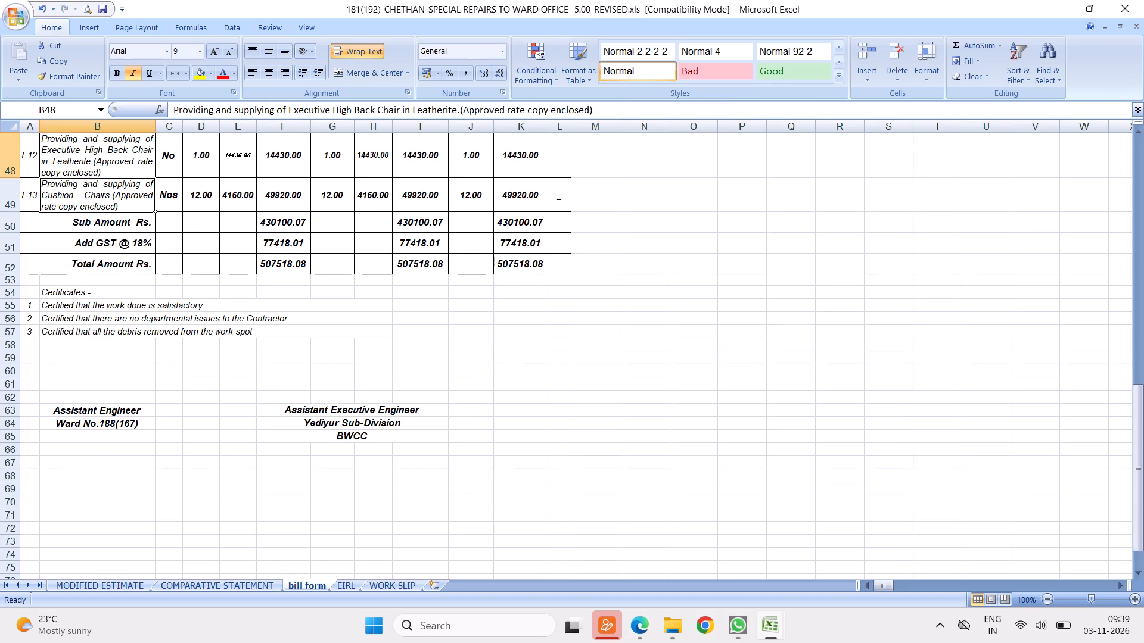
pyautogui.press('Up')
pyautogui.press('Up')
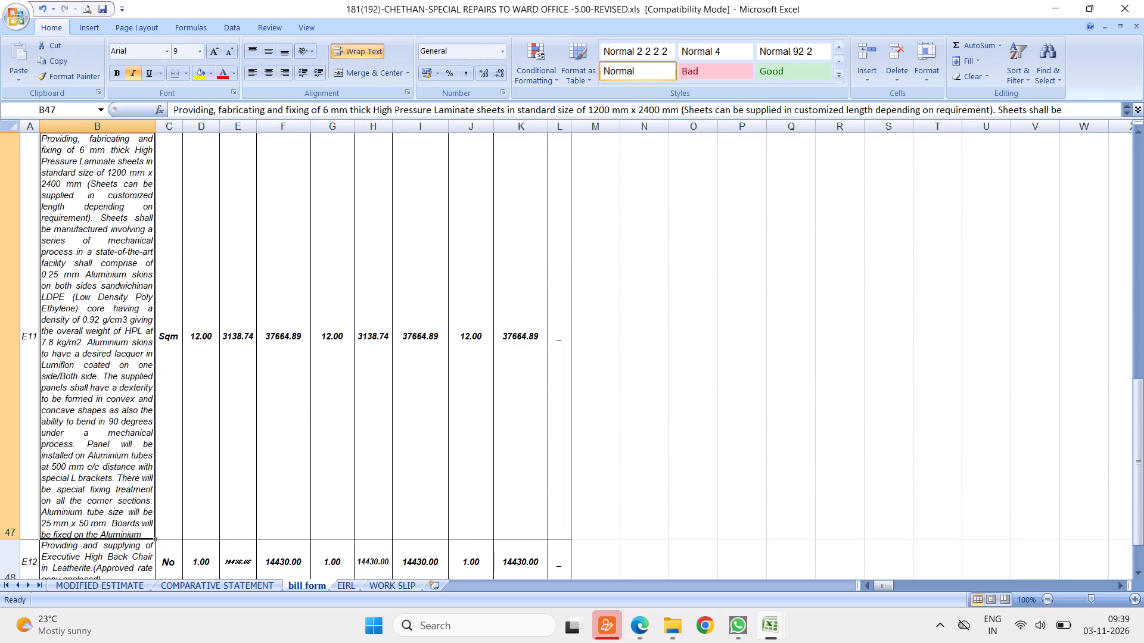
pyautogui.press('Return')
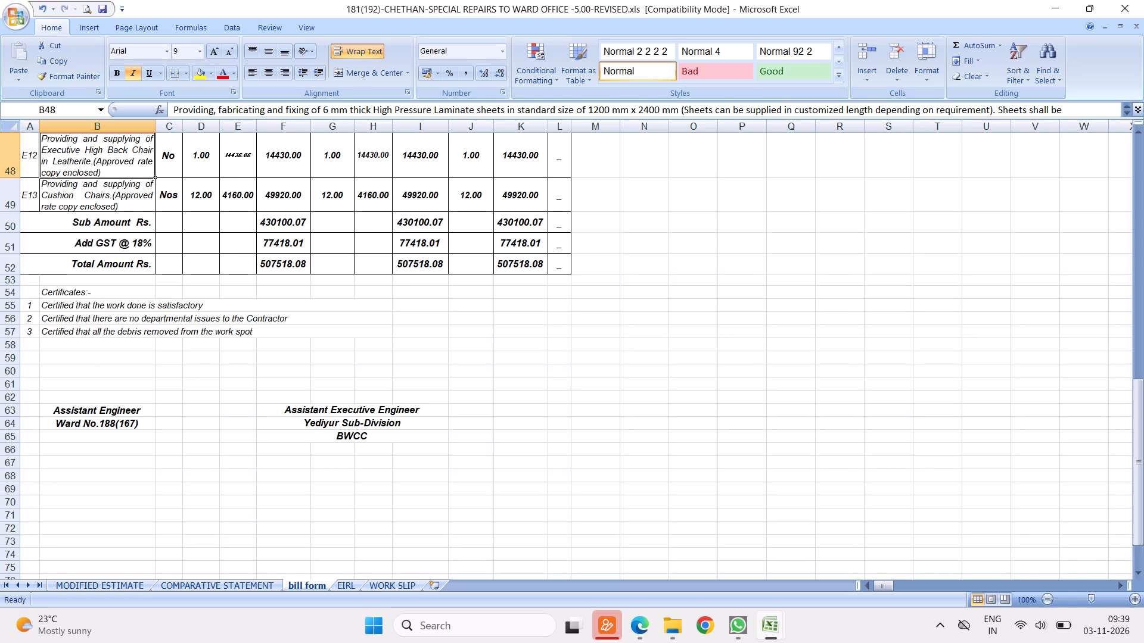
pyautogui.click(278, 224)
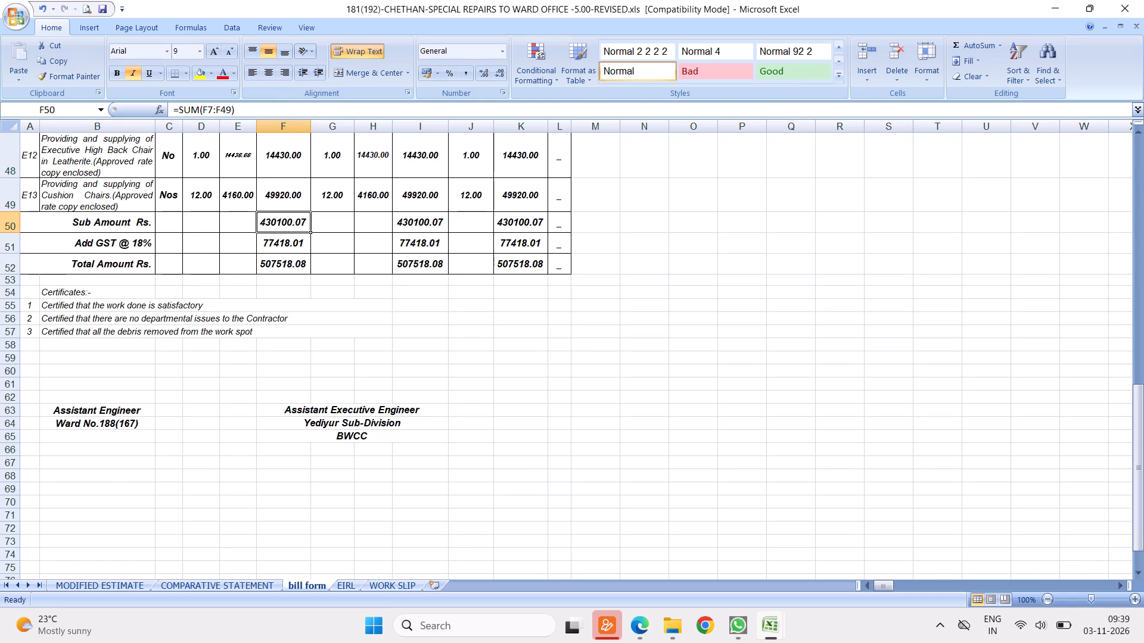
# Clear all rate and cost cells and the up-to-date quantity in the main row of item 7, the 19mm cupboard shutter.
pyautogui.scroll(20, 294, 304)
pyautogui.scroll(5, 294, 304)
pyautogui.scroll(-3, 275, 329)
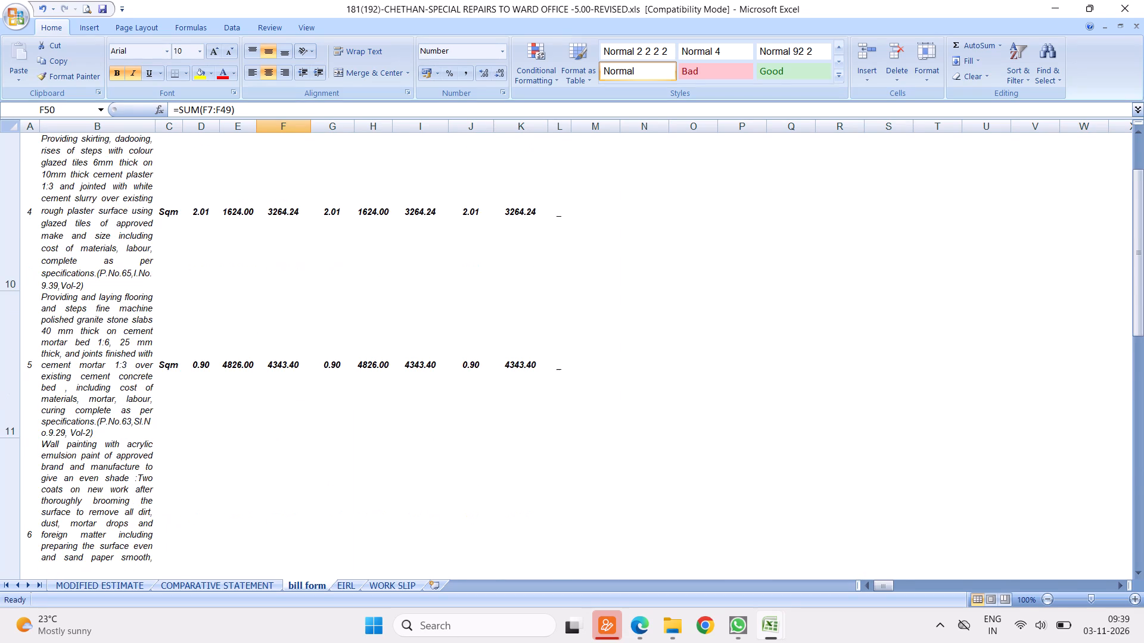
pyautogui.scroll(2, 324, 292)
pyautogui.click(118, 334)
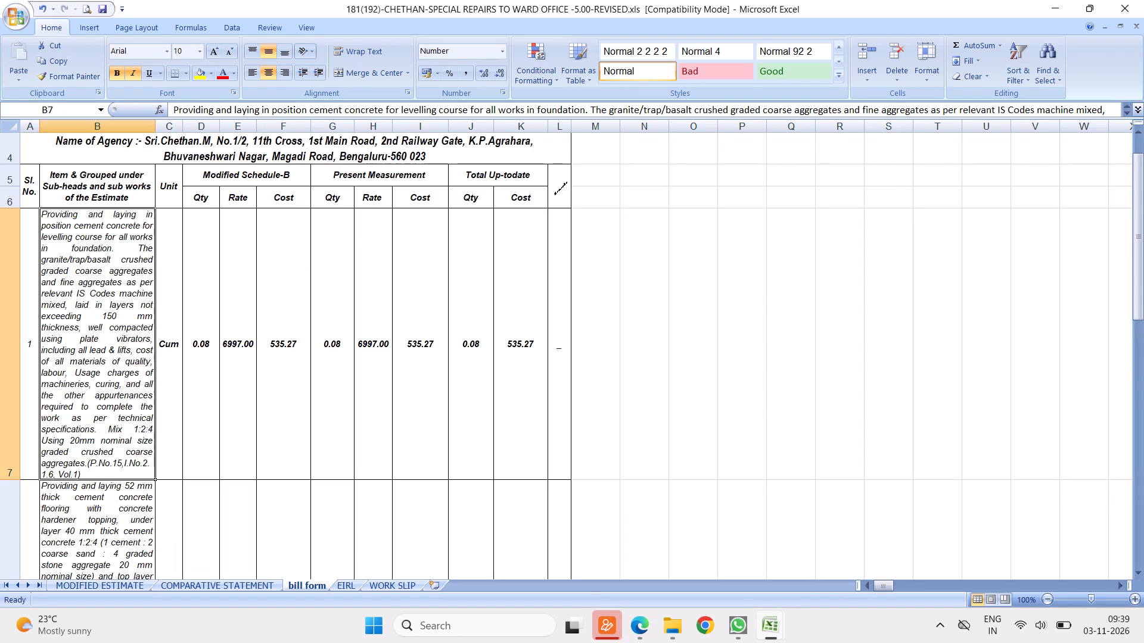
pyautogui.press('Return')
pyautogui.press('Return')
pyautogui.press('Return')
pyautogui.press('Return')
pyautogui.press('Return')
pyautogui.press('Return')
pyautogui.press('Return')
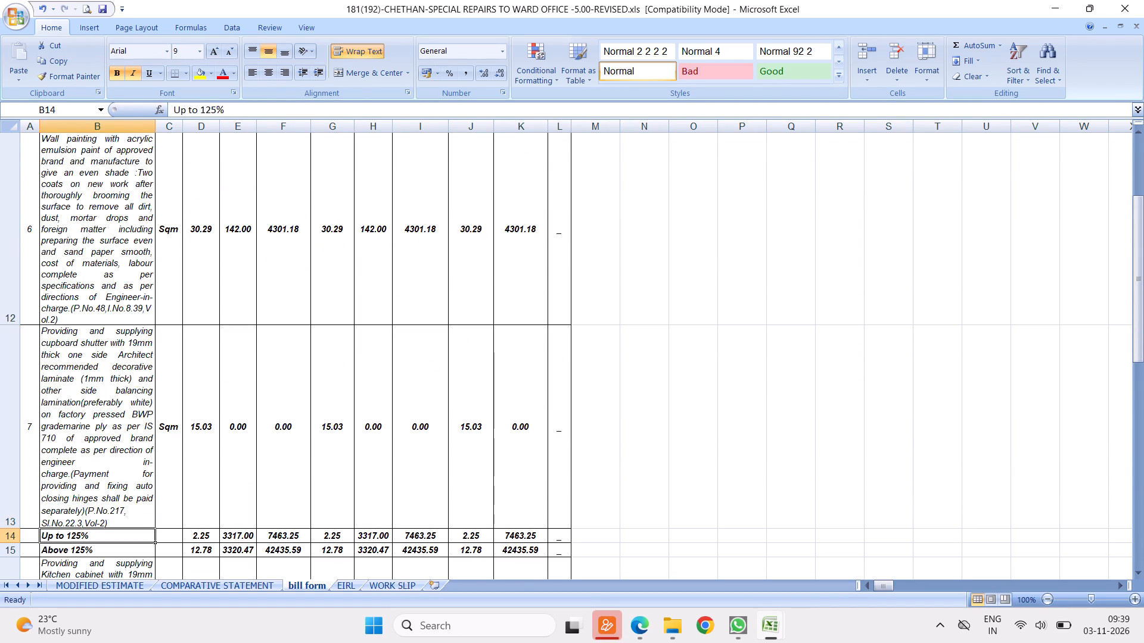
pyautogui.press('Return')
pyautogui.press('Return')
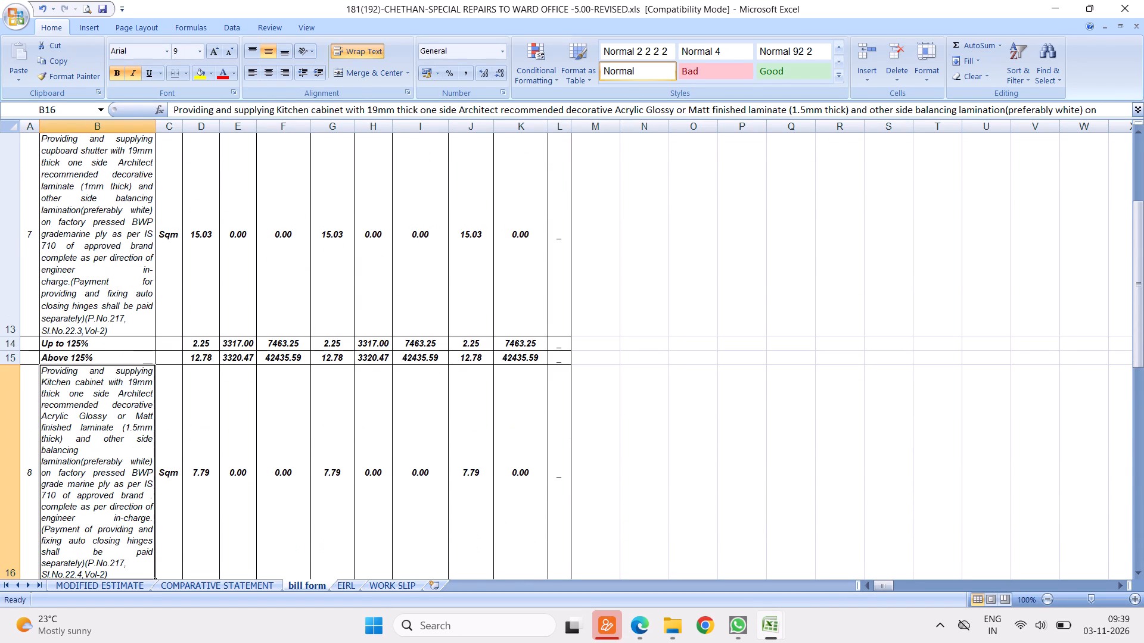
pyautogui.moveTo(235, 245); pyautogui.dragTo(279, 245)
pyautogui.press('Delete')
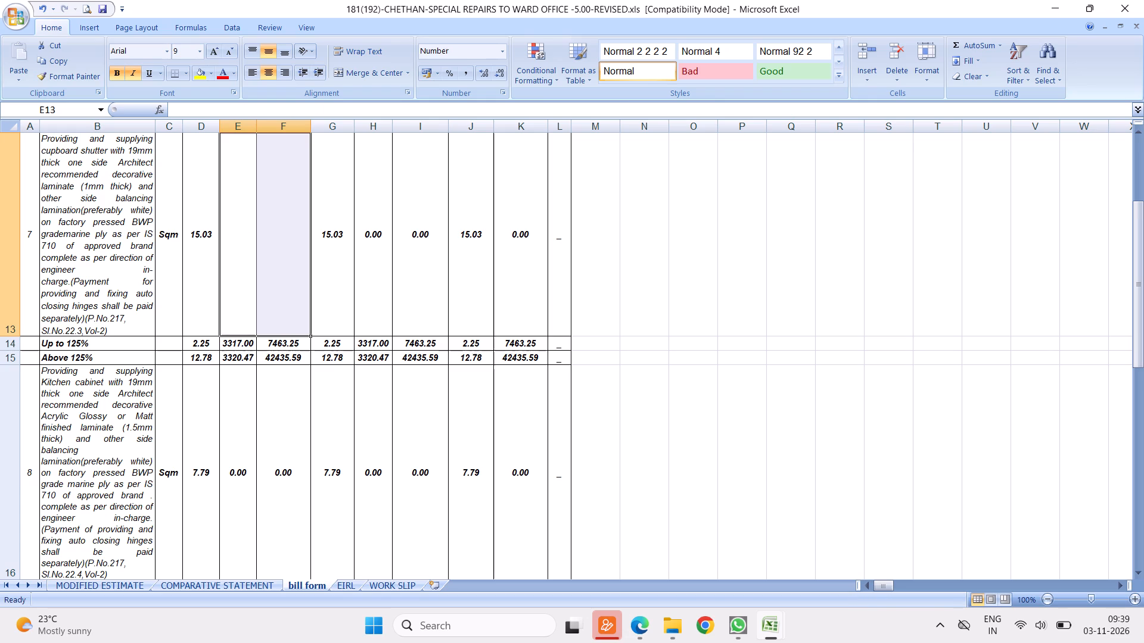
pyautogui.moveTo(370, 220); pyautogui.dragTo(510, 236)
pyautogui.press('Delete')
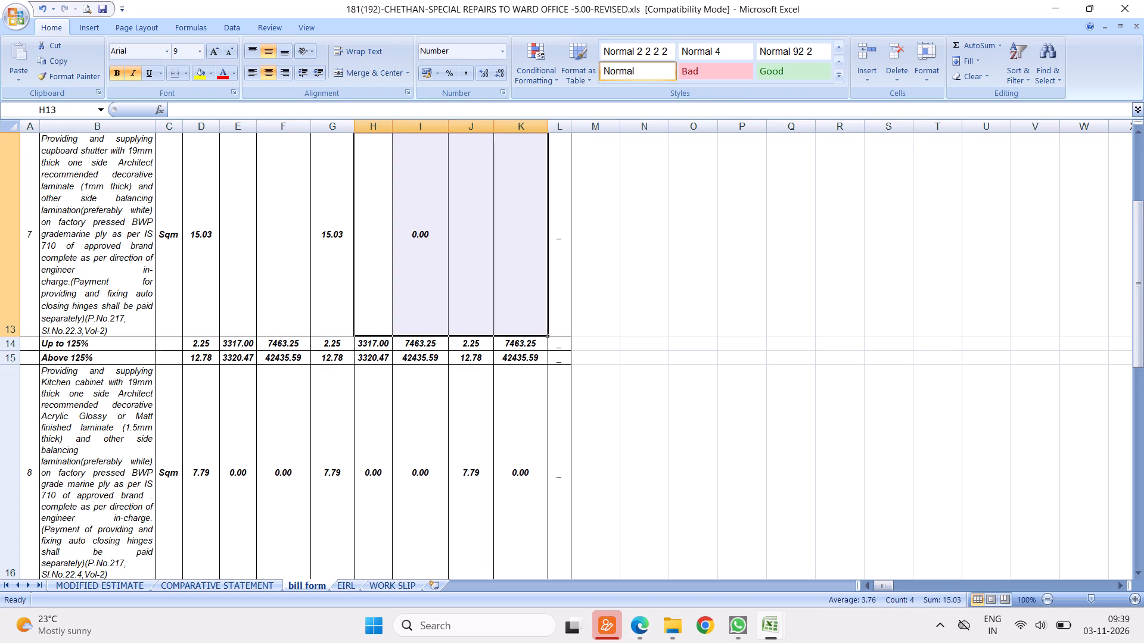
# Clear all rate and cost cells and the up-to-date quantity in the main row of item 8, the kitchen cabinet.
pyautogui.click(113, 272)
pyautogui.press('Return')
pyautogui.press('Return')
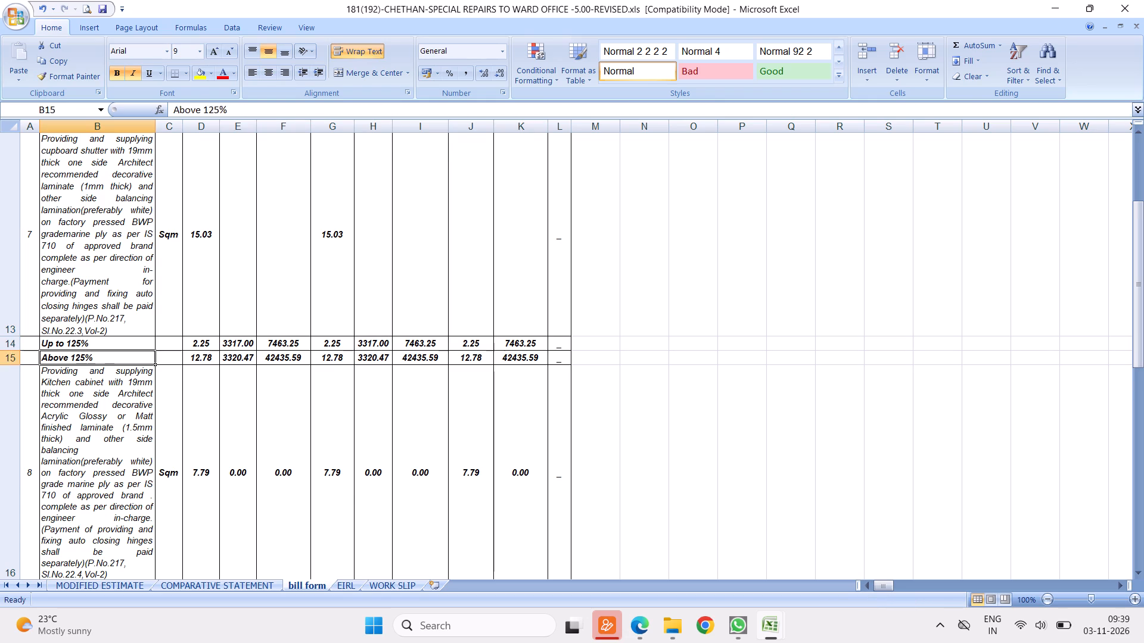
pyautogui.press('Return')
pyautogui.press('Return')
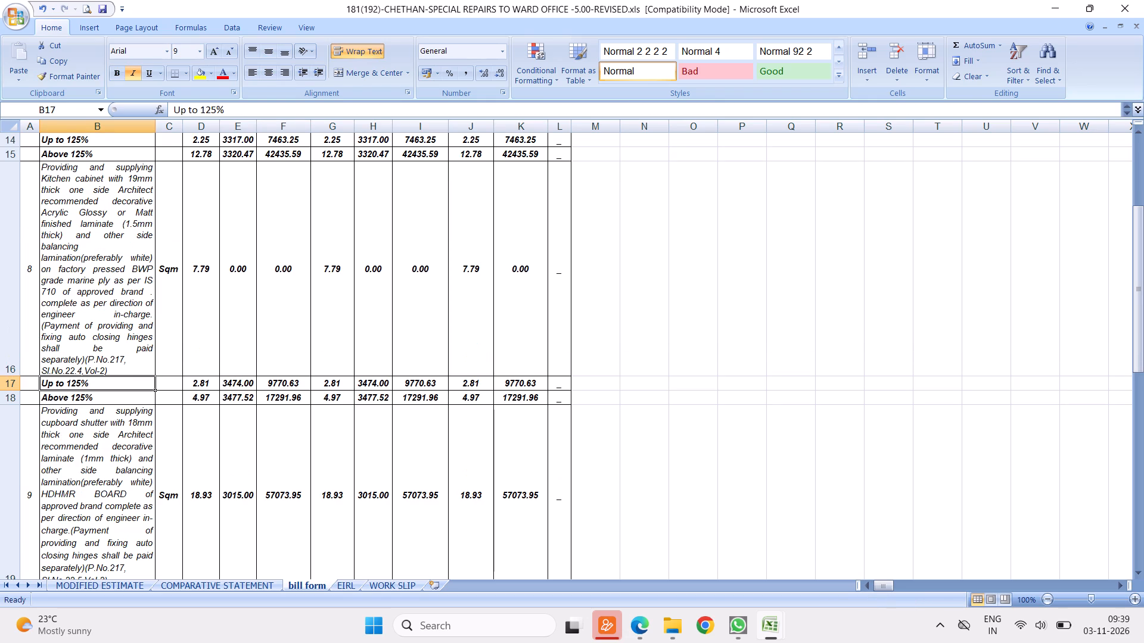
pyautogui.moveTo(232, 249); pyautogui.dragTo(280, 271)
pyautogui.press('Delete')
pyautogui.moveTo(371, 271); pyautogui.dragTo(400, 273)
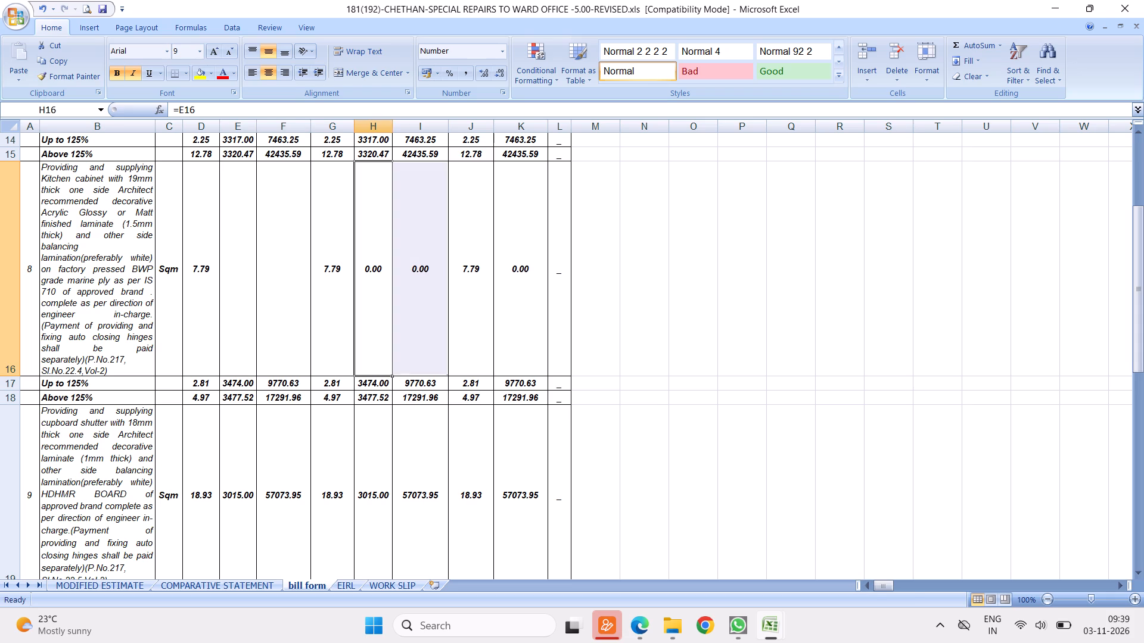
pyautogui.moveTo(400, 273); pyautogui.dragTo(516, 294)
pyautogui.press('Delete')
# Clear all rate and cost cells and the up-to-date quantity in the main row of item 10, the stainless steel railing.
pyautogui.click(100, 265)
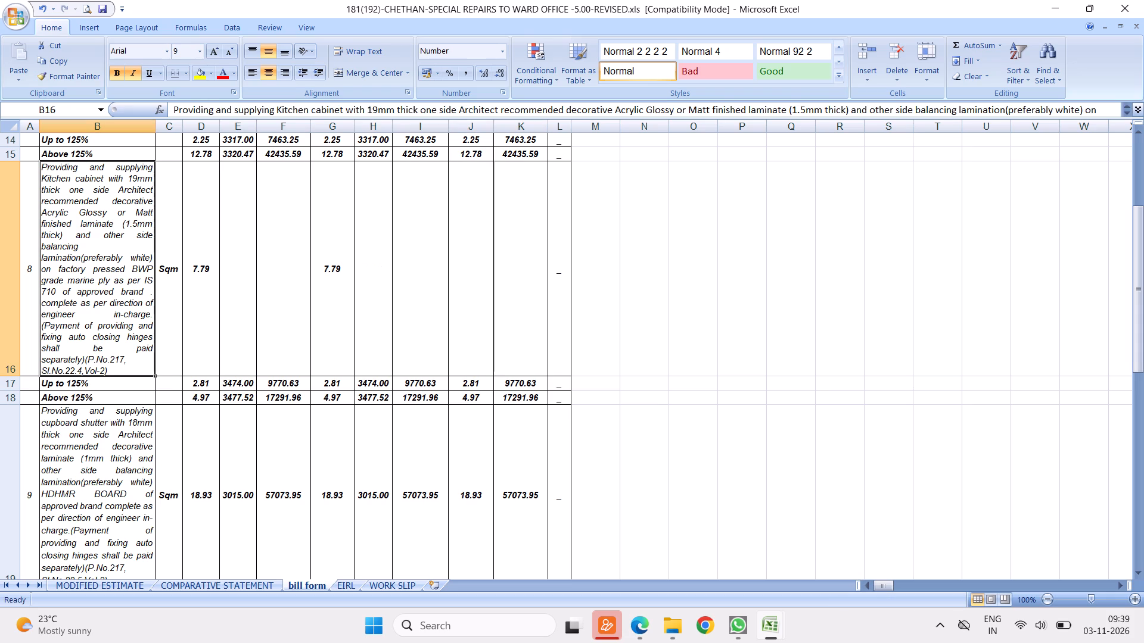
pyautogui.press('Return')
pyautogui.press('Return')
pyautogui.press('Return')
pyautogui.press('Return')
pyautogui.press('Return')
pyautogui.press('Return')
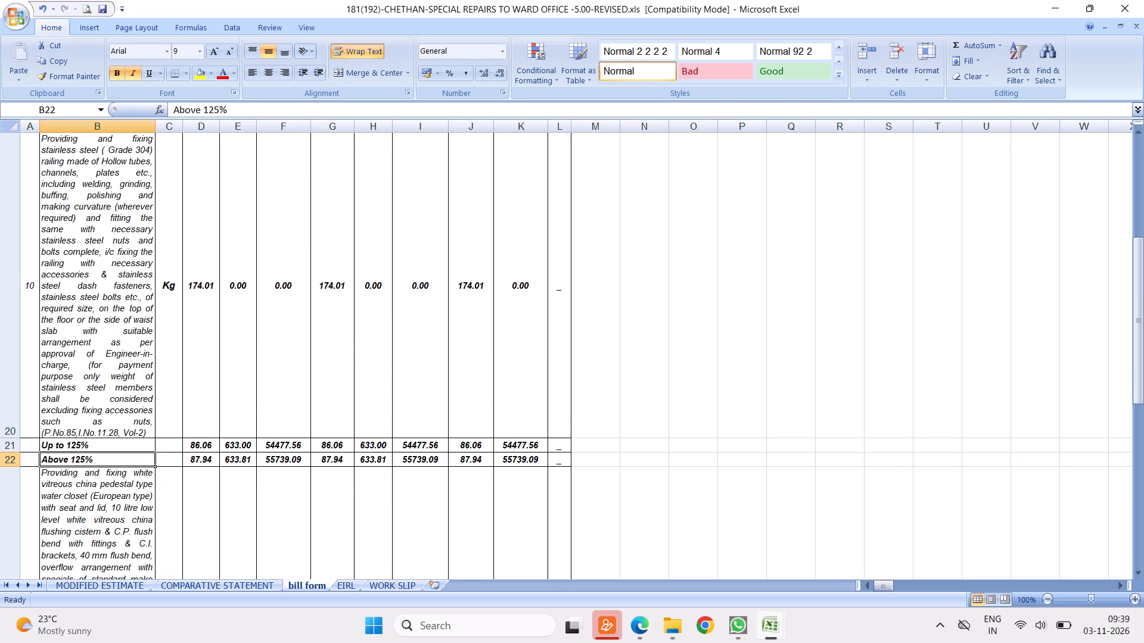
pyautogui.moveTo(235, 278); pyautogui.dragTo(291, 294)
pyautogui.press('Delete')
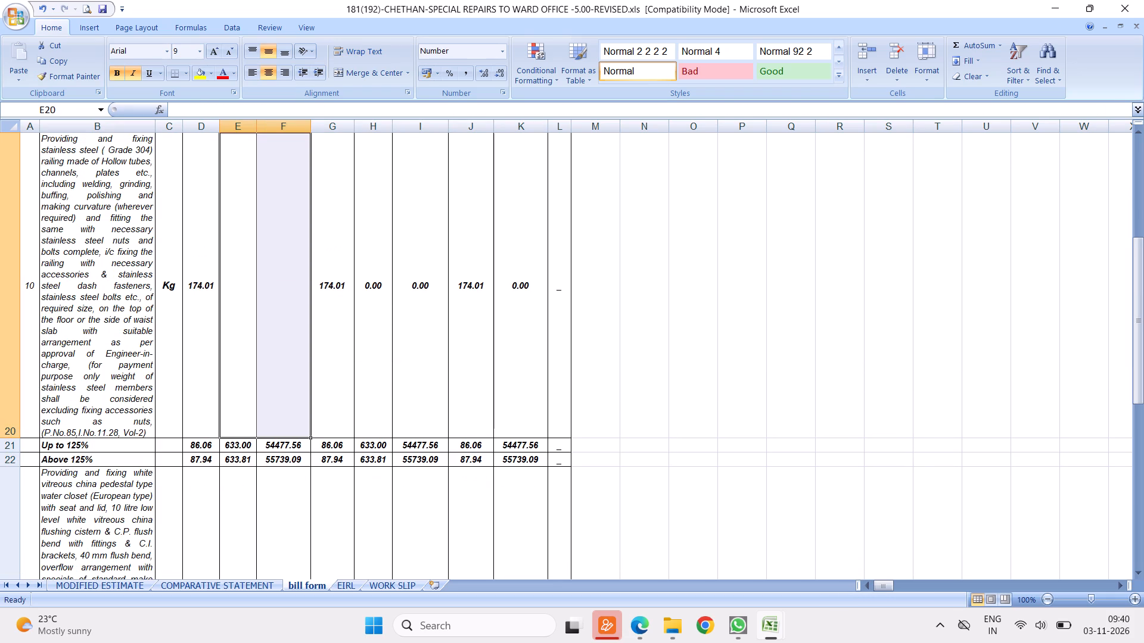
pyautogui.moveTo(378, 294); pyautogui.dragTo(503, 316)
pyautogui.press('Delete')
# Check the remaining items down to the EIRL ITEMS heading row and clear its zeros from the Modified Schedule-B cost to the up-to-date cost.
pyautogui.click(97, 295)
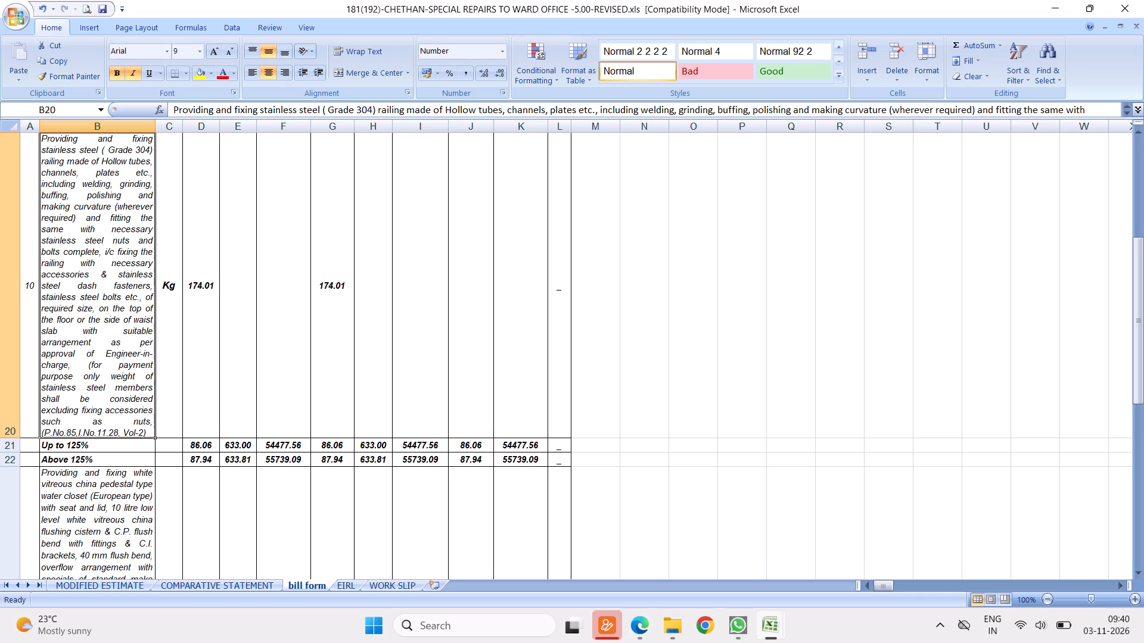
pyautogui.press('Return')
pyautogui.press('Return')
pyautogui.press('Return')
pyautogui.press('Return')
pyautogui.press('Return')
pyautogui.press('Return')
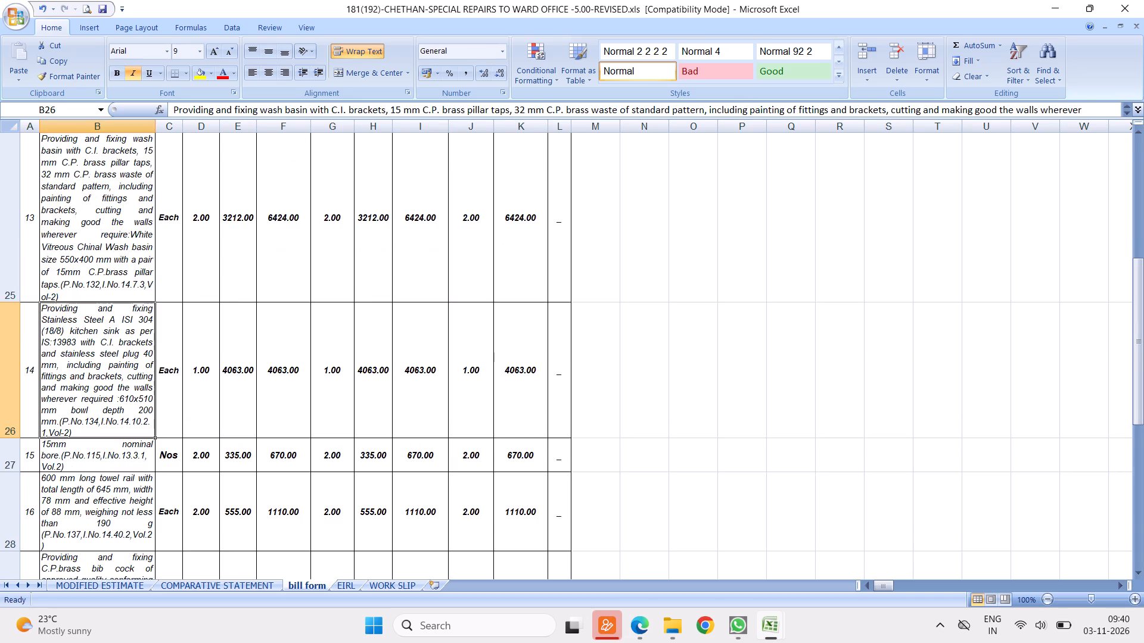
pyautogui.press('Return')
pyautogui.press('Return')
pyautogui.press('Return')
pyautogui.press('Return')
pyautogui.press('Return')
pyautogui.press('Return')
pyautogui.press('Return')
pyautogui.press('Return')
pyautogui.press('Return')
pyautogui.press('Return')
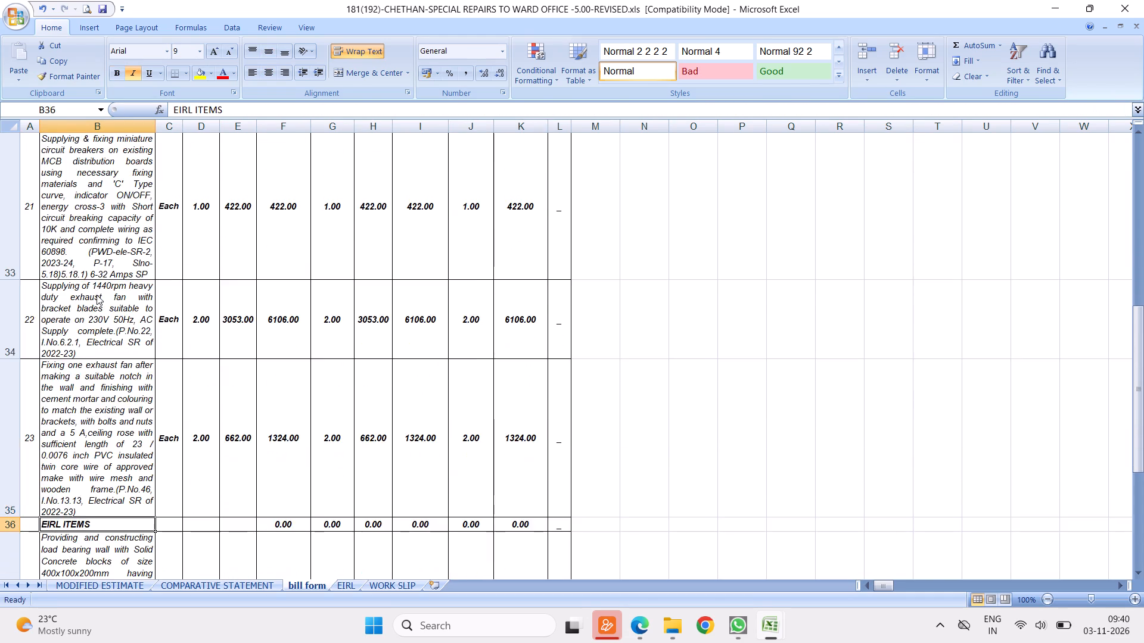
pyautogui.press('Return')
pyautogui.press('Return')
pyautogui.press('Return')
pyautogui.press('Up')
pyautogui.press('Up')
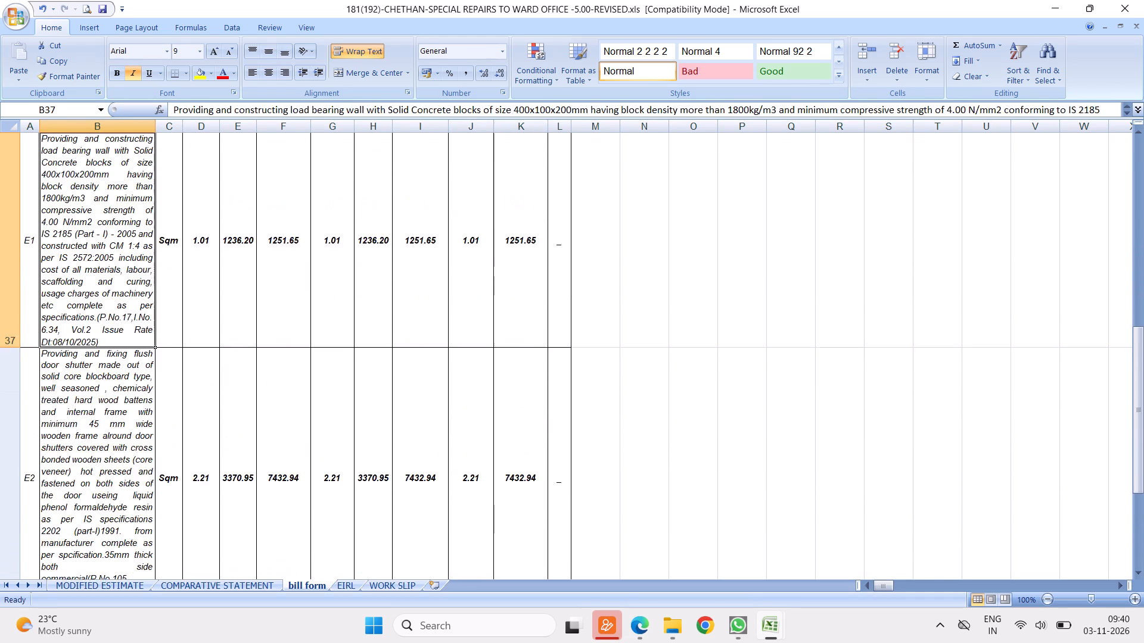
pyautogui.press('Up')
pyautogui.press('Up')
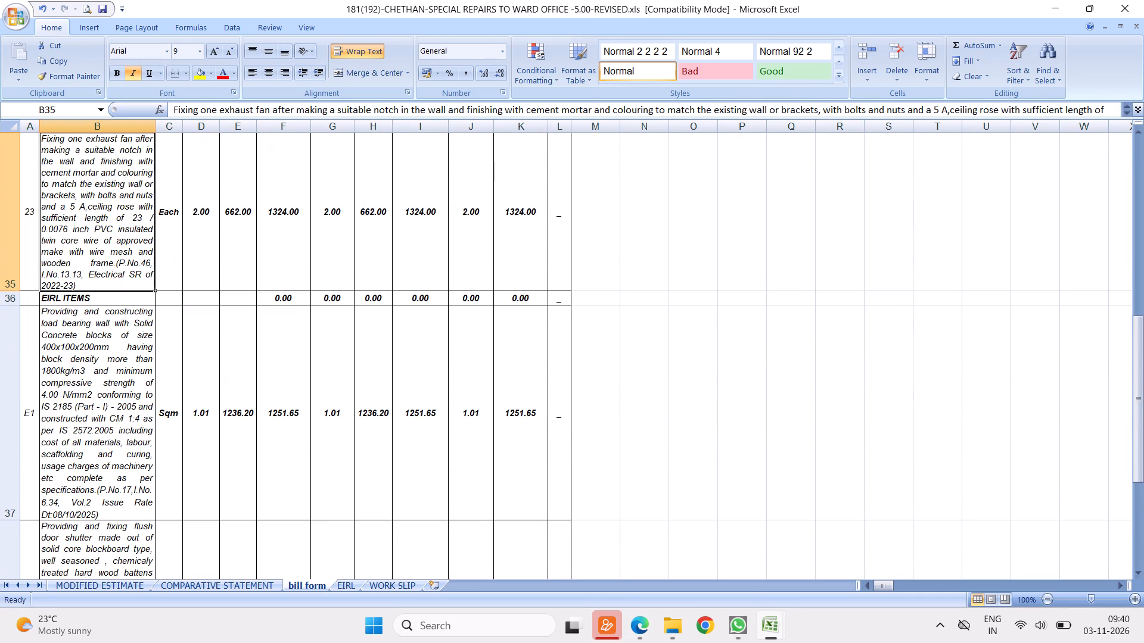
pyautogui.moveTo(290, 298); pyautogui.dragTo(511, 306)
pyautogui.click(511, 306)
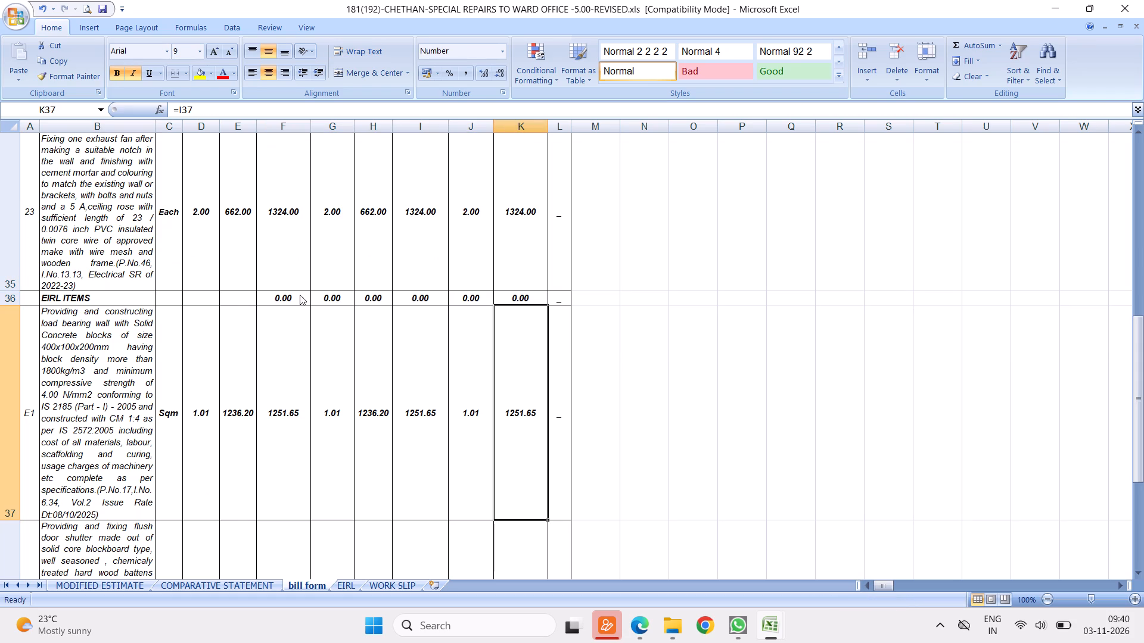
pyautogui.moveTo(282, 296); pyautogui.dragTo(518, 300)
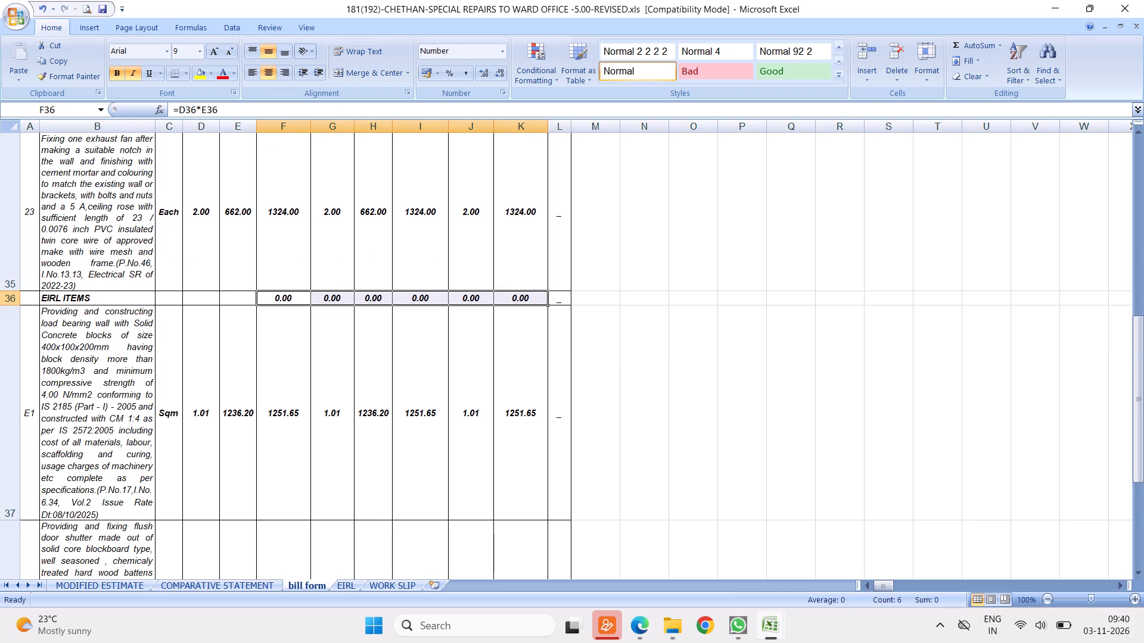
pyautogui.press('Delete')
# Fill the underscore mark in the last column from item 1 down to the Total Amount row.
pyautogui.scroll(8, 568, 303)
pyautogui.scroll(4, 567, 243)
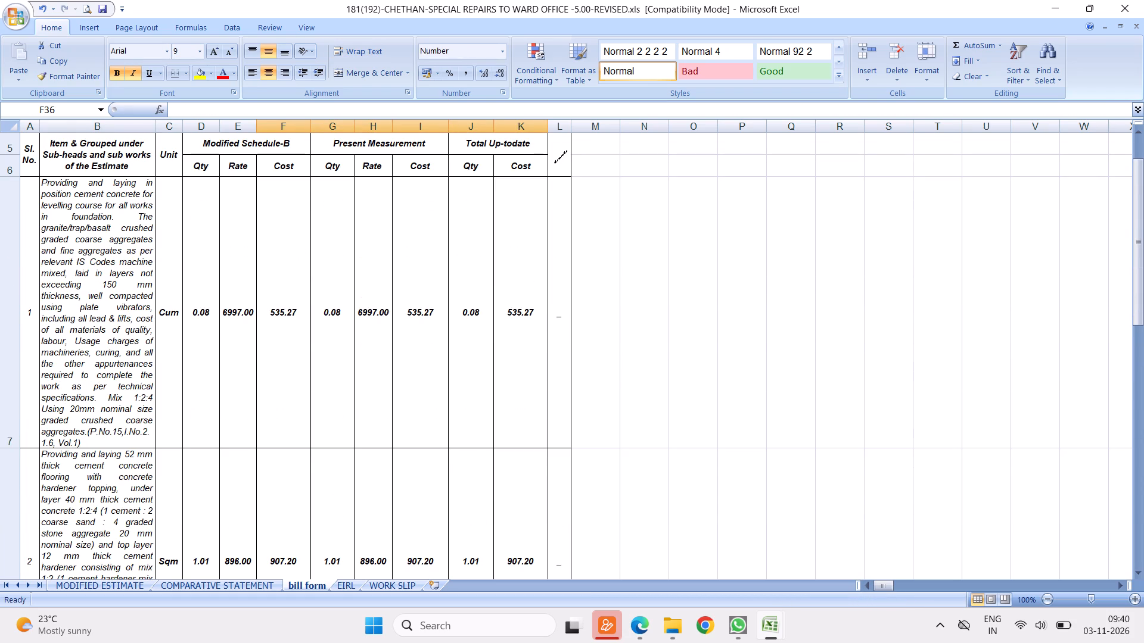
pyautogui.moveTo(561, 251); pyautogui.dragTo(560, 294)
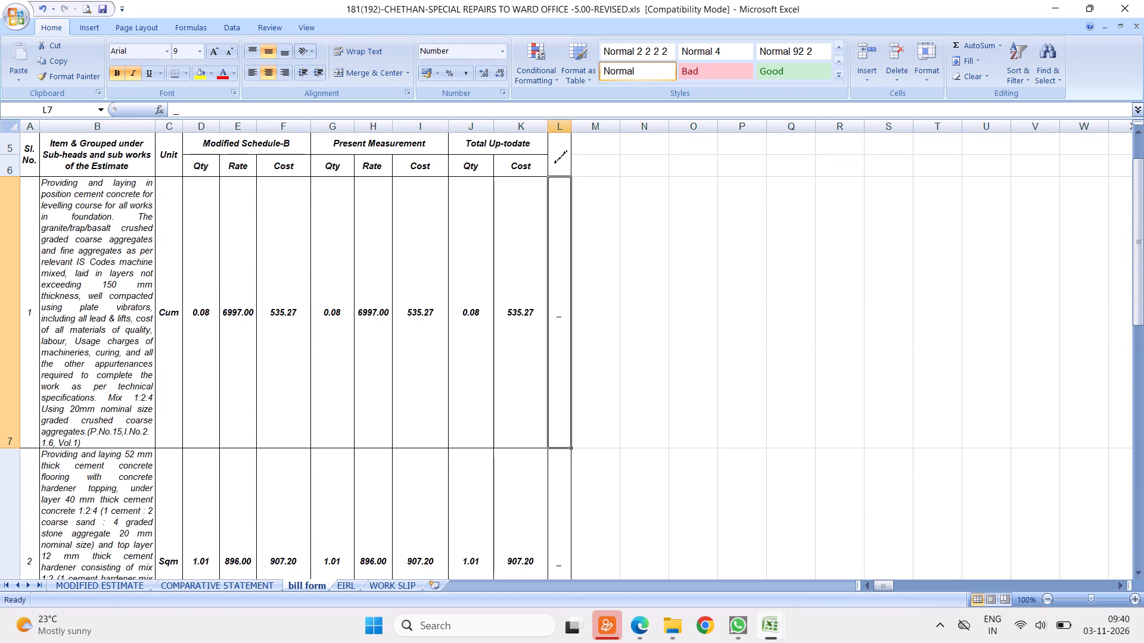
pyautogui.moveTo(571, 448); pyautogui.dragTo(559, 233)
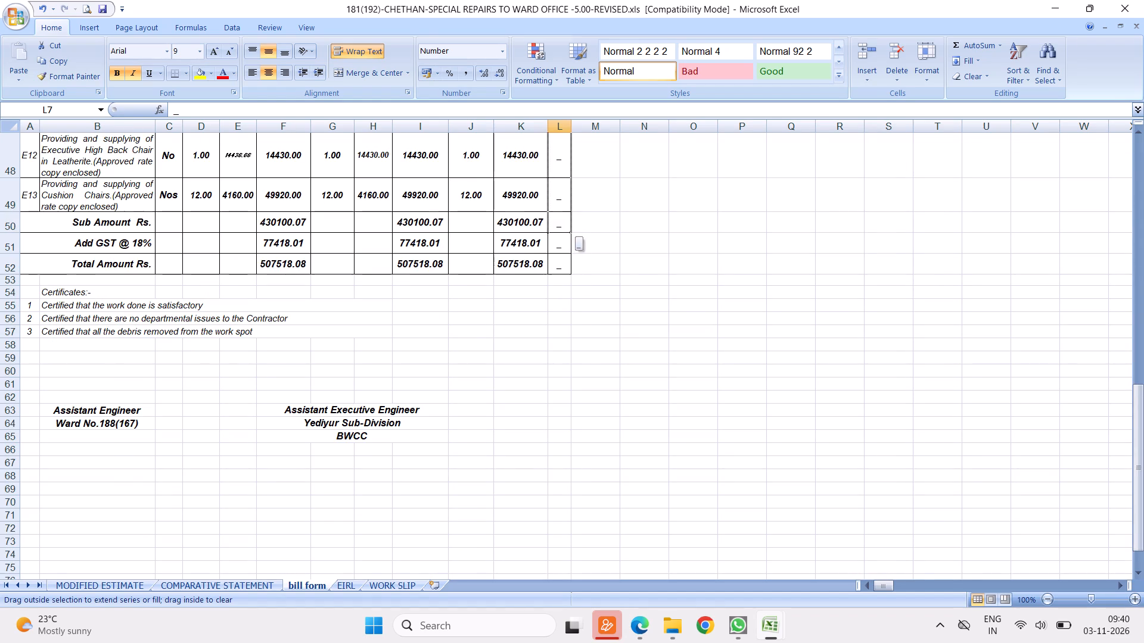
pyautogui.moveTo(559, 233); pyautogui.dragTo(560, 269)
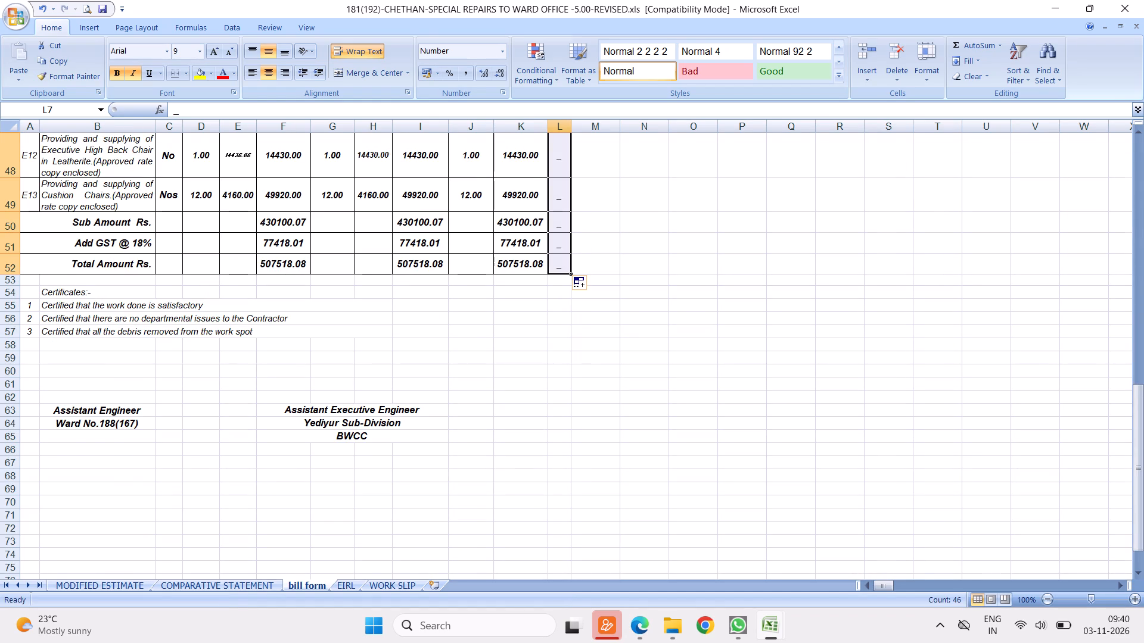
# Narrow the left and right page margins in the bill form's print preview so all columns fit the page width.
pyautogui.scroll(20, 262, 307)
pyautogui.scroll(9, 262, 307)
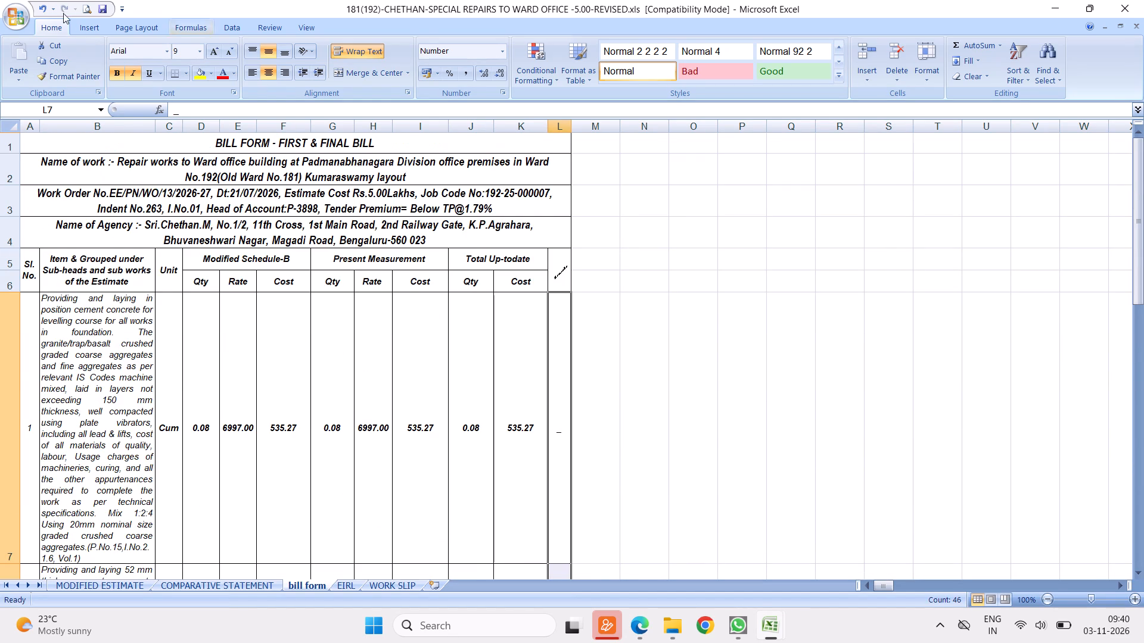
pyautogui.click(88, 8)
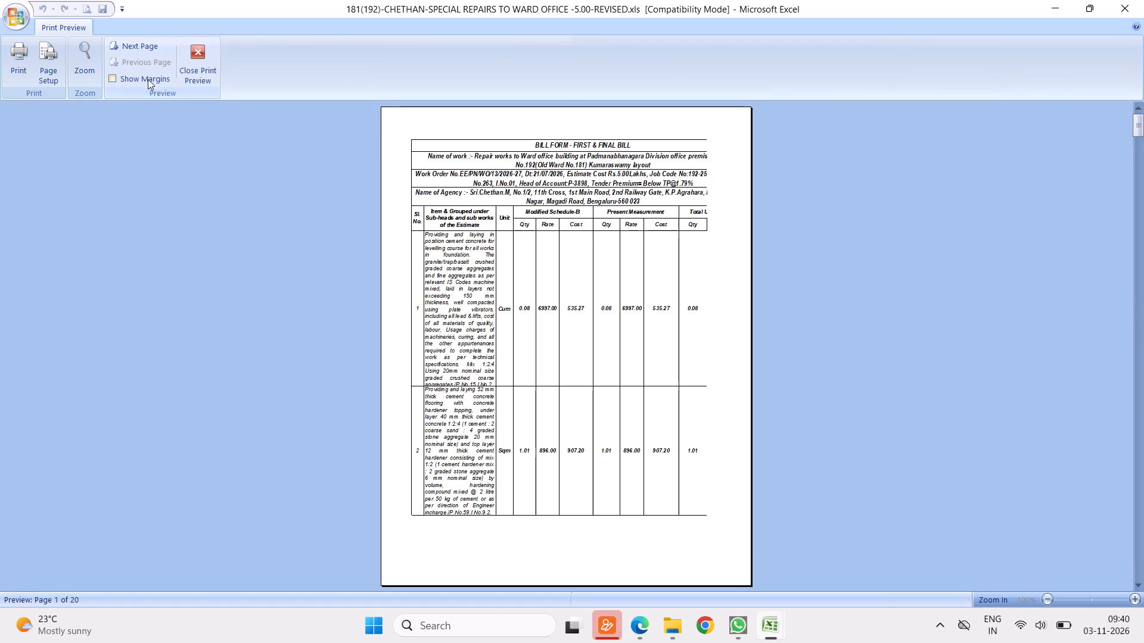
pyautogui.click(148, 79)
pyautogui.moveTo(412, 133); pyautogui.dragTo(400, 133)
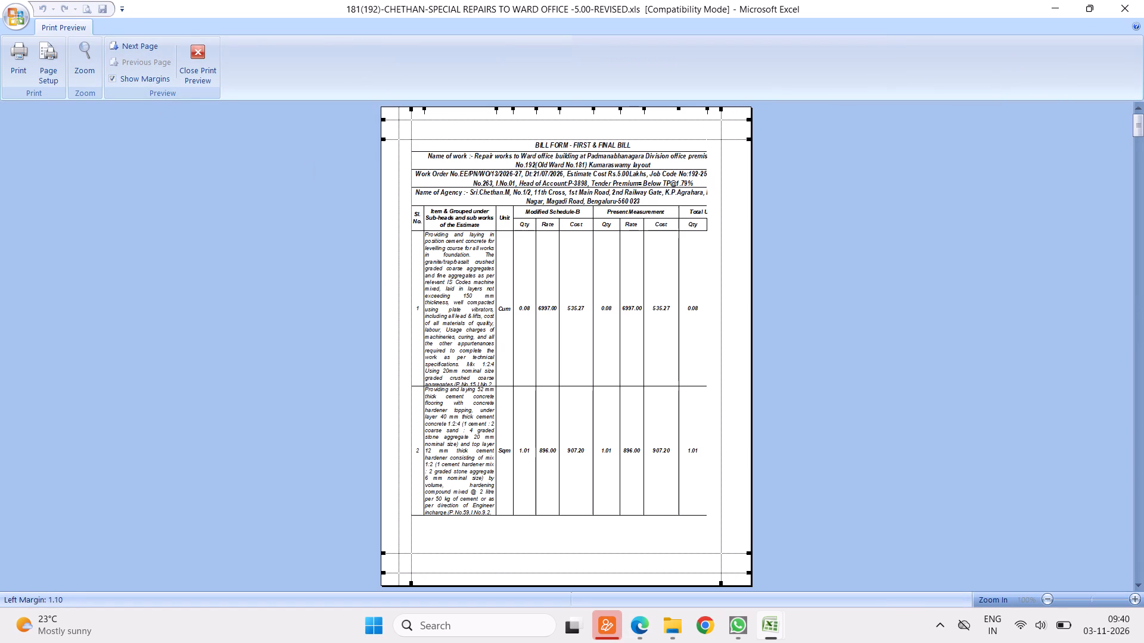
pyautogui.moveTo(400, 133); pyautogui.dragTo(400, 133)
pyautogui.moveTo(723, 535); pyautogui.dragTo(743, 537)
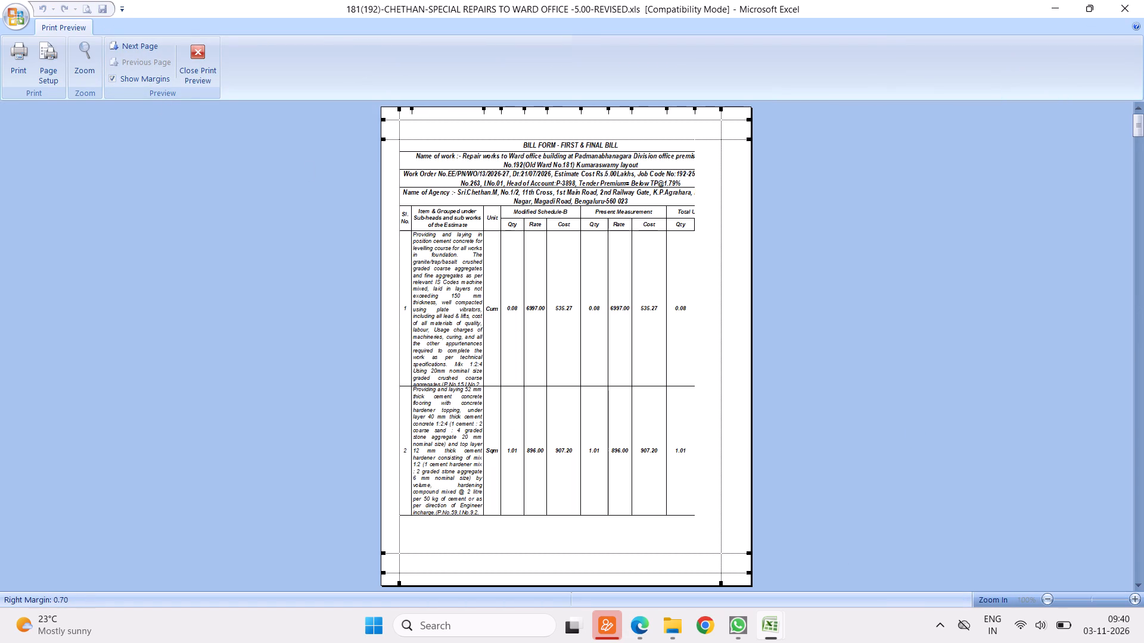
pyautogui.moveTo(743, 537); pyautogui.dragTo(746, 538)
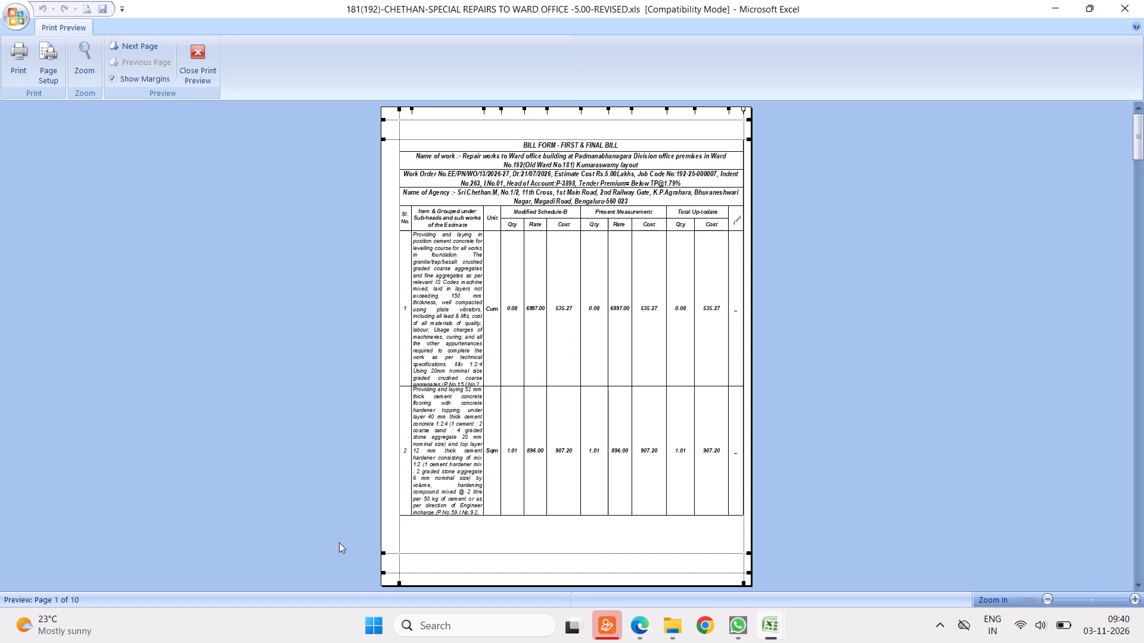
pyautogui.moveTo(399, 435); pyautogui.dragTo(396, 442)
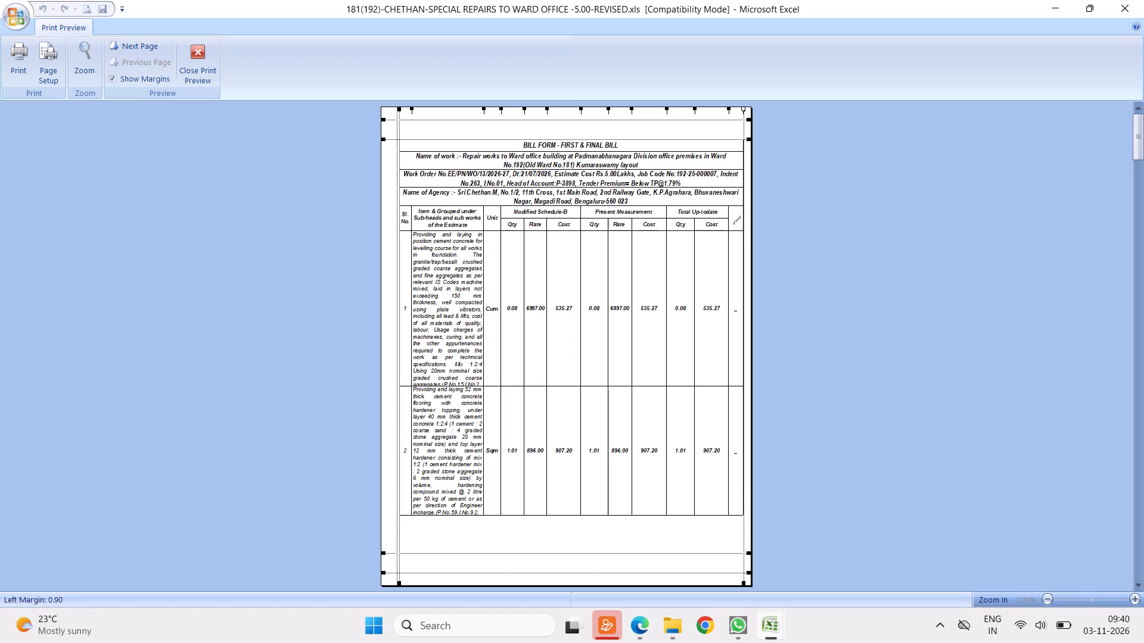
pyautogui.moveTo(396, 442); pyautogui.dragTo(395, 445)
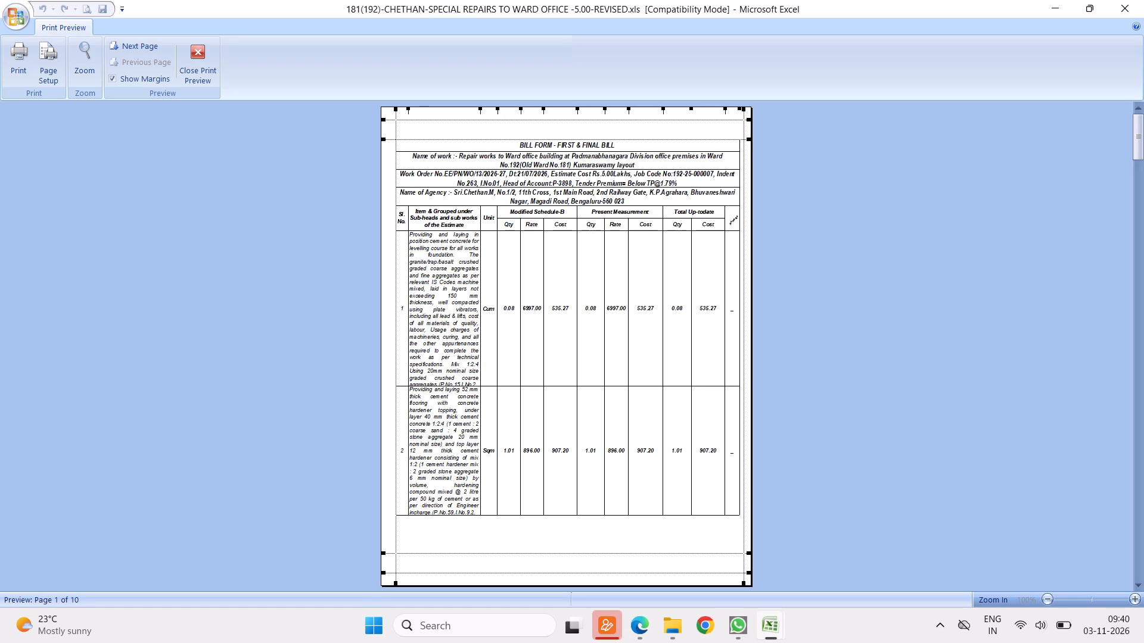
# Reduce the top, footer and bottom page margins of the bill form and leave the print preview.
pyautogui.moveTo(464, 141); pyautogui.dragTo(472, 129)
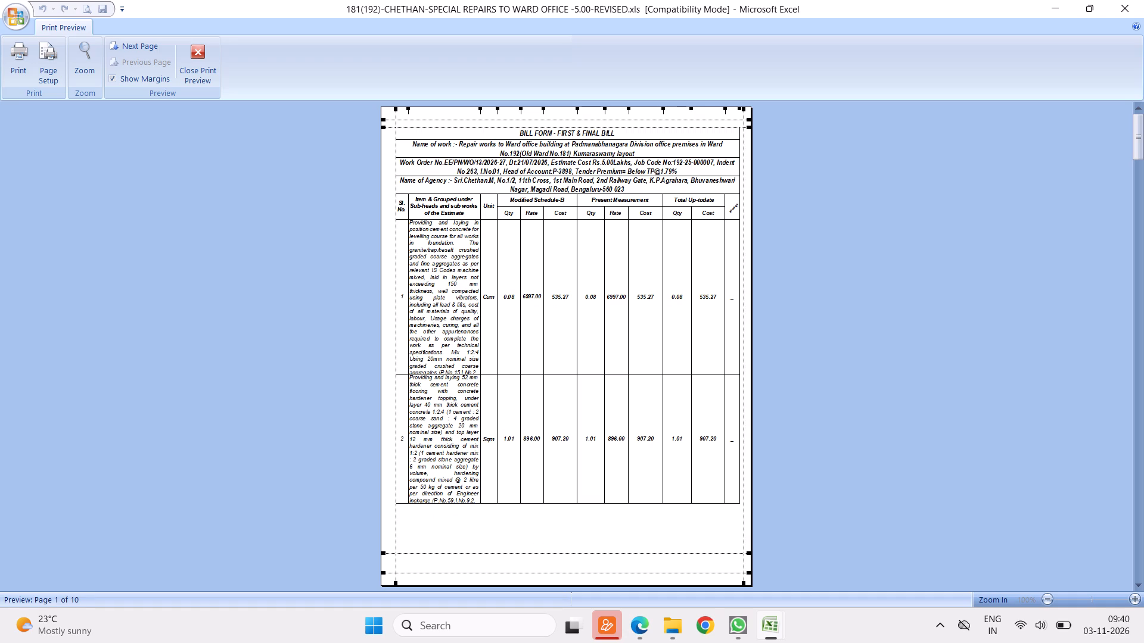
pyautogui.moveTo(548, 572); pyautogui.dragTo(547, 580)
pyautogui.moveTo(569, 555); pyautogui.dragTo(570, 564)
pyautogui.press('Escape')
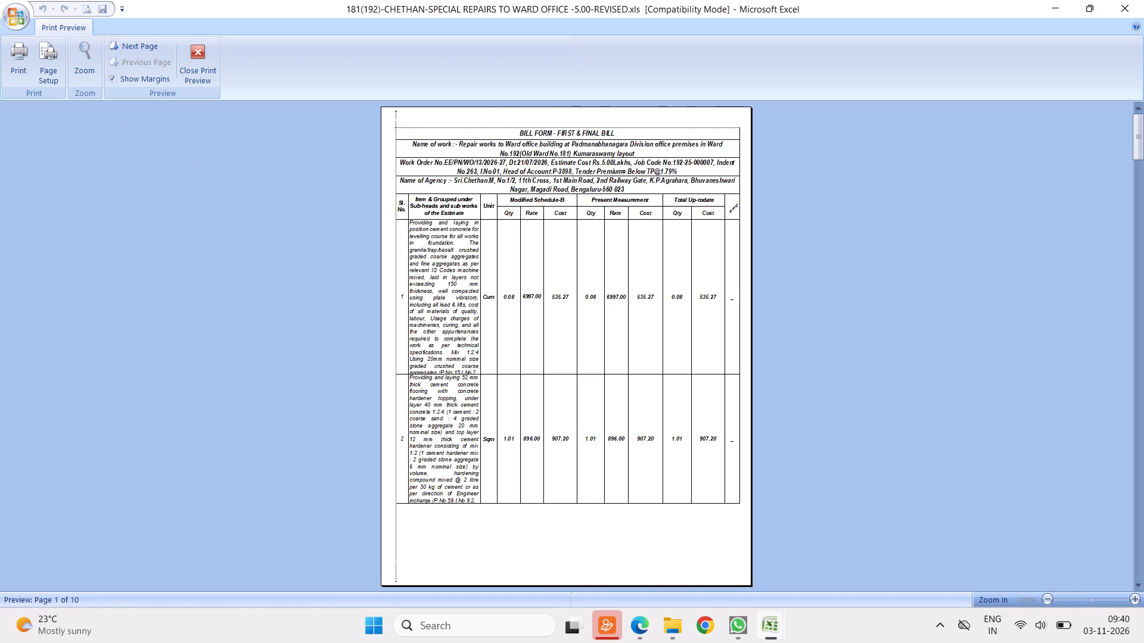
# Set the bill form's table heading rows $5:$6 to repeat at the top of every printed page.
pyautogui.click(137, 29)
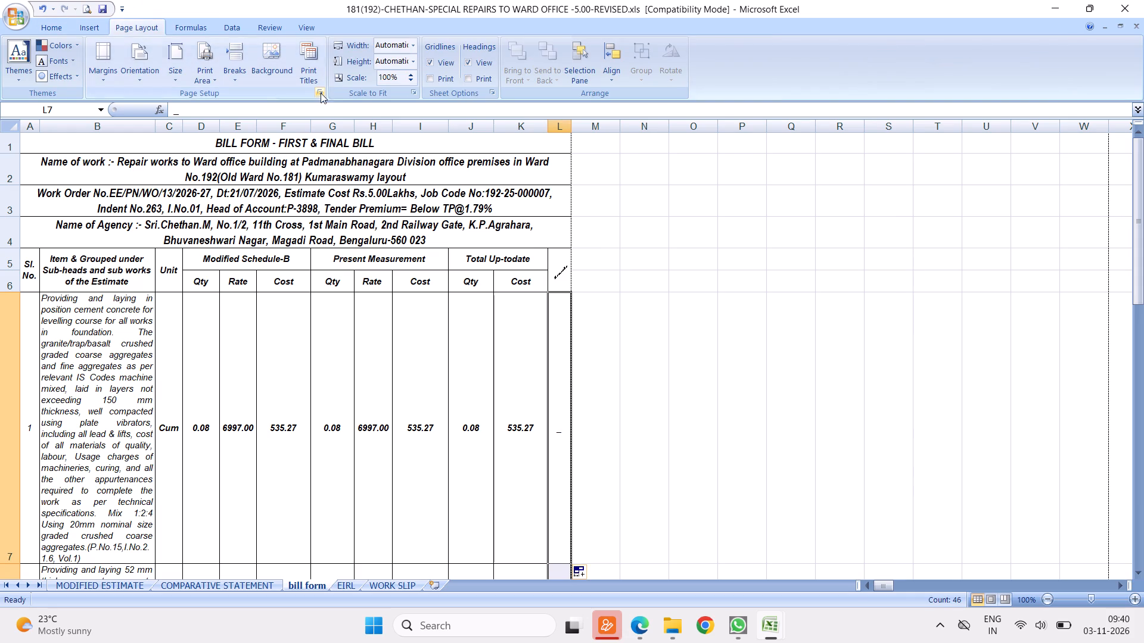
pyautogui.click(321, 96)
pyautogui.click(744, 186)
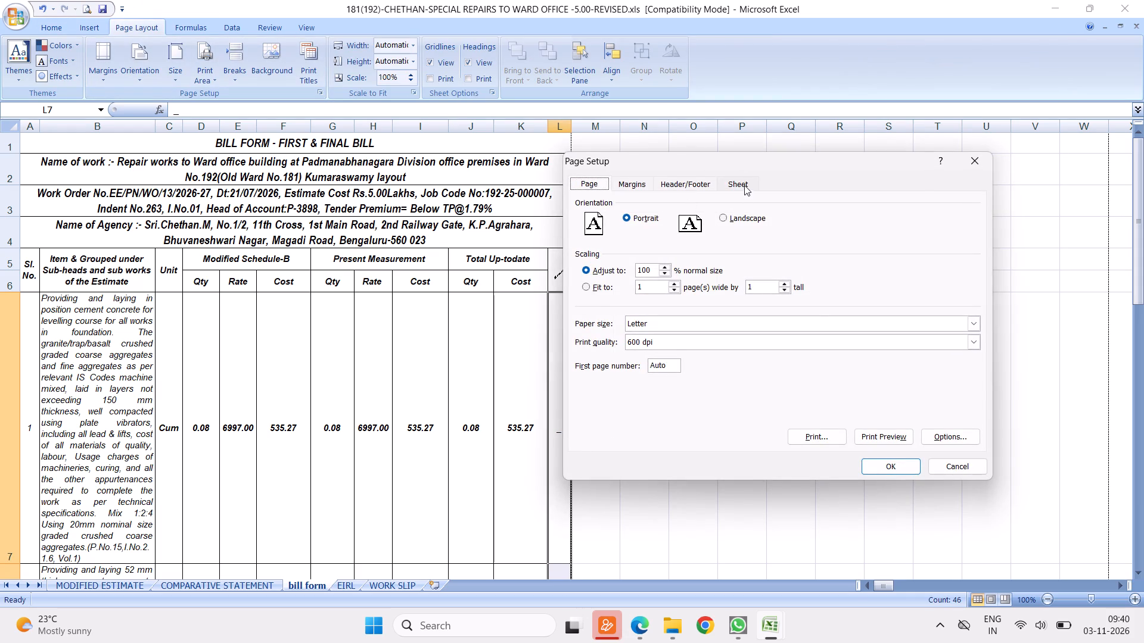
pyautogui.click(972, 239)
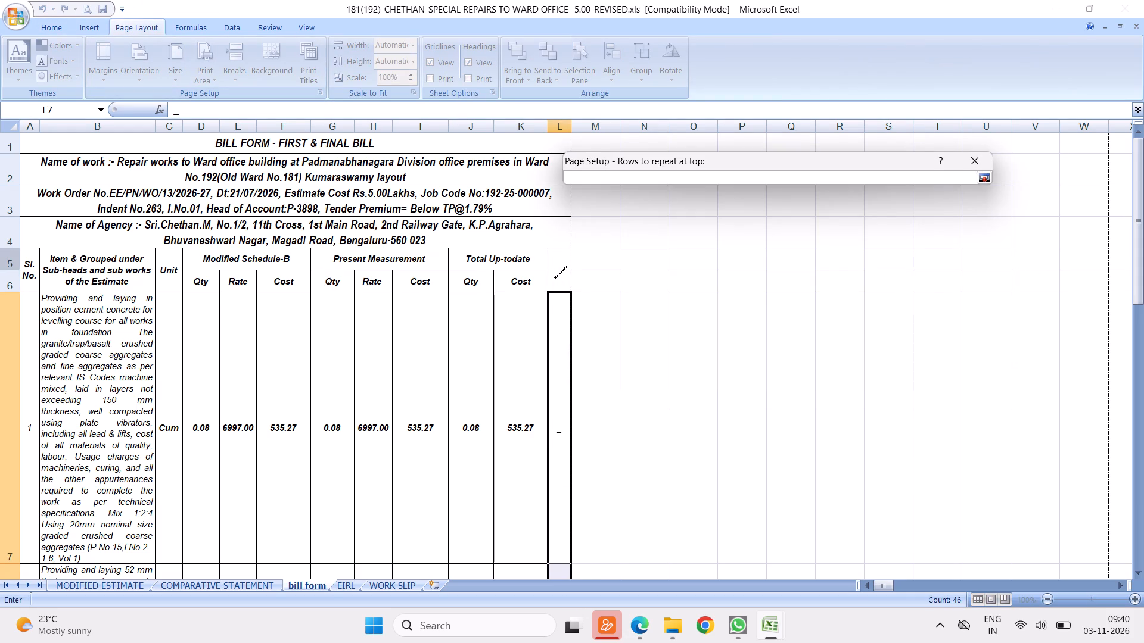
pyautogui.click(436, 267)
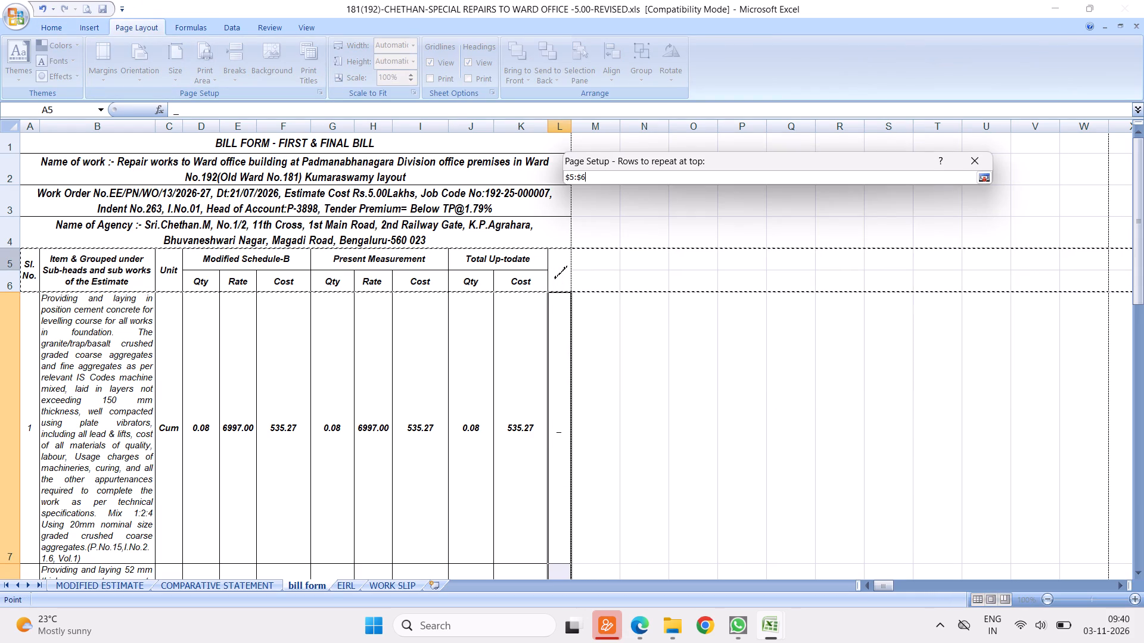
pyautogui.press('Return')
# Add the "Page 1 of ?" footer to the bill form and apply the page setup.
pyautogui.click(686, 180)
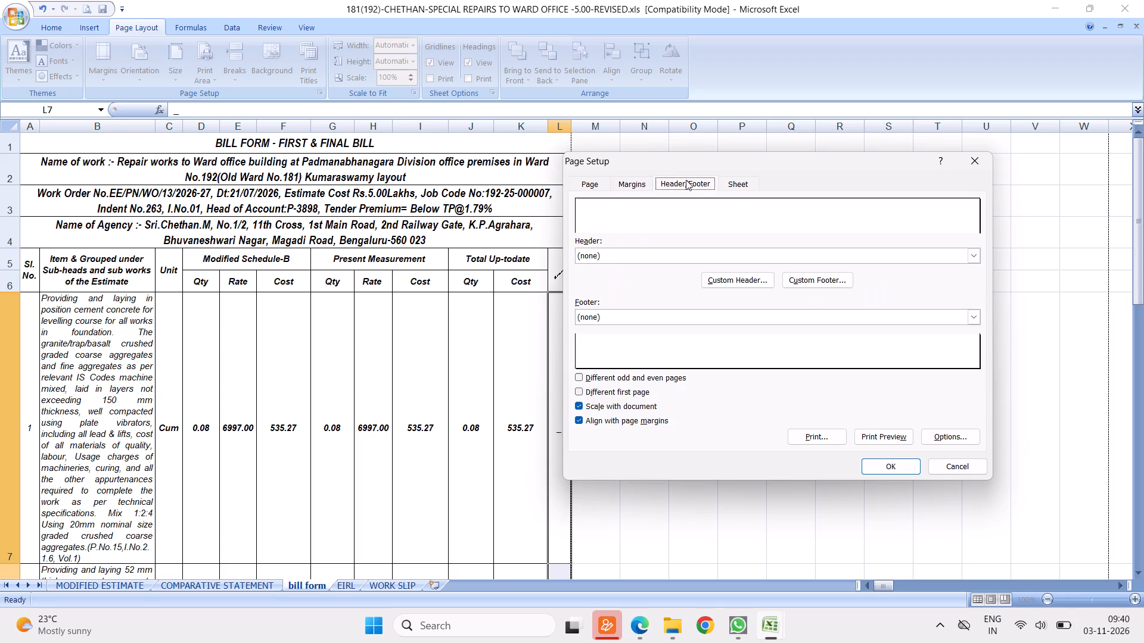
pyautogui.click(974, 318)
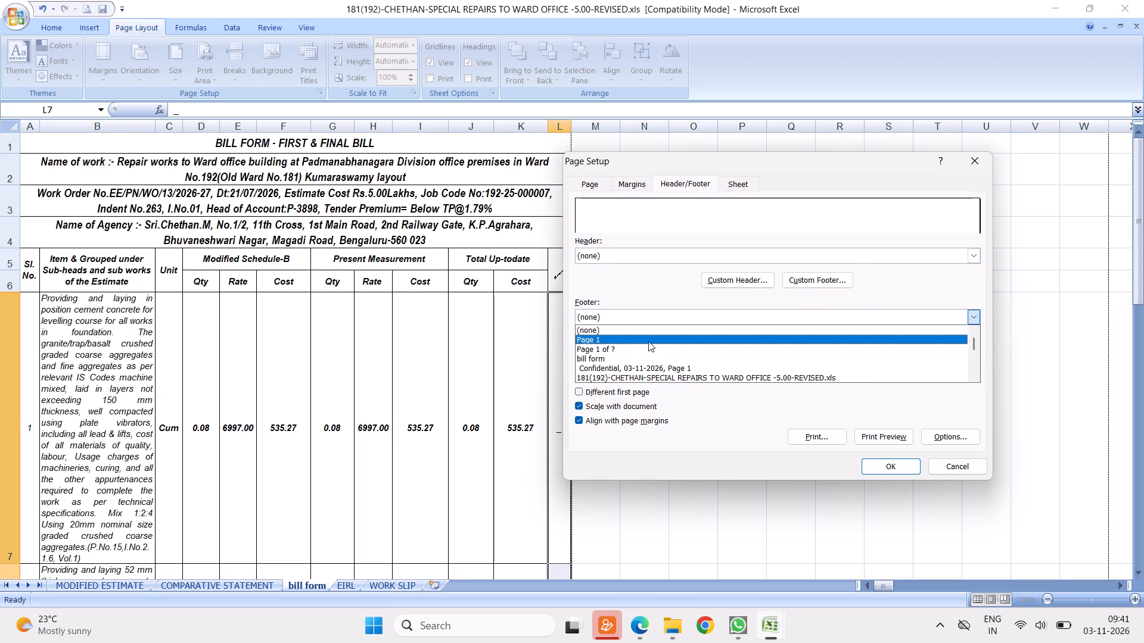
pyautogui.click(606, 349)
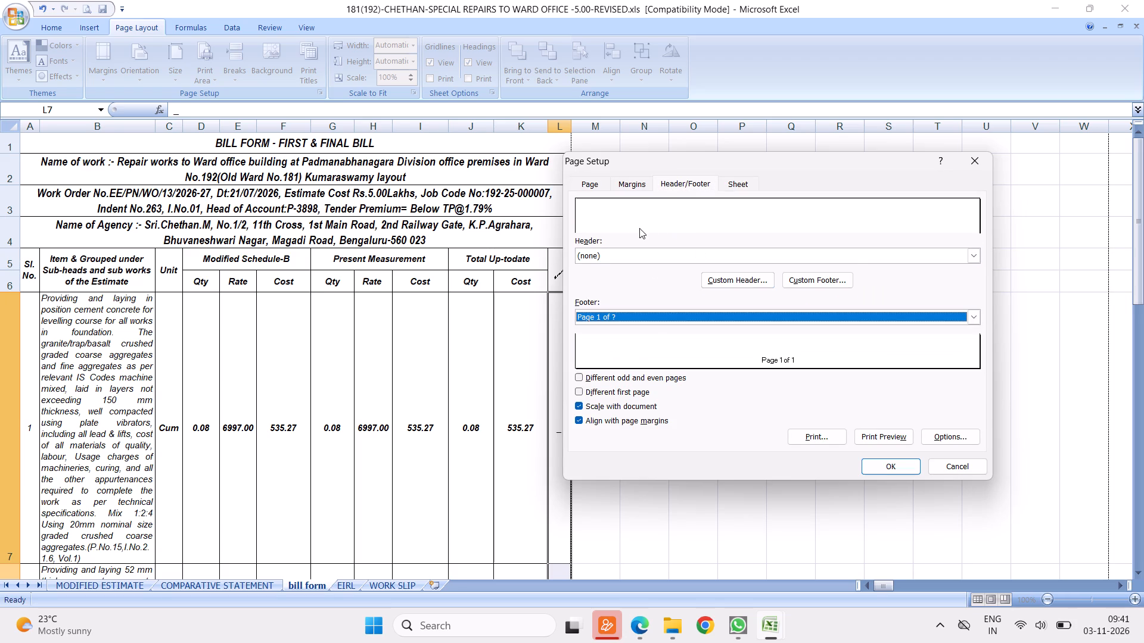
pyautogui.click(630, 183)
pyautogui.click(672, 185)
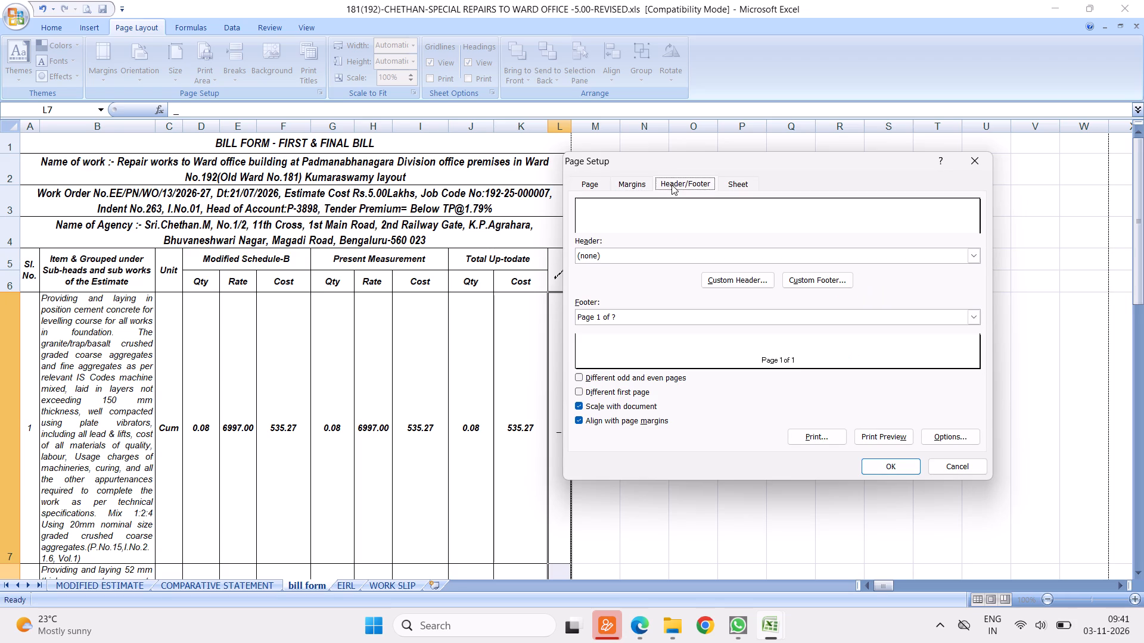
pyautogui.click(586, 183)
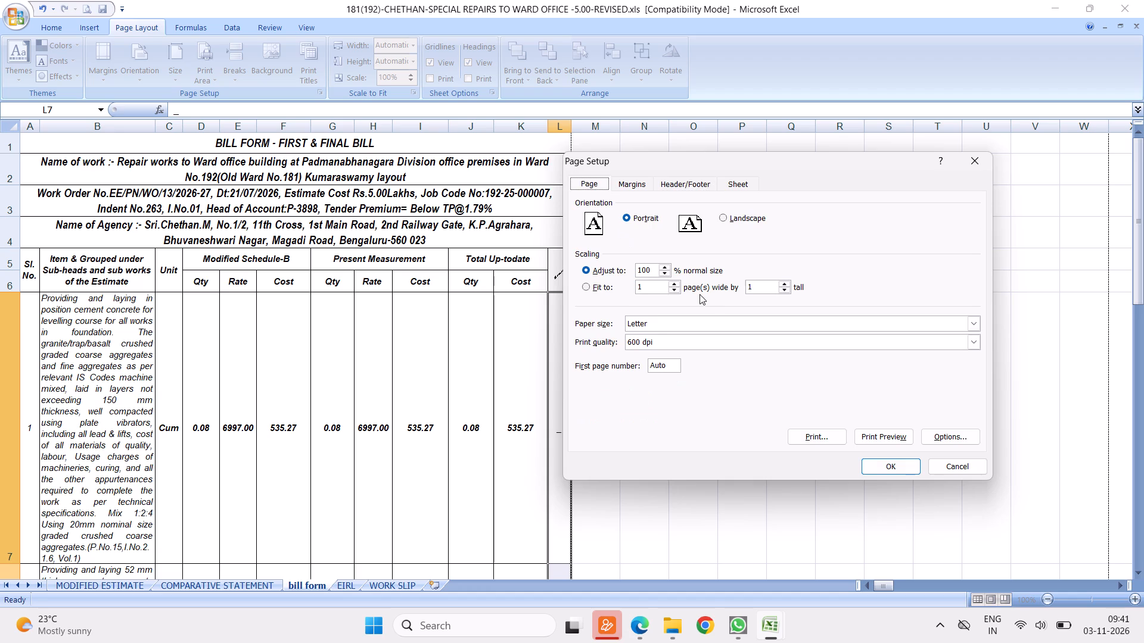
pyautogui.click(890, 463)
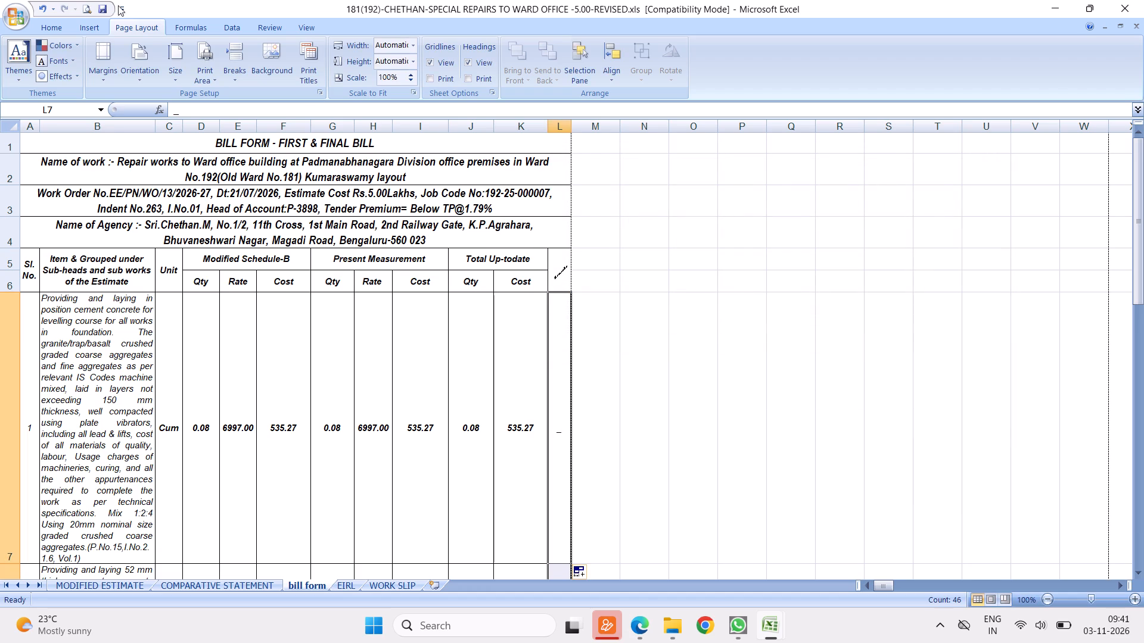
# Reduce the header, top and bottom page margins in the bill form's print preview, check the last pages and leave the preview.
pyautogui.click(85, 7)
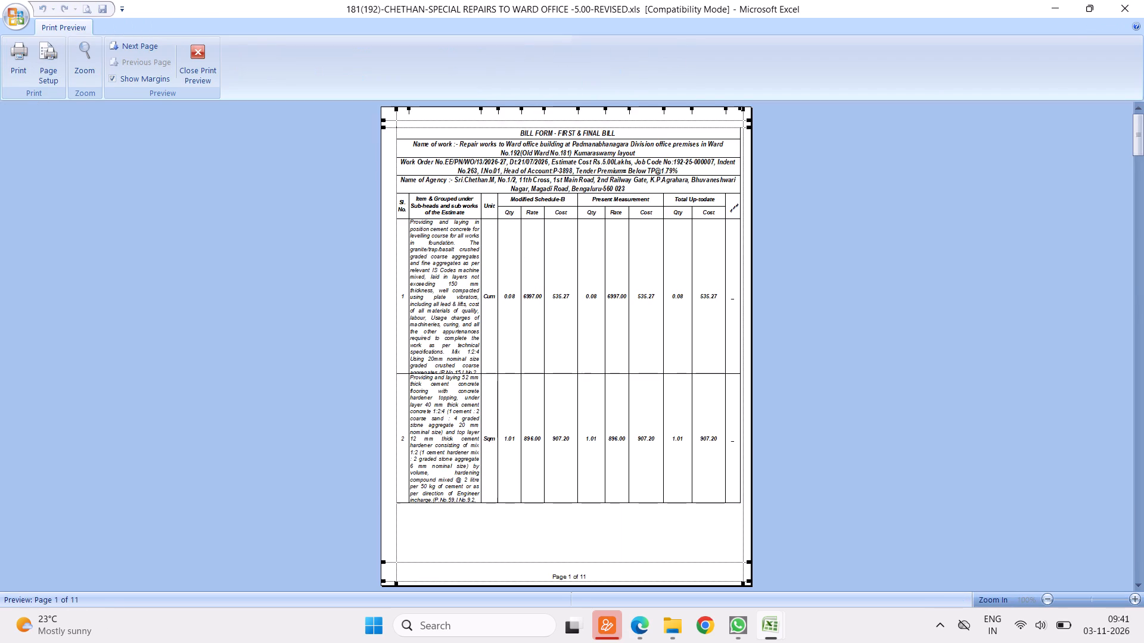
pyautogui.scroll(-7, 549, 291)
pyautogui.scroll(-20, 577, 245)
pyautogui.scroll(-6, 577, 245)
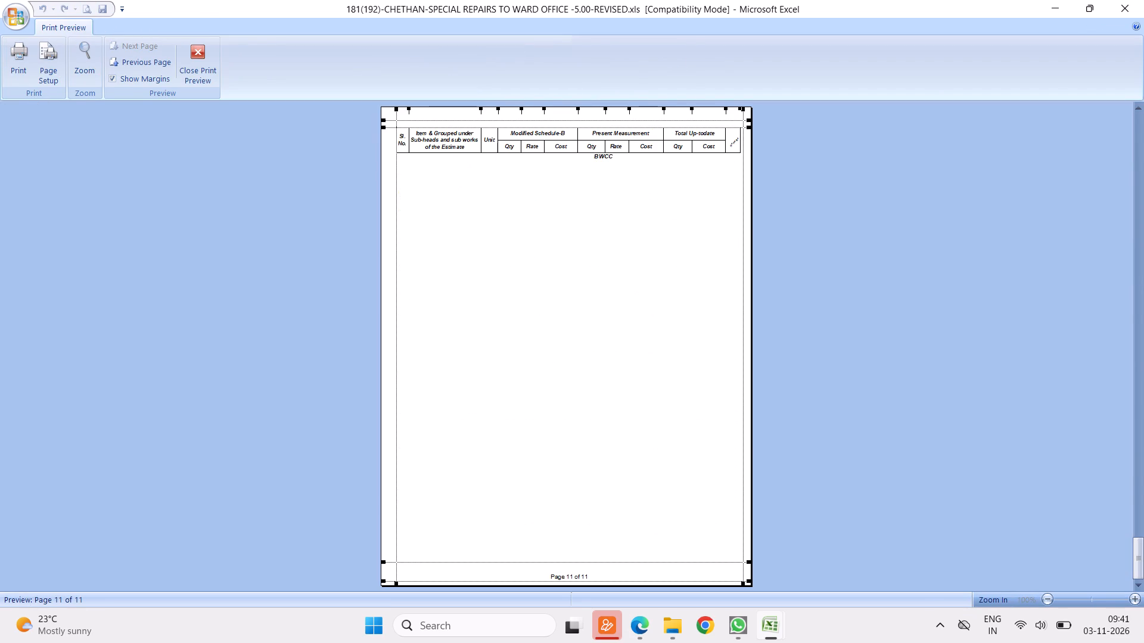
pyautogui.moveTo(486, 120); pyautogui.dragTo(495, 110)
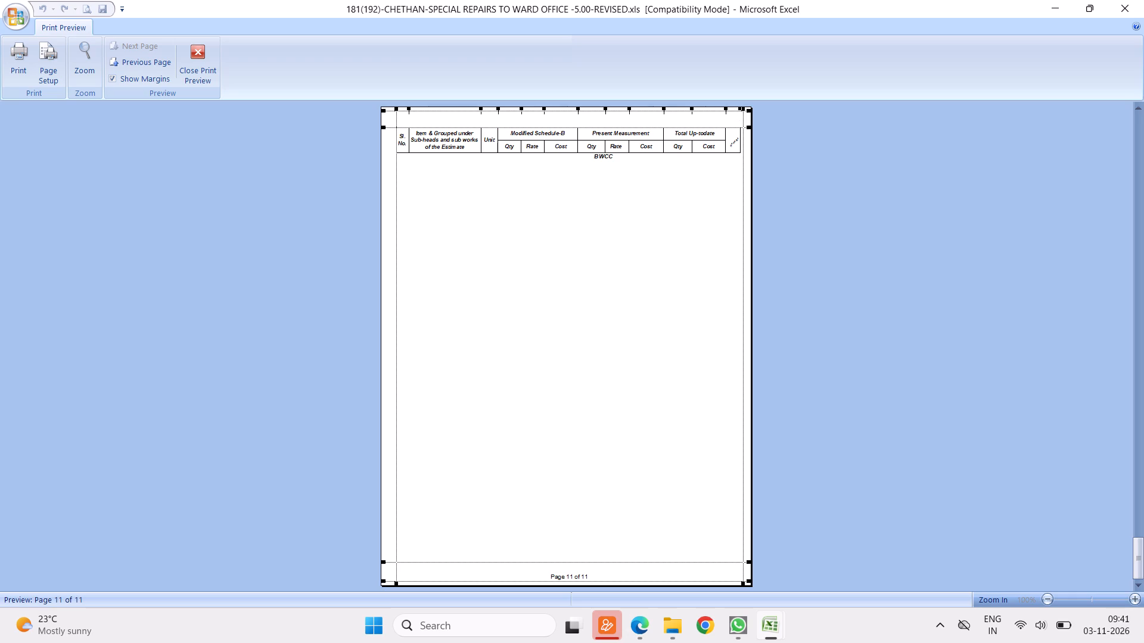
pyautogui.moveTo(487, 128); pyautogui.dragTo(492, 120)
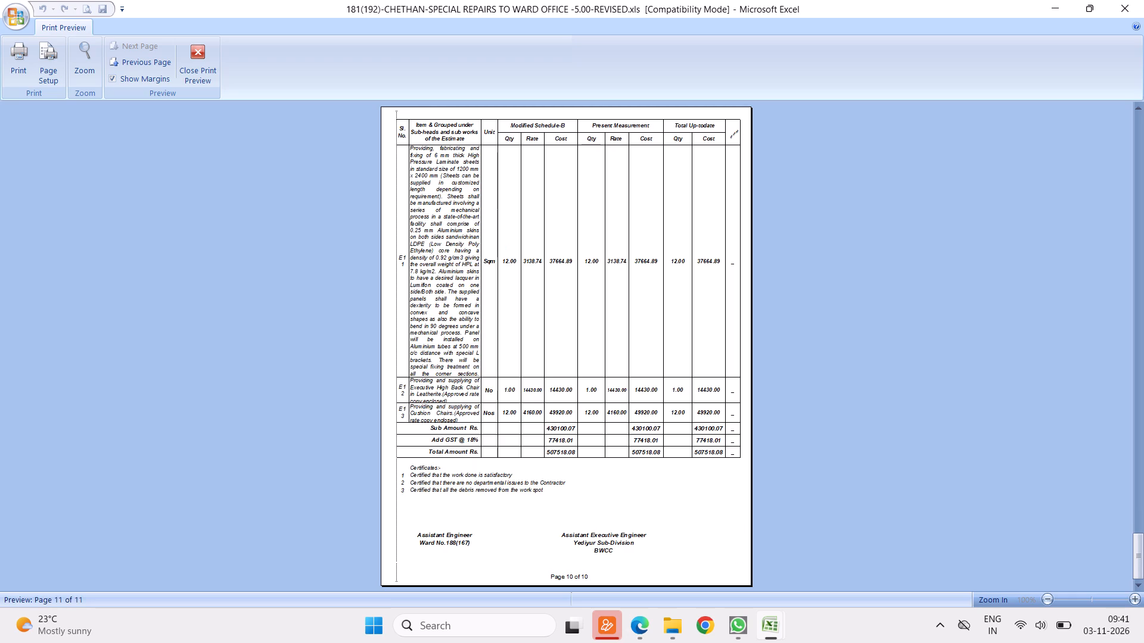
pyautogui.moveTo(533, 561); pyautogui.dragTo(530, 569)
pyautogui.scroll(-6, 527, 312)
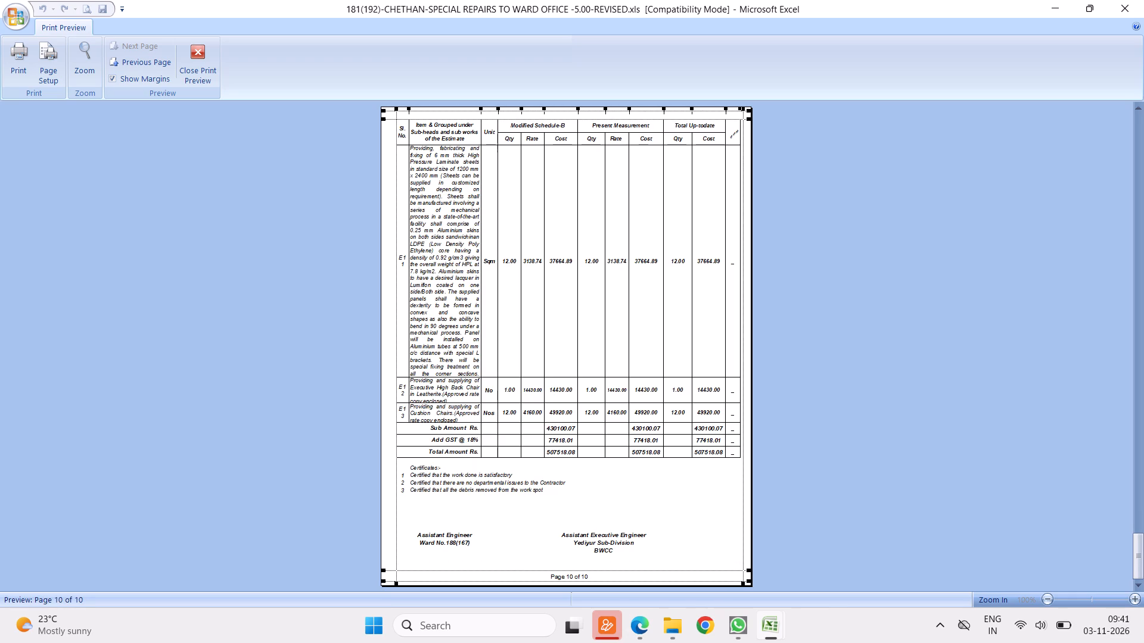
pyautogui.scroll(5, 533, 269)
pyautogui.scroll(-9, 526, 252)
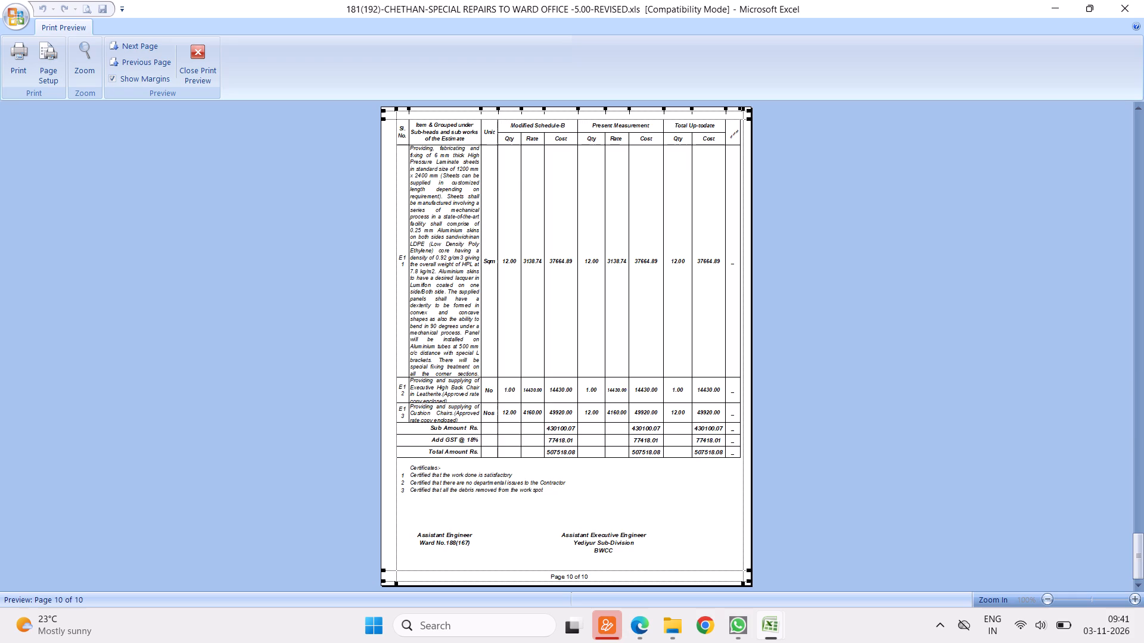
pyautogui.scroll(20, 512, 246)
pyautogui.scroll(6, 512, 246)
pyautogui.press('Escape')
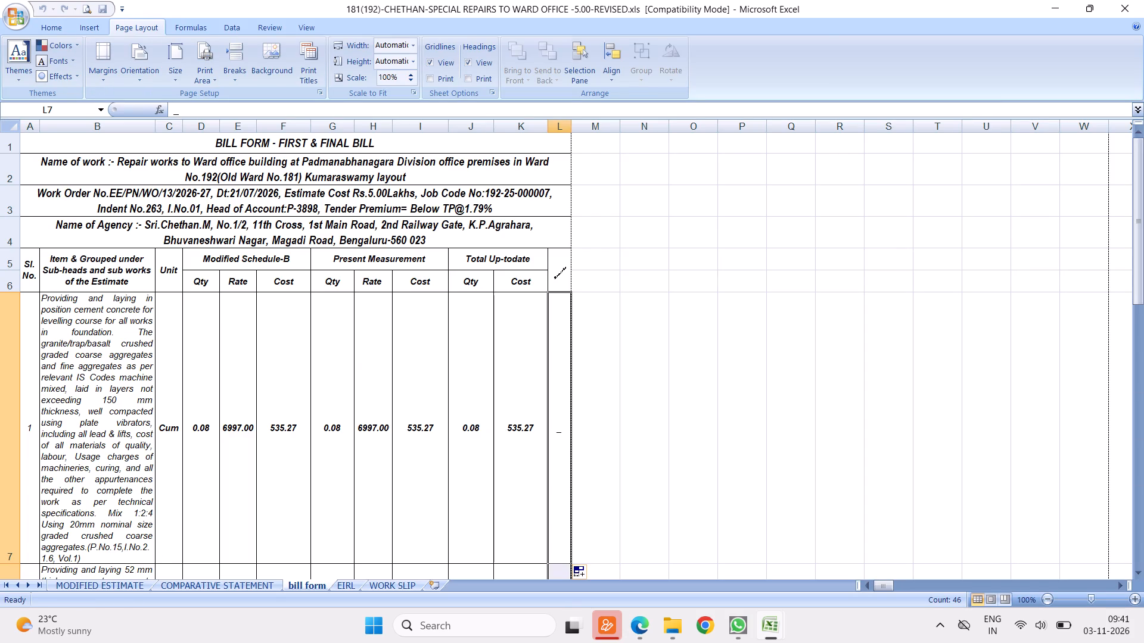
# Delete the bracketed page, item and volume references ending the descriptions of items 1 and 2 in the bill form.
pyautogui.click(52, 24)
pyautogui.scroll(-2, 219, 334)
pyautogui.scroll(1, 205, 310)
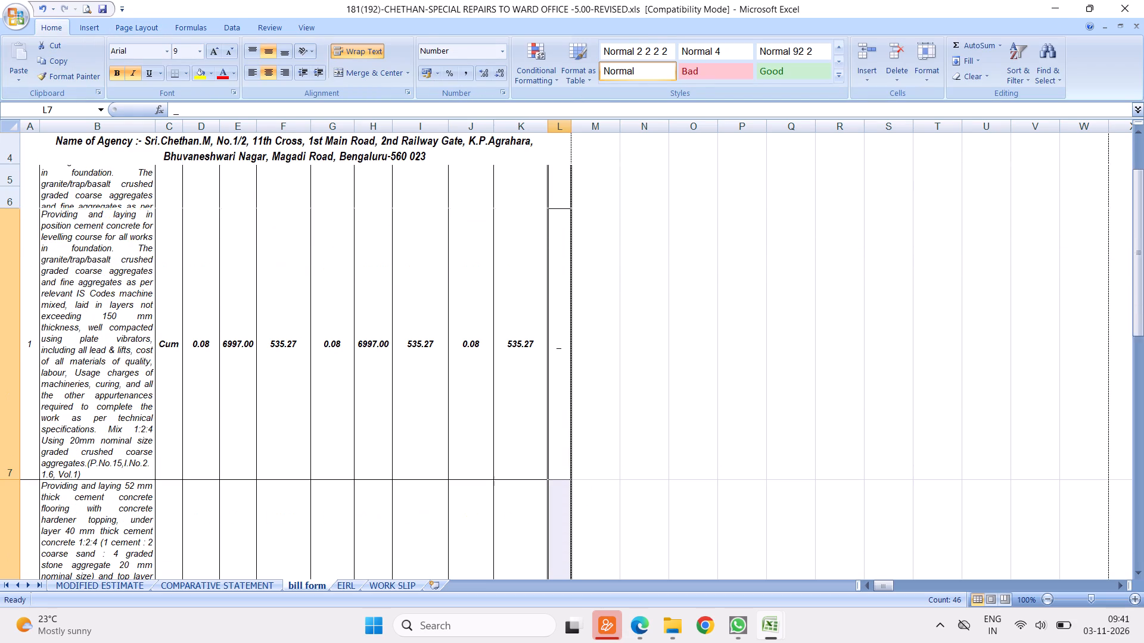
pyautogui.doubleClick(98, 383)
pyautogui.moveTo(86, 467); pyautogui.dragTo(86, 498)
pyautogui.press('Delete')
pyautogui.click(366, 466)
pyautogui.doubleClick(86, 512)
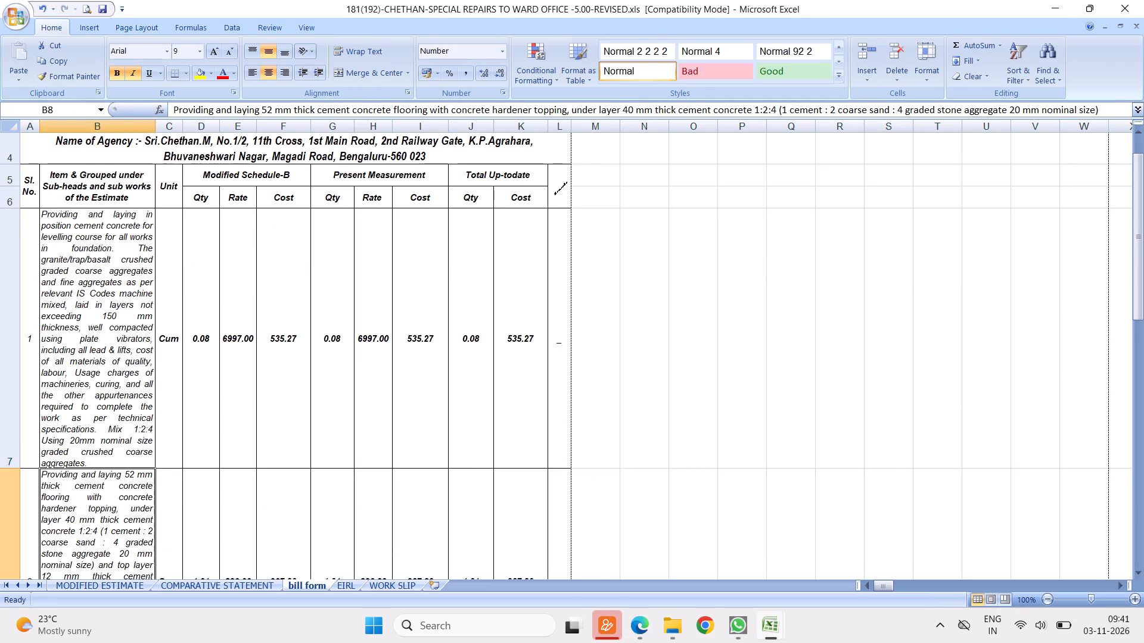
pyautogui.moveTo(76, 342); pyautogui.dragTo(74, 377)
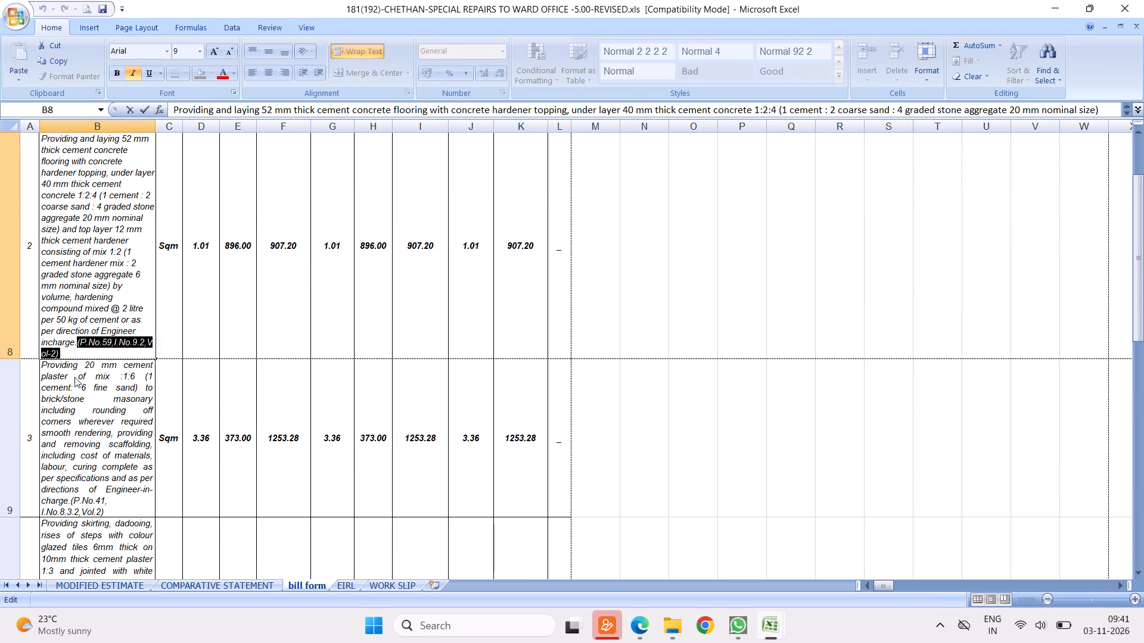
pyautogui.press('Delete')
pyautogui.click(284, 386)
# Delete the bracketed page, item and volume references ending the descriptions of items 3, 4 and 5.
pyautogui.doubleClick(102, 419)
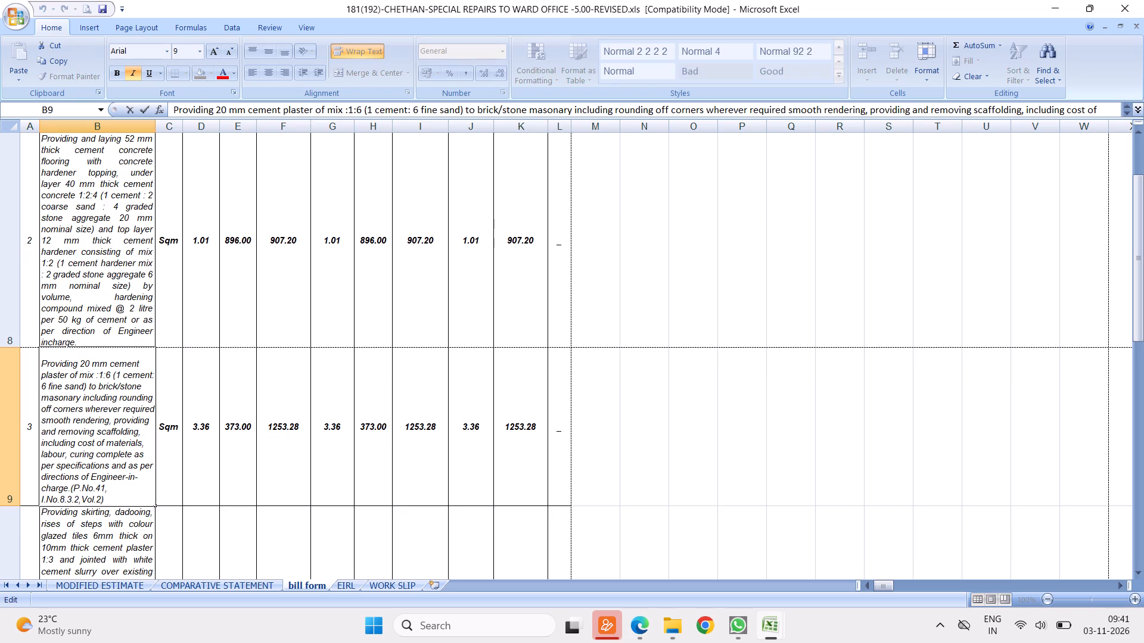
pyautogui.moveTo(67, 487); pyautogui.dragTo(157, 512)
pyautogui.press('Delete')
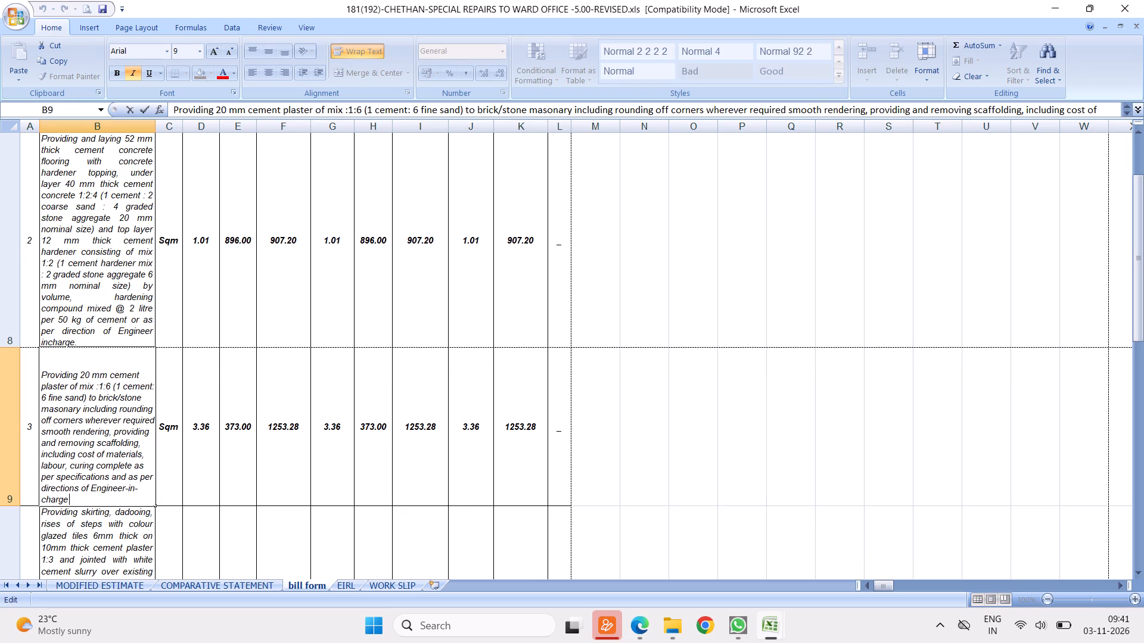
pyautogui.click(321, 486)
pyautogui.doubleClick(117, 539)
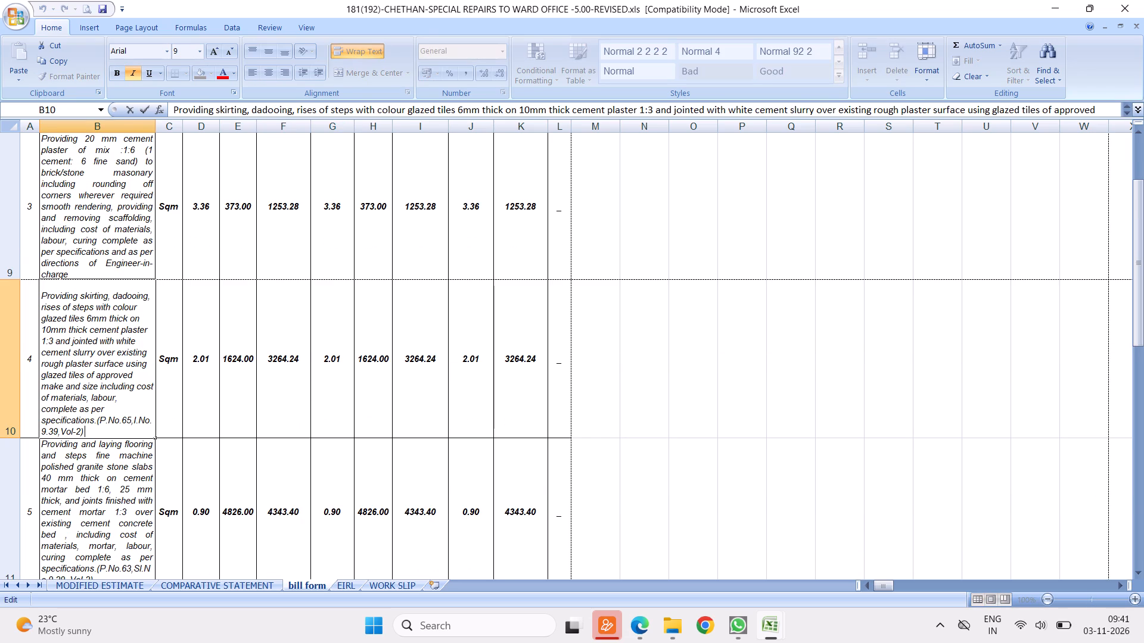
pyautogui.moveTo(94, 424); pyautogui.dragTo(105, 464)
pyautogui.press('Delete')
pyautogui.click(238, 461)
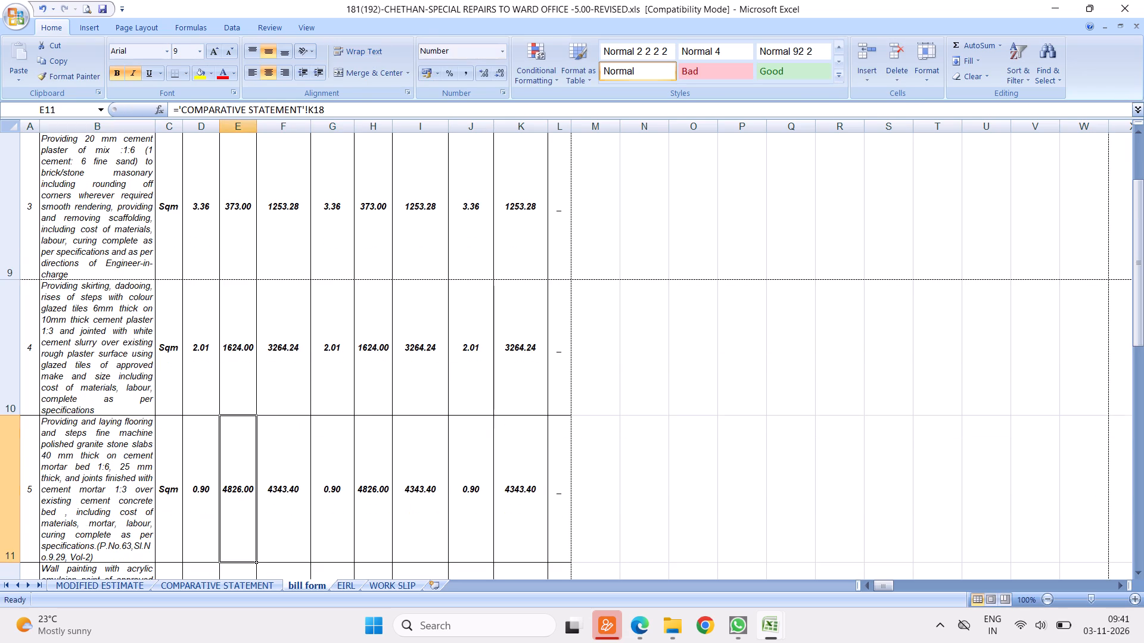
pyautogui.doubleClick(85, 476)
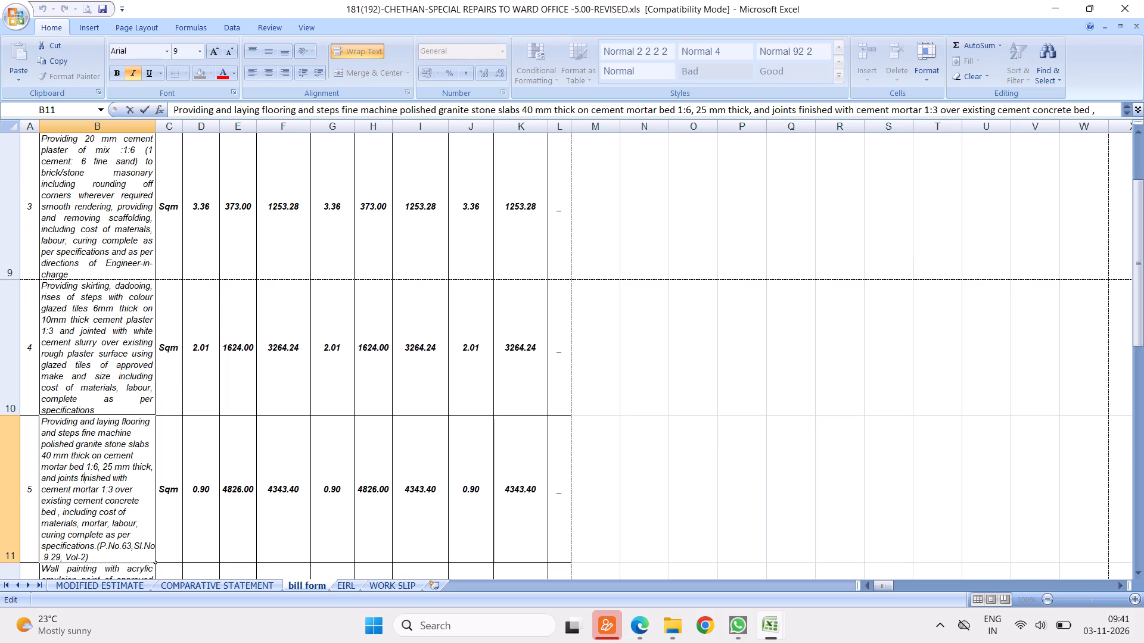
pyautogui.moveTo(96, 546); pyautogui.dragTo(96, 566)
pyautogui.press('Delete')
pyautogui.click(332, 509)
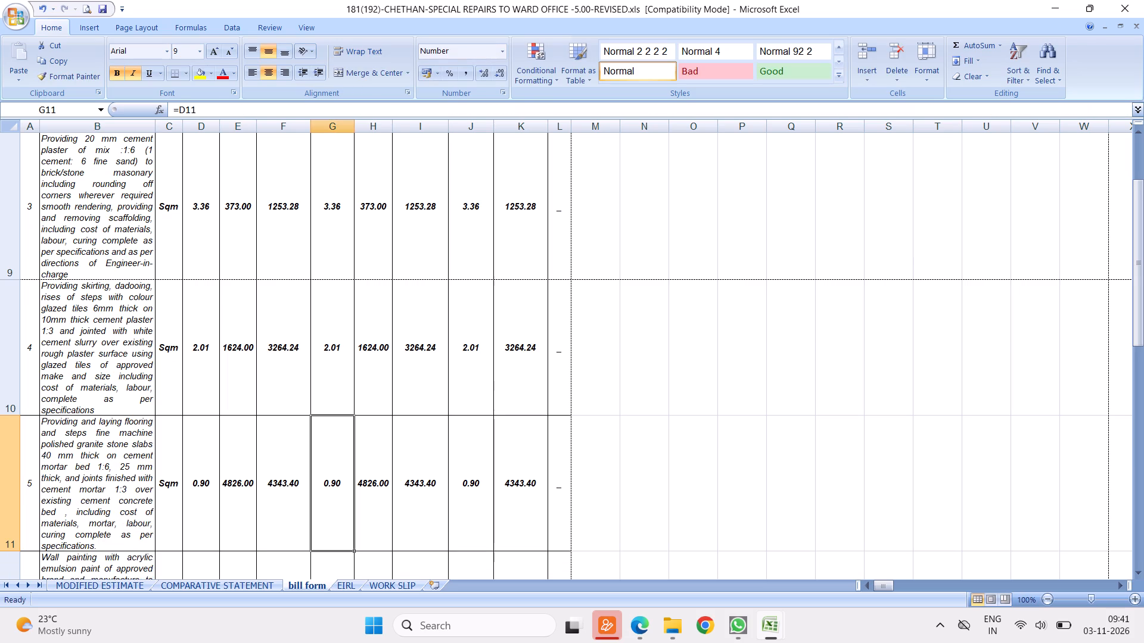
# Delete the bracketed references (P.No.48) and (P.No.217, Sl.No.22.3) from the ends of the item 6 and 7 descriptions.
pyautogui.doubleClick(125, 565)
pyautogui.moveTo(67, 445); pyautogui.dragTo(67, 461)
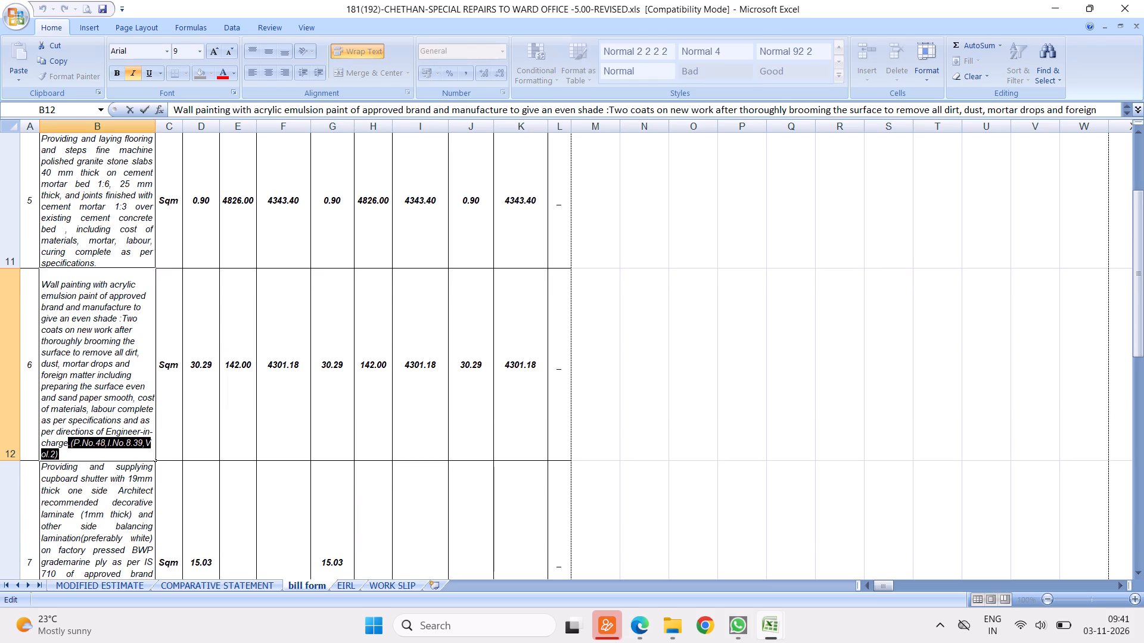
pyautogui.moveTo(67, 461); pyautogui.dragTo(67, 473)
pyautogui.press('Delete')
pyautogui.click(285, 467)
pyautogui.doubleClick(94, 480)
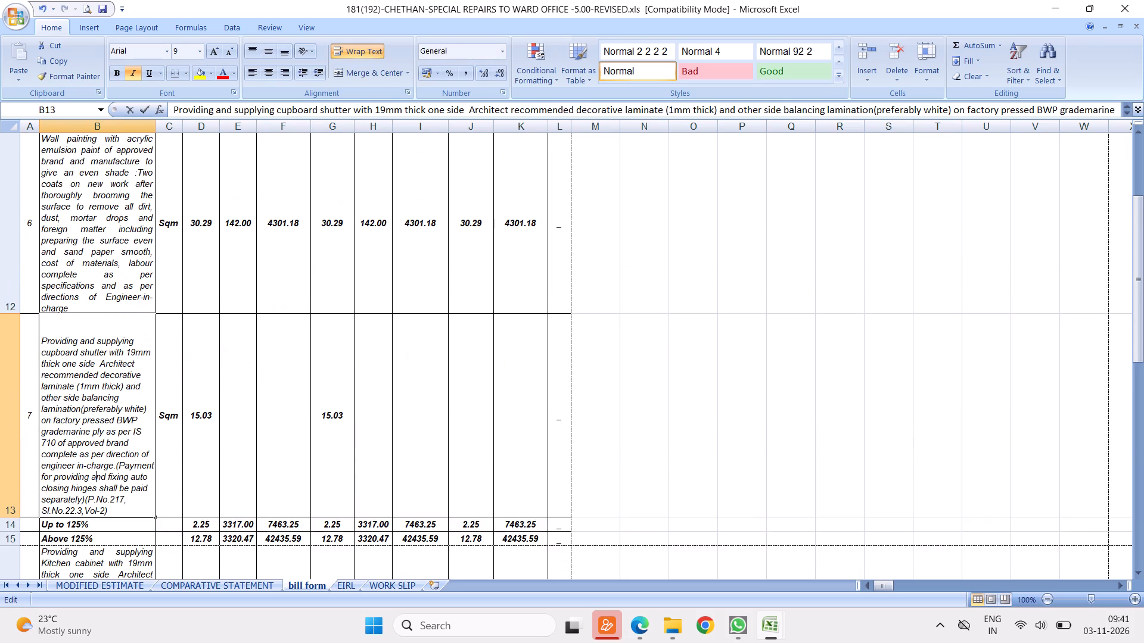
pyautogui.moveTo(84, 496); pyautogui.dragTo(121, 523)
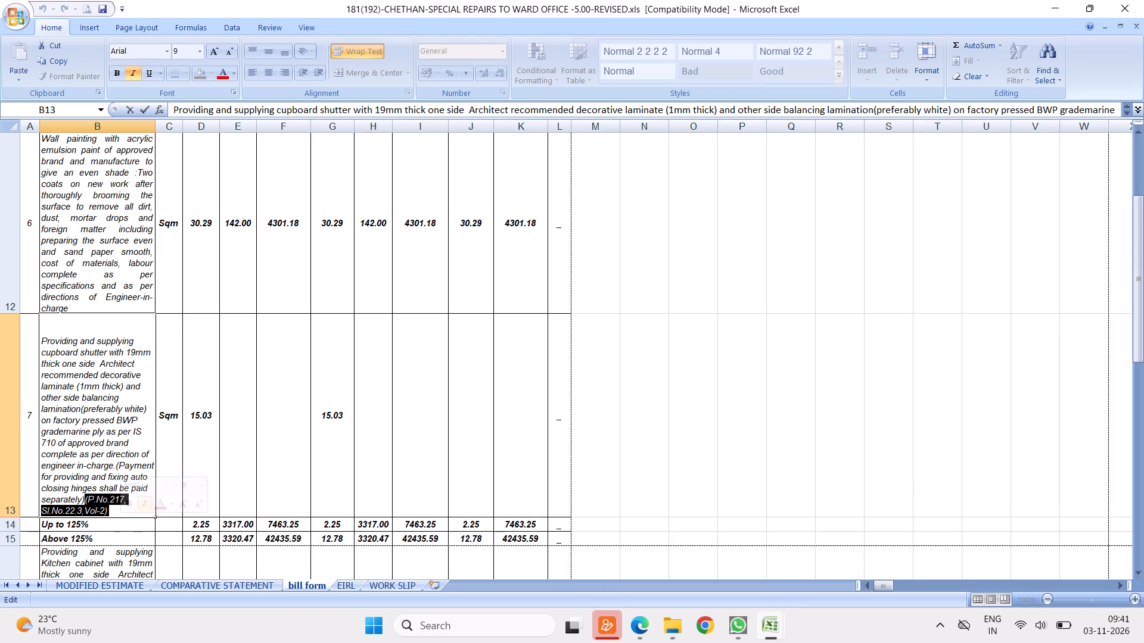
pyautogui.press('Delete')
pyautogui.click(275, 505)
pyautogui.click(102, 479)
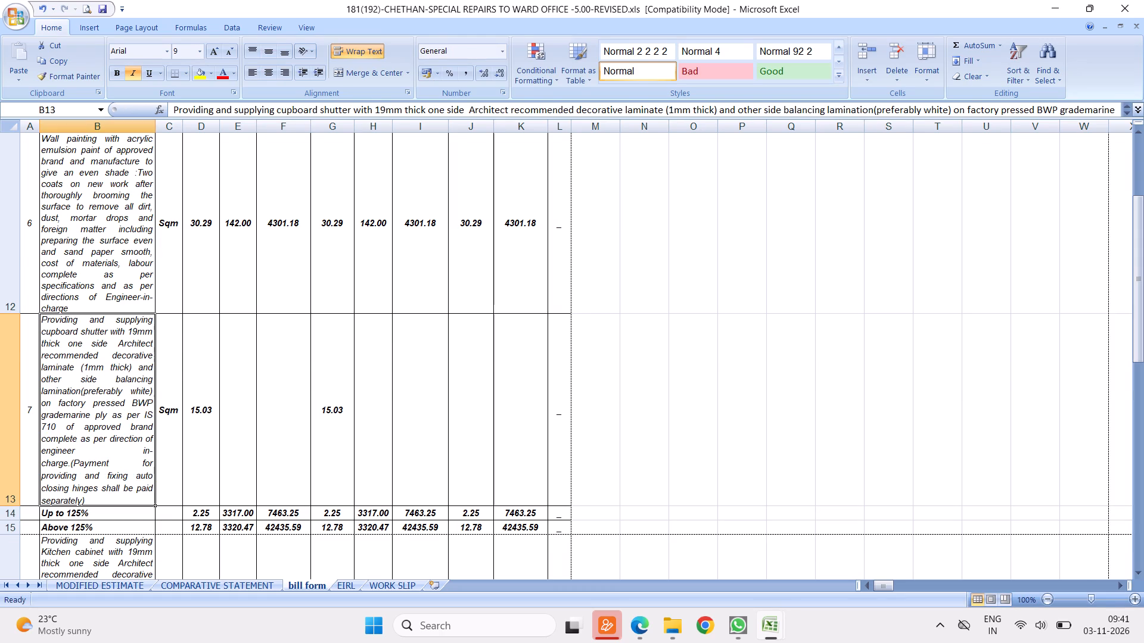
# Delete the bracketed references Sl.No.22.4 and Sl.No.22.5 of P.No.217 from the ends of the item 8 and 9 descriptions.
pyautogui.scroll(-1, 159, 444)
pyautogui.doubleClick(104, 320)
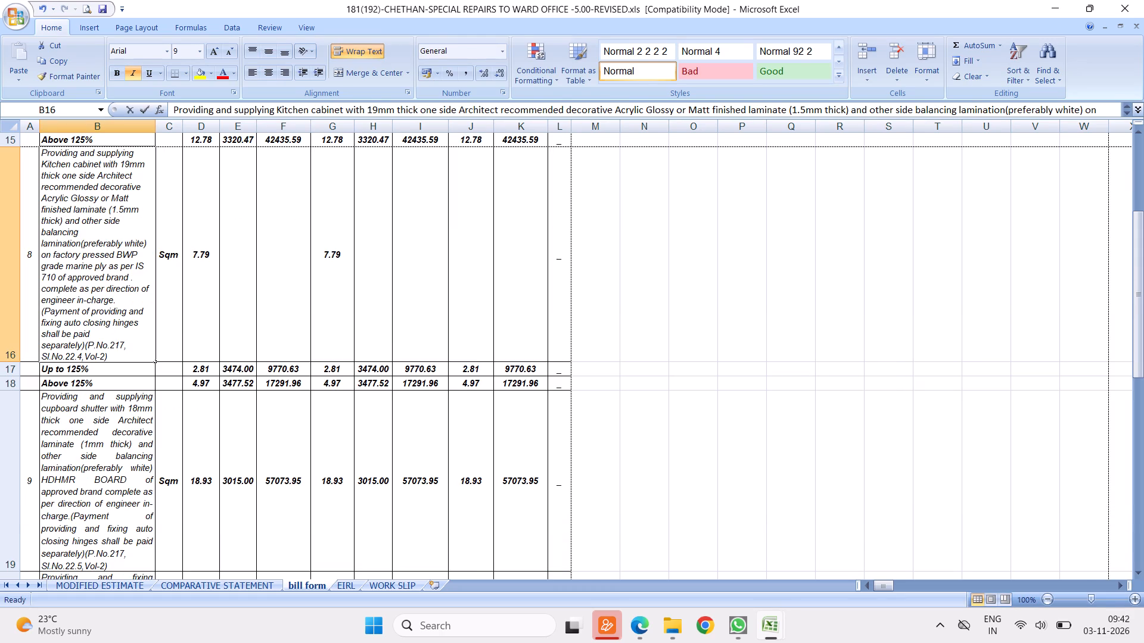
pyautogui.moveTo(84, 343); pyautogui.dragTo(113, 385)
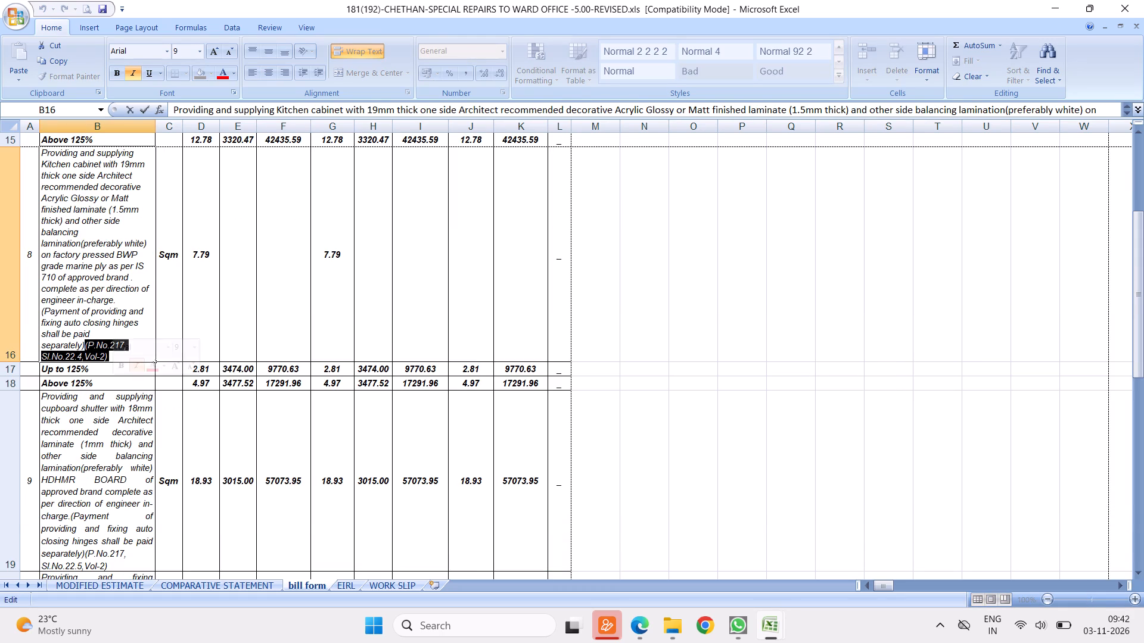
pyautogui.press('Delete')
pyautogui.click(271, 390)
pyautogui.doubleClick(95, 438)
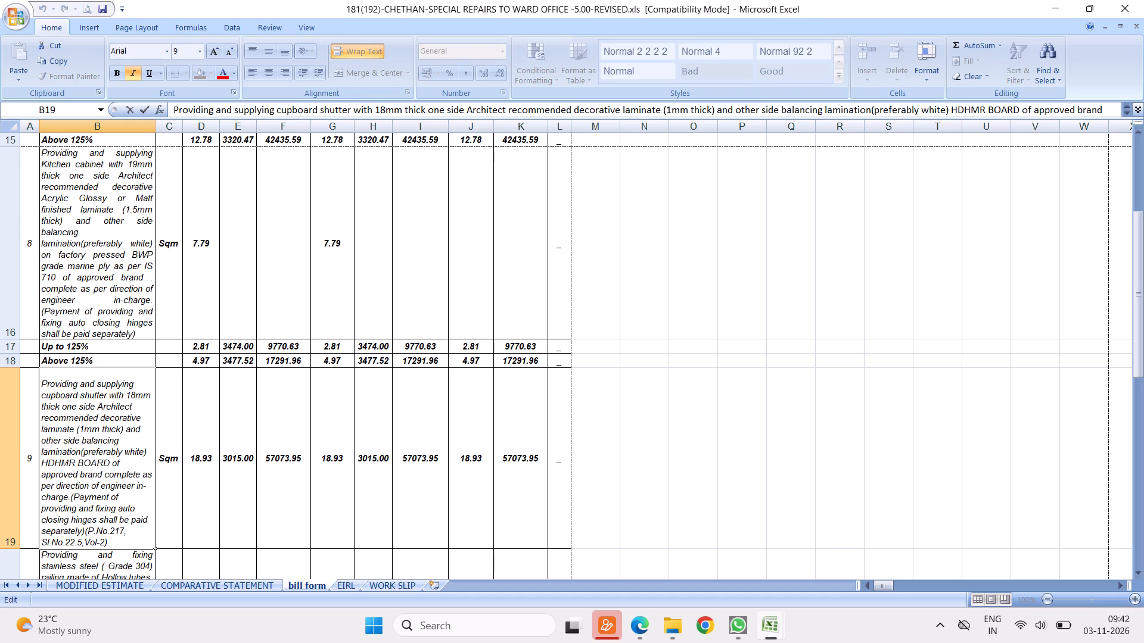
pyautogui.moveTo(85, 530); pyautogui.dragTo(146, 549)
pyautogui.press('Delete')
pyautogui.press('BackSpace')
pyautogui.click(259, 508)
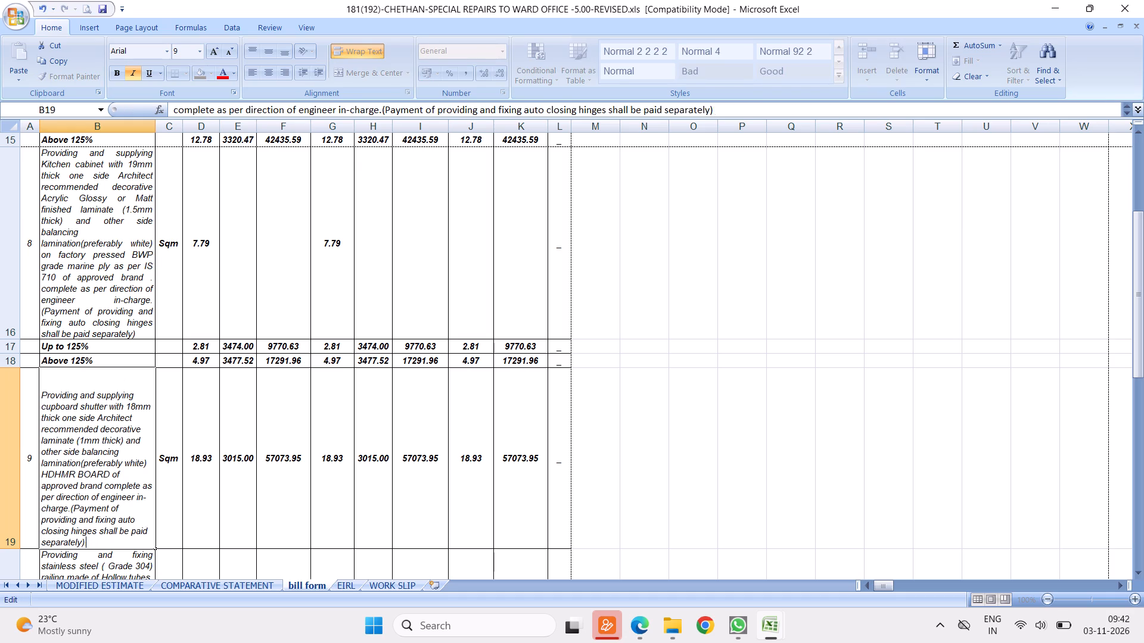
# Delete the bracketed references (P.No.85, I.No.11.28, Vol-2) and (P.No.131, Sl.No.14.3.1, Vol-2) from the ends of the item 10 and 11 descriptions.
pyautogui.doubleClick(128, 560)
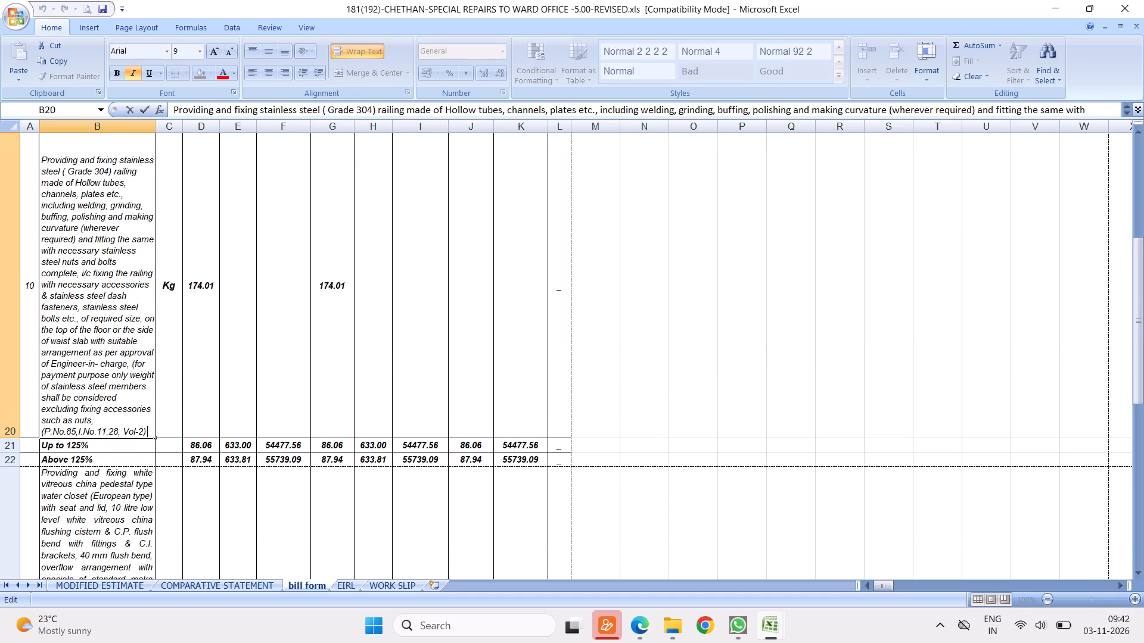
pyautogui.moveTo(42, 429); pyautogui.dragTo(178, 450)
pyautogui.press('Delete')
pyautogui.click(303, 449)
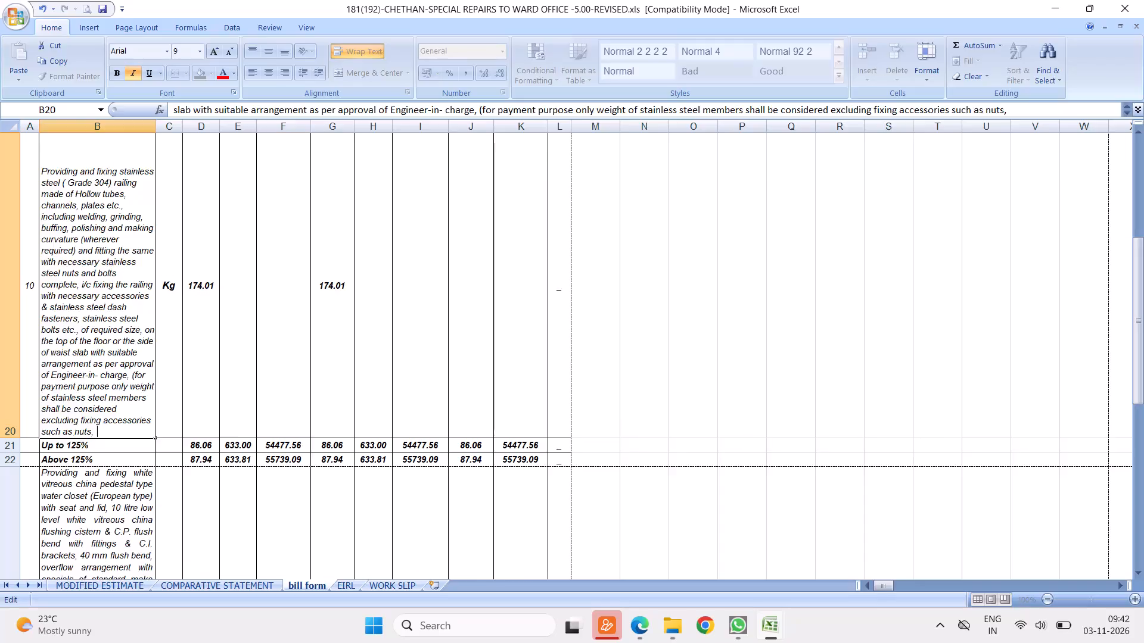
pyautogui.doubleClick(117, 491)
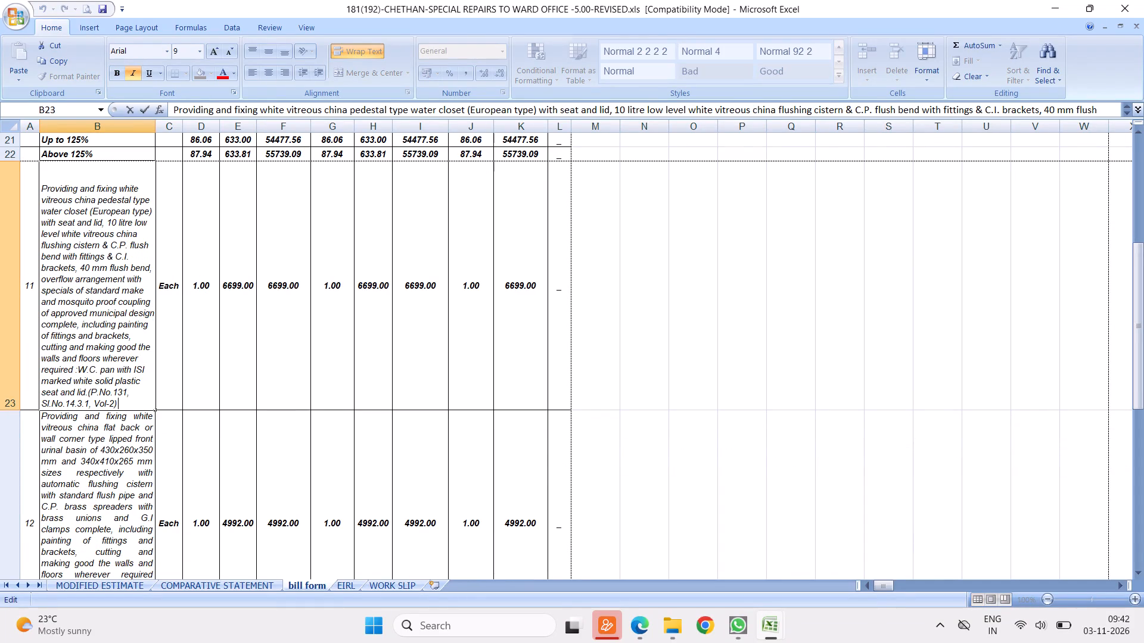
pyautogui.moveTo(86, 391); pyautogui.dragTo(139, 422)
pyautogui.press('Delete')
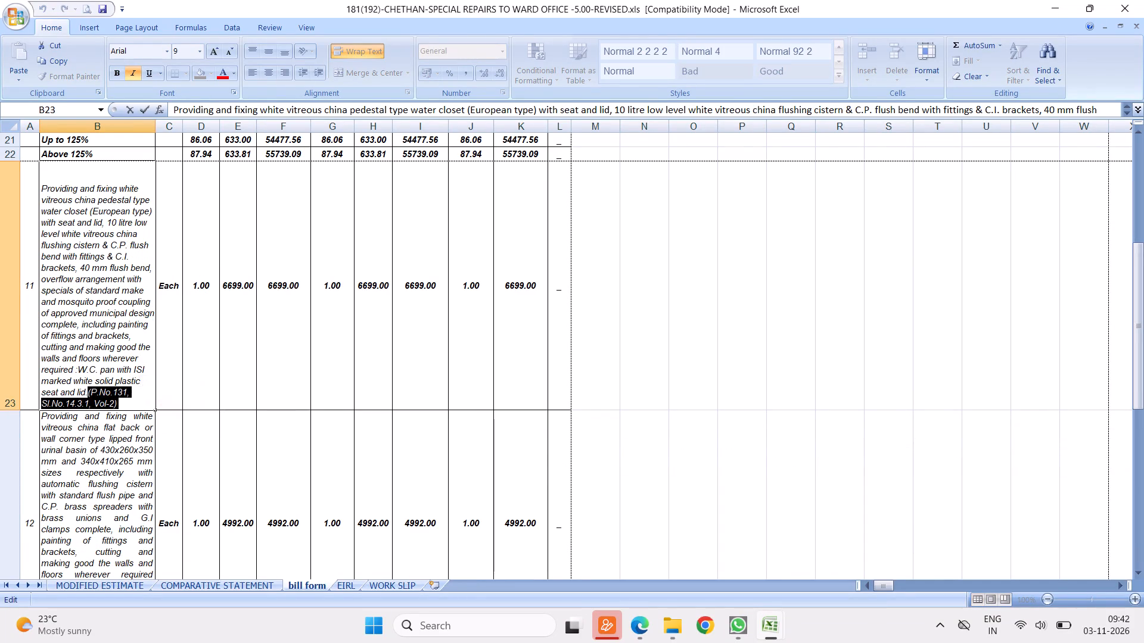
pyautogui.click(270, 423)
# Delete the bracketed references (P.No.131, I.No.14.4.1, Vol-2) and (P.No.132, I.No.14.7.3, Vol-2) from the ends of the item 12 and 13 descriptions.
pyautogui.doubleClick(79, 463)
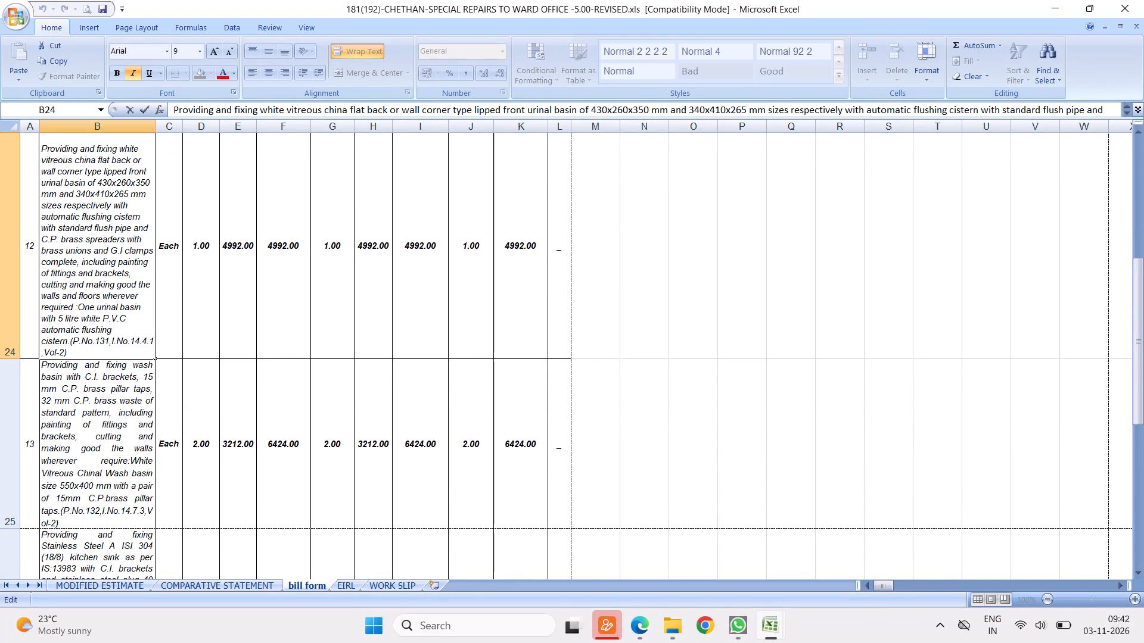
pyautogui.moveTo(69, 342); pyautogui.dragTo(71, 370)
pyautogui.press('Delete')
pyautogui.click(332, 389)
pyautogui.doubleClick(83, 426)
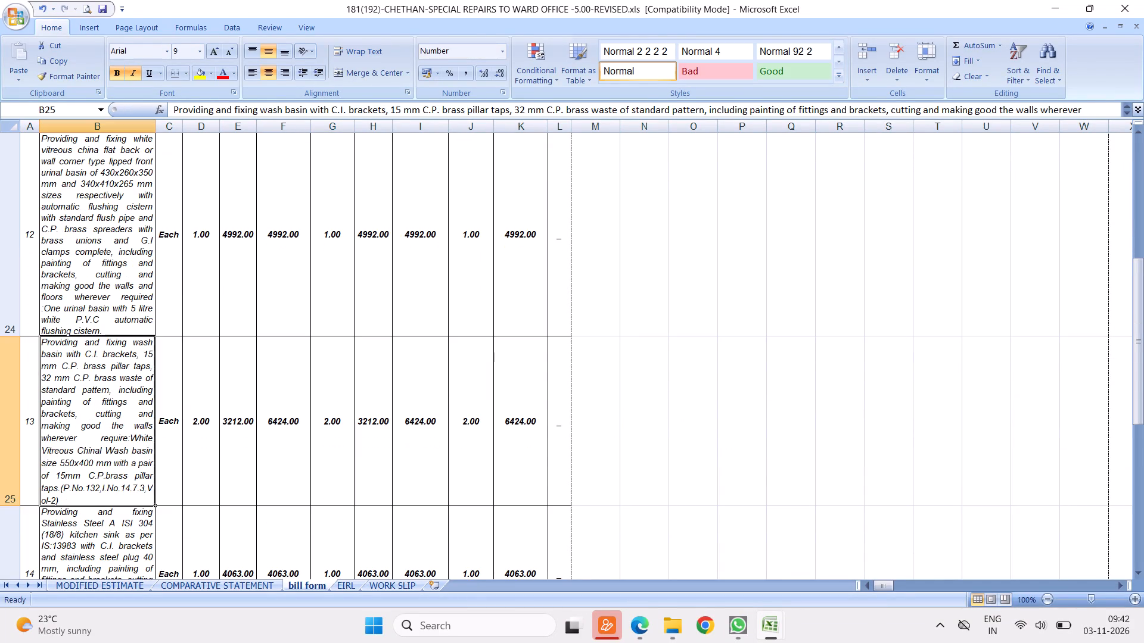
pyautogui.moveTo(60, 486); pyautogui.dragTo(62, 511)
pyautogui.press('Delete')
pyautogui.click(291, 501)
# Delete the bracketed references (P.No.134, I.No.14.10.2.1, Vol-2) and (P.No.115, I.No.13.3.1, Vol.2) from the ends of the item 14 and 15 descriptions.
pyautogui.doubleClick(85, 548)
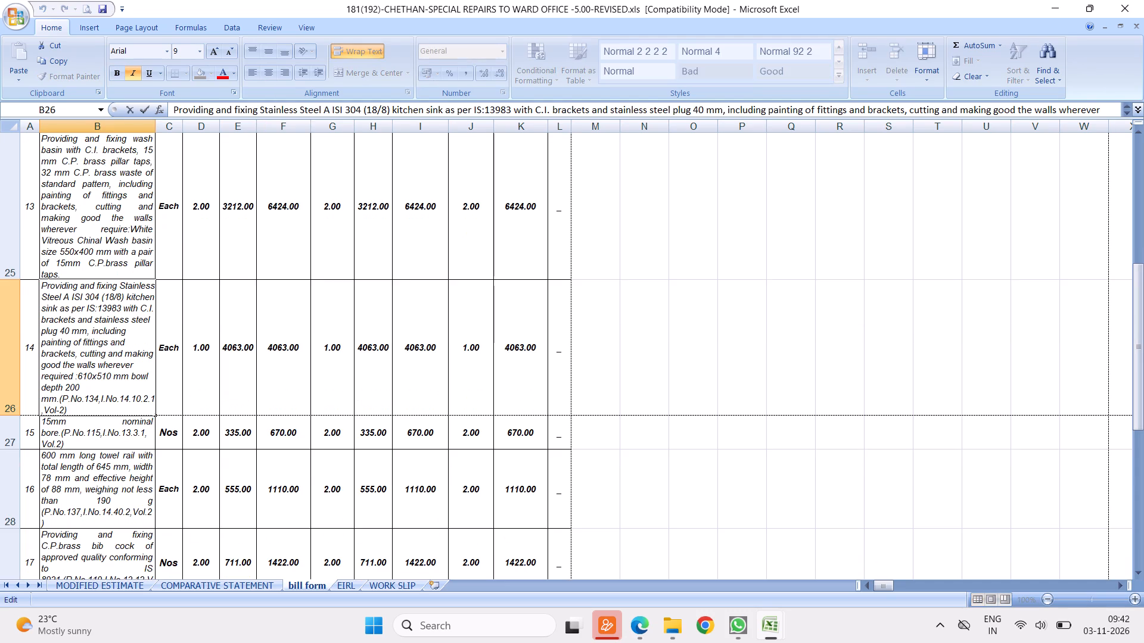
pyautogui.moveTo(58, 397); pyautogui.dragTo(64, 429)
pyautogui.press('Delete')
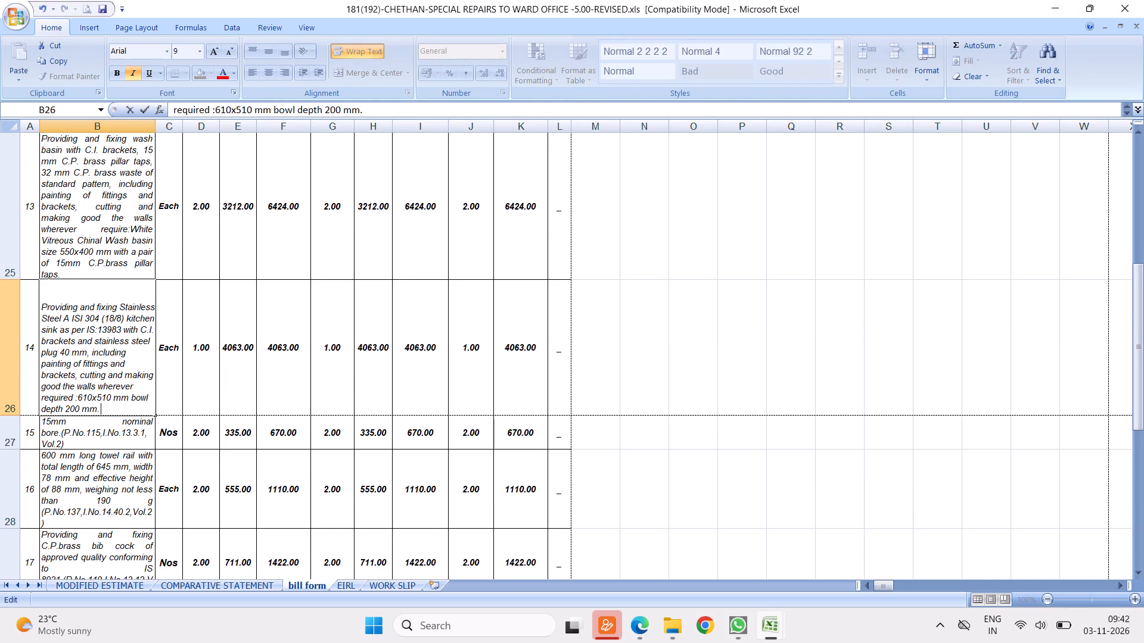
pyautogui.click(238, 436)
pyautogui.doubleClick(50, 415)
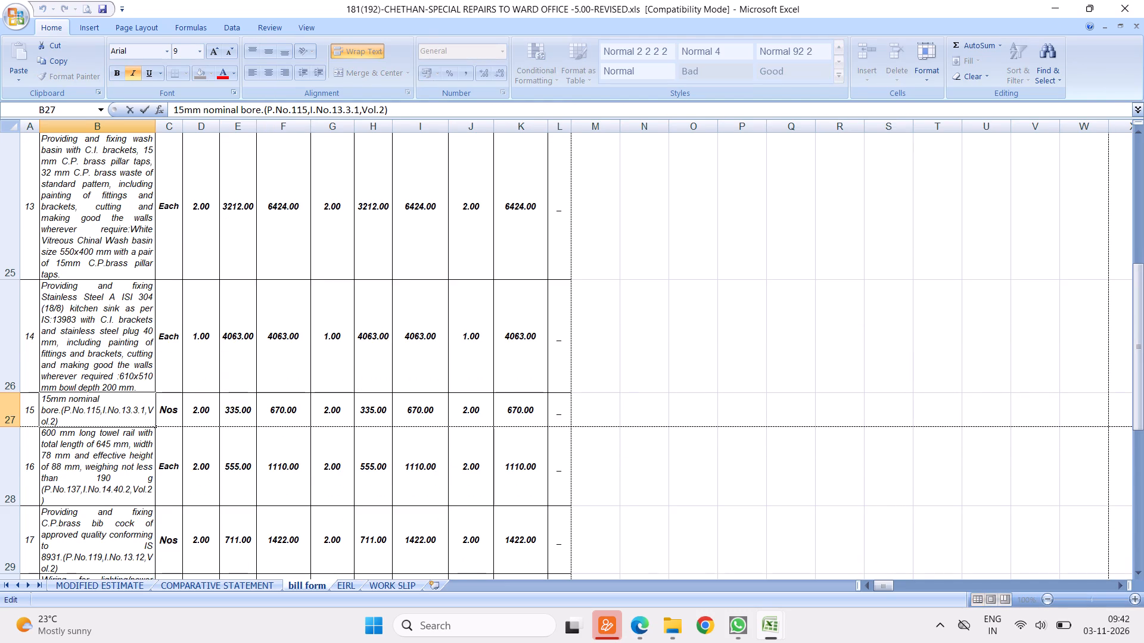
pyautogui.moveTo(61, 411); pyautogui.dragTo(68, 436)
pyautogui.press('Delete')
pyautogui.click(318, 448)
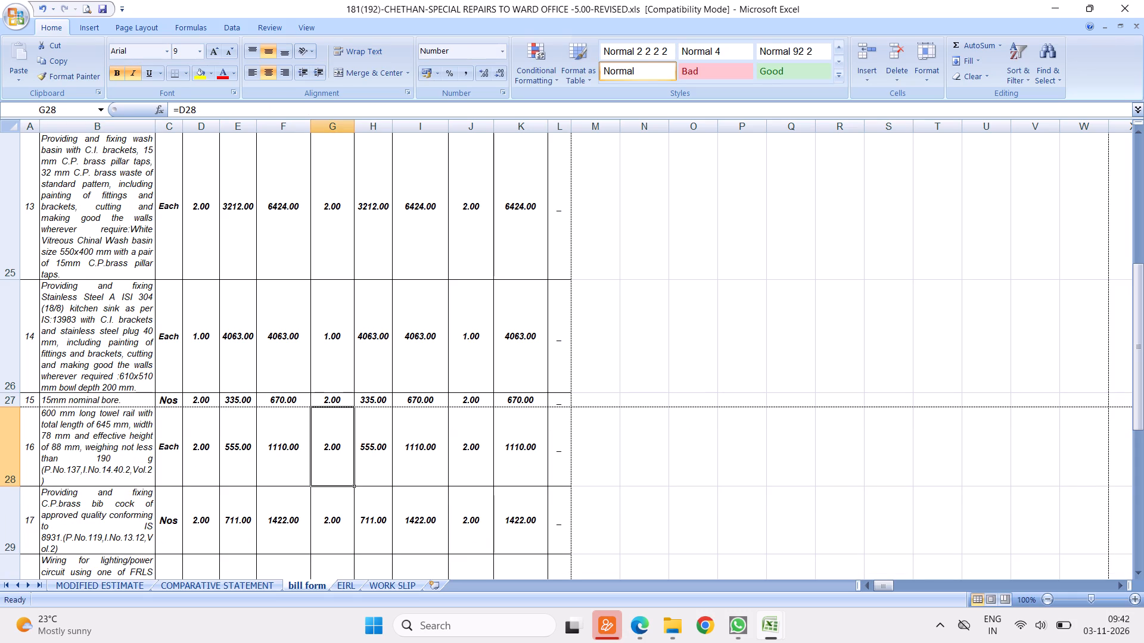
# Delete the bracketed references (P.No.137, I.No.14.40.2, Vol.2) and (P.No.119, I.No.13.12, Vol.2) from the ends of the item 16 and 17 descriptions.
pyautogui.doubleClick(63, 461)
pyautogui.moveTo(42, 479); pyautogui.dragTo(165, 488)
pyautogui.press('Delete')
pyautogui.click(334, 473)
pyautogui.doubleClick(116, 510)
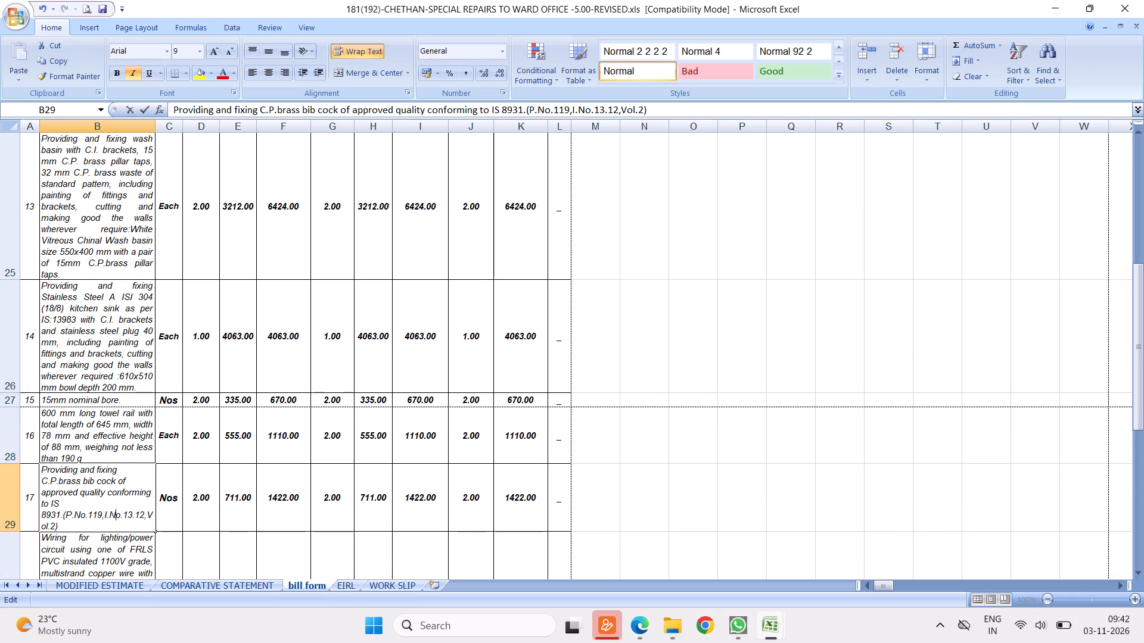
pyautogui.moveTo(57, 512); pyautogui.dragTo(110, 530)
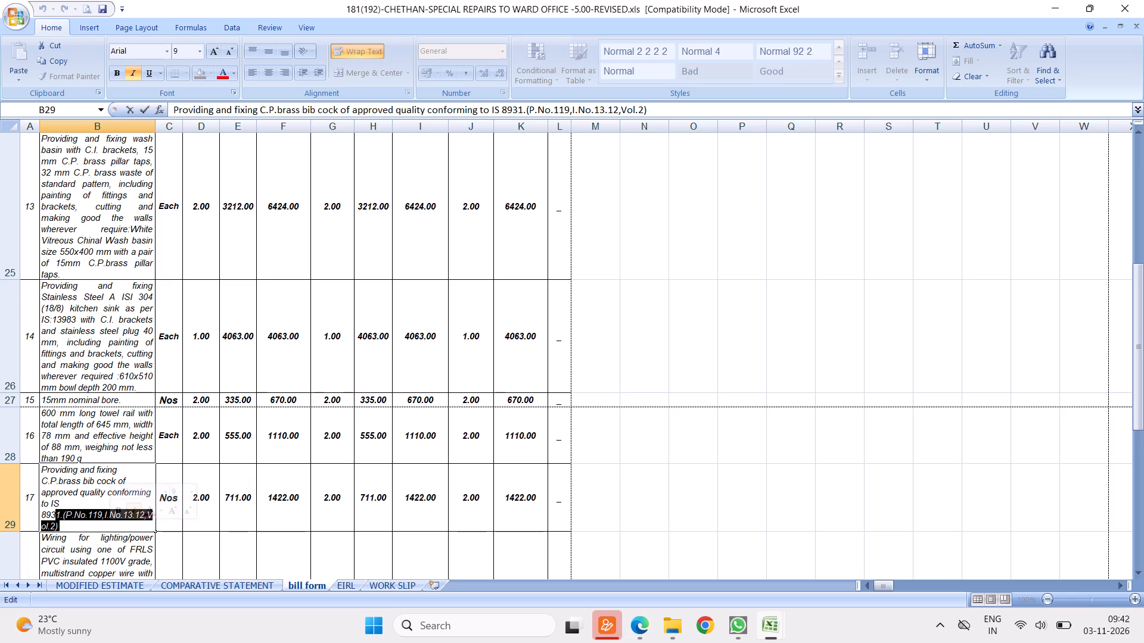
pyautogui.moveTo(60, 510); pyautogui.dragTo(78, 532)
pyautogui.press('Delete')
pyautogui.moveTo(361, 506); pyautogui.dragTo(350, 510)
# Delete the PWD-Ele-SR-2 references and the trailing 1.0 sqmm and 2.5 Sqmm sizes so the item 18 and 19 descriptions end at "I Group A".
pyautogui.doubleClick(106, 548)
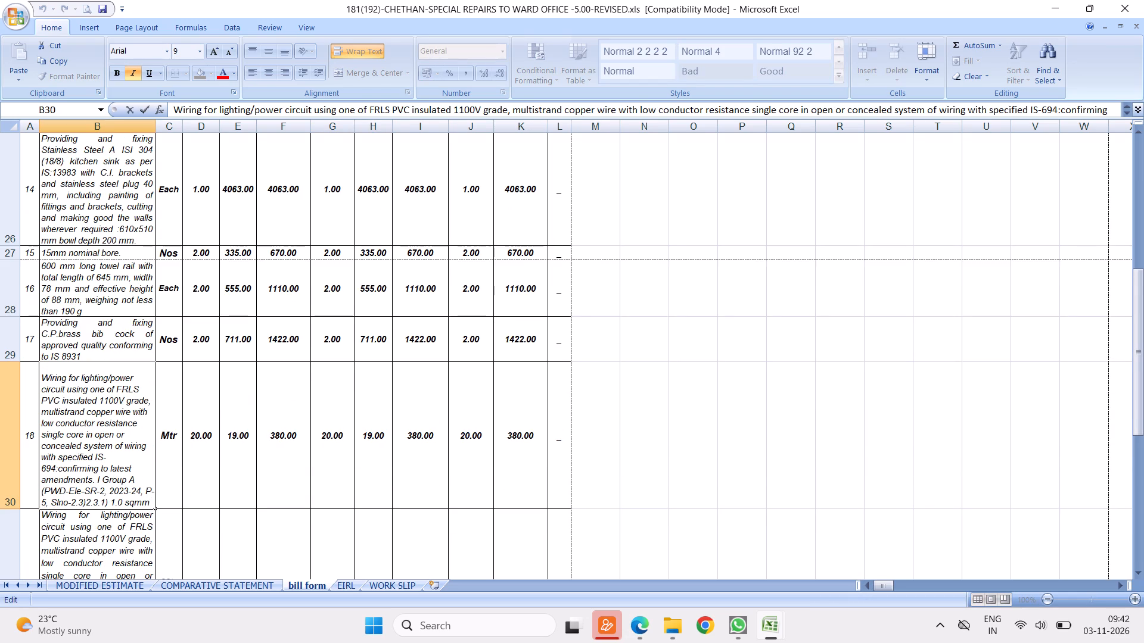
pyautogui.moveTo(41, 488); pyautogui.dragTo(211, 508)
pyautogui.press('Delete')
pyautogui.click(340, 500)
pyautogui.doubleClick(117, 530)
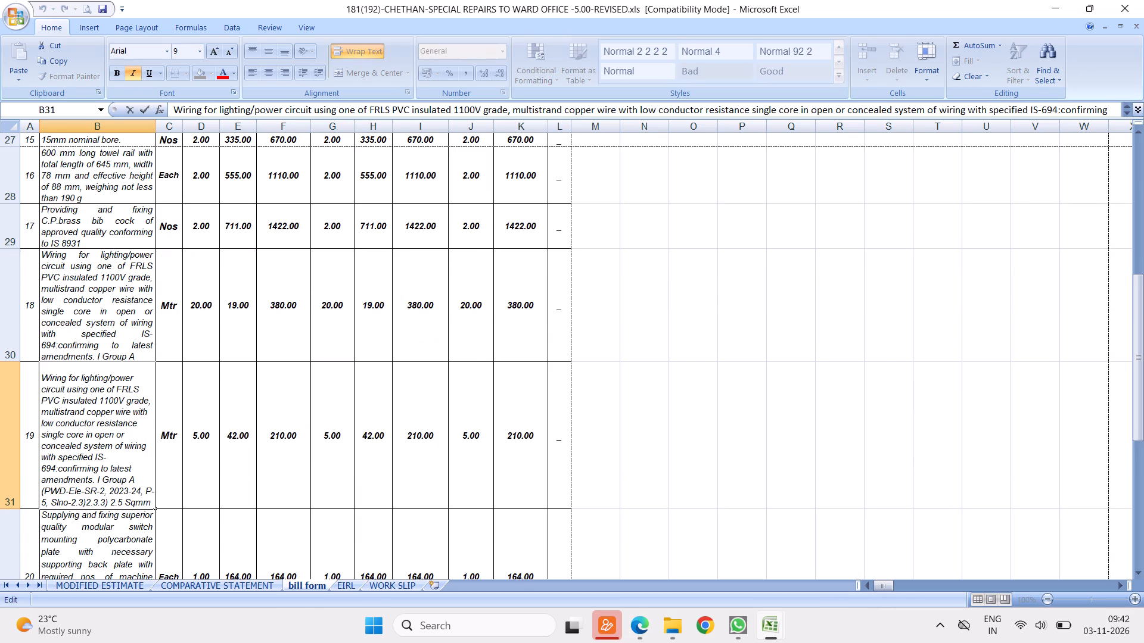
pyautogui.moveTo(43, 491); pyautogui.dragTo(205, 513)
pyautogui.press('Delete')
pyautogui.press('BackSpace')
pyautogui.moveTo(362, 502); pyautogui.dragTo(356, 502)
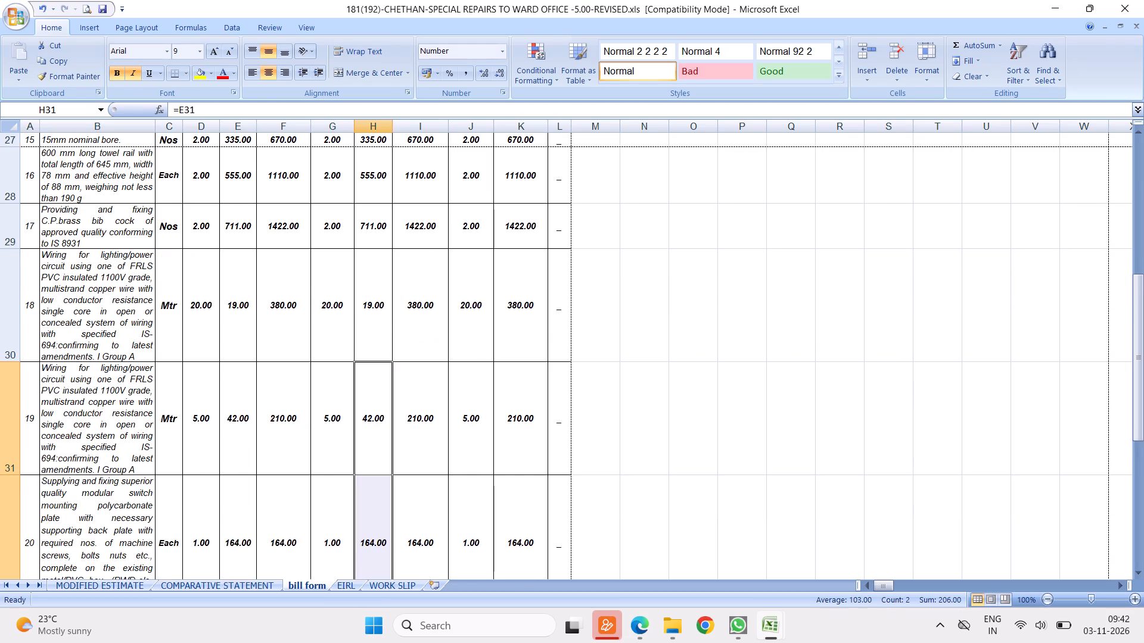
# Delete the PWD-ele-SR-2 references with the trailing "4 module" and "6-32 Amps SP" text from the item 20 and 21 descriptions.
pyautogui.doubleClick(93, 522)
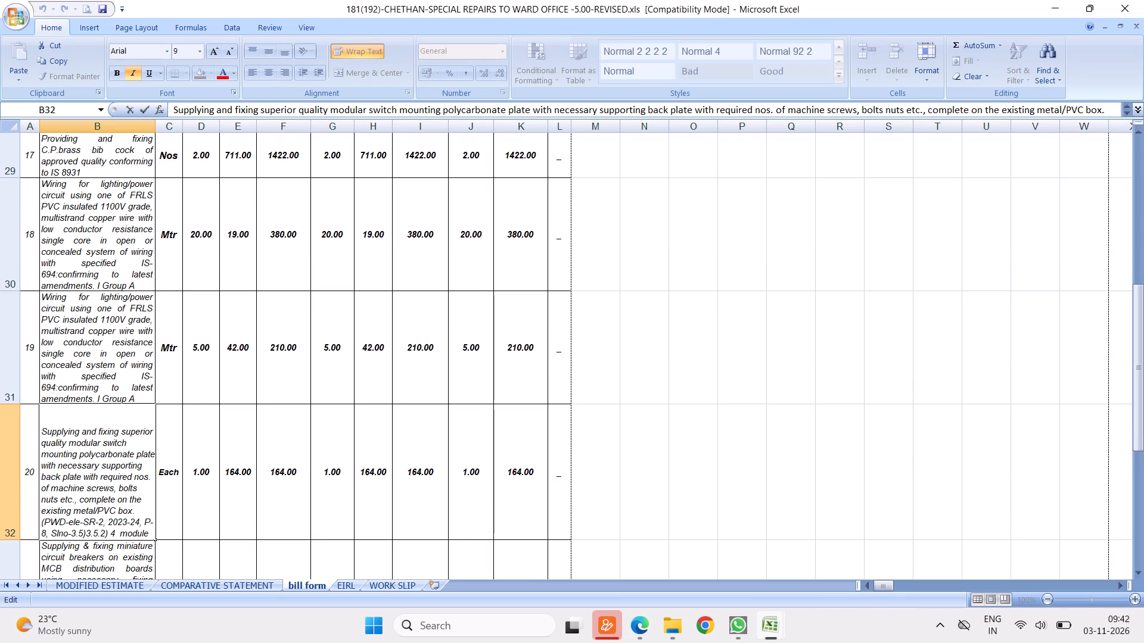
pyautogui.moveTo(41, 522); pyautogui.dragTo(172, 545)
pyautogui.press('Delete')
pyautogui.click(328, 526)
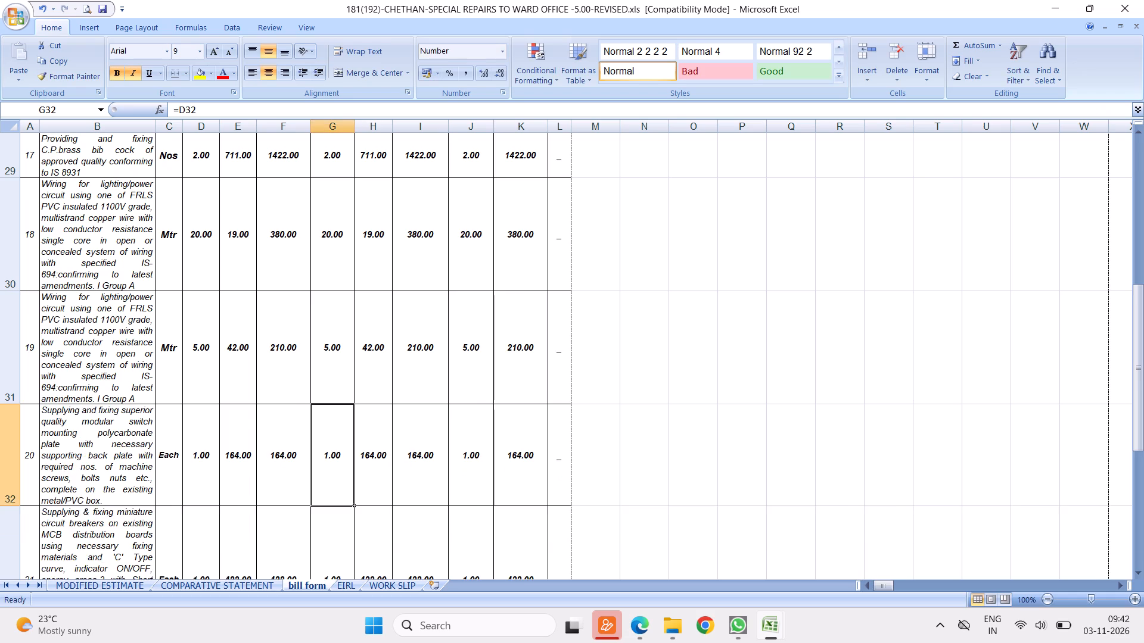
pyautogui.doubleClick(88, 536)
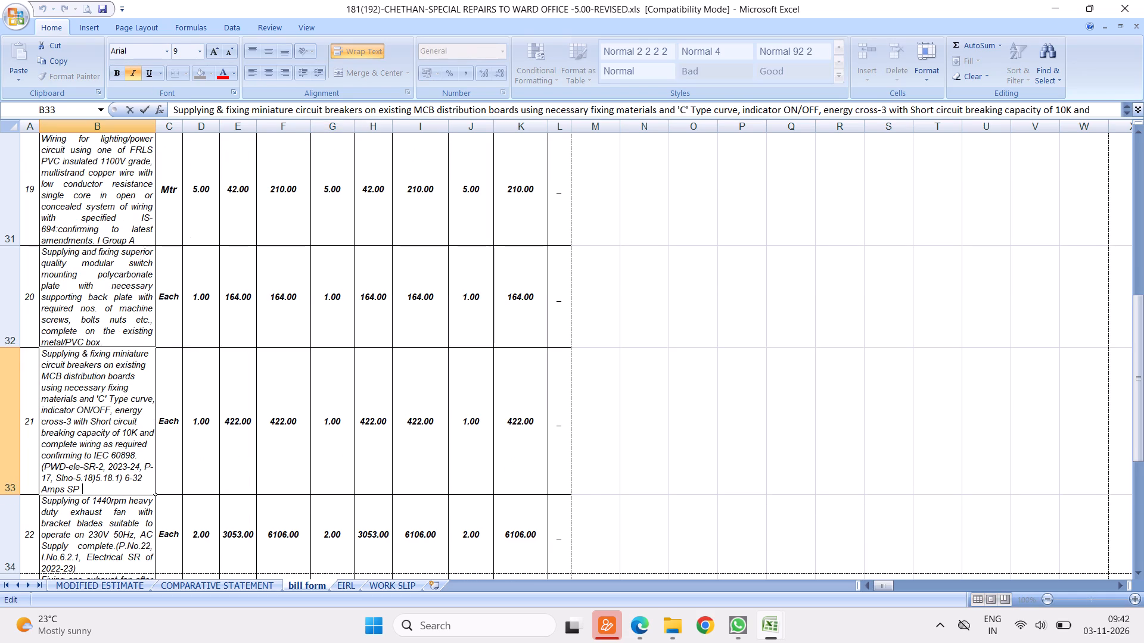
pyautogui.moveTo(40, 466); pyautogui.dragTo(155, 504)
pyautogui.press('Delete')
pyautogui.click(367, 497)
# Delete the bracketed Electrical SR of 2022-23 references, I.No.6.2.1 and I.No.13.13, from the ends of the item 22 and 23 exhaust fan descriptions.
pyautogui.doubleClick(123, 515)
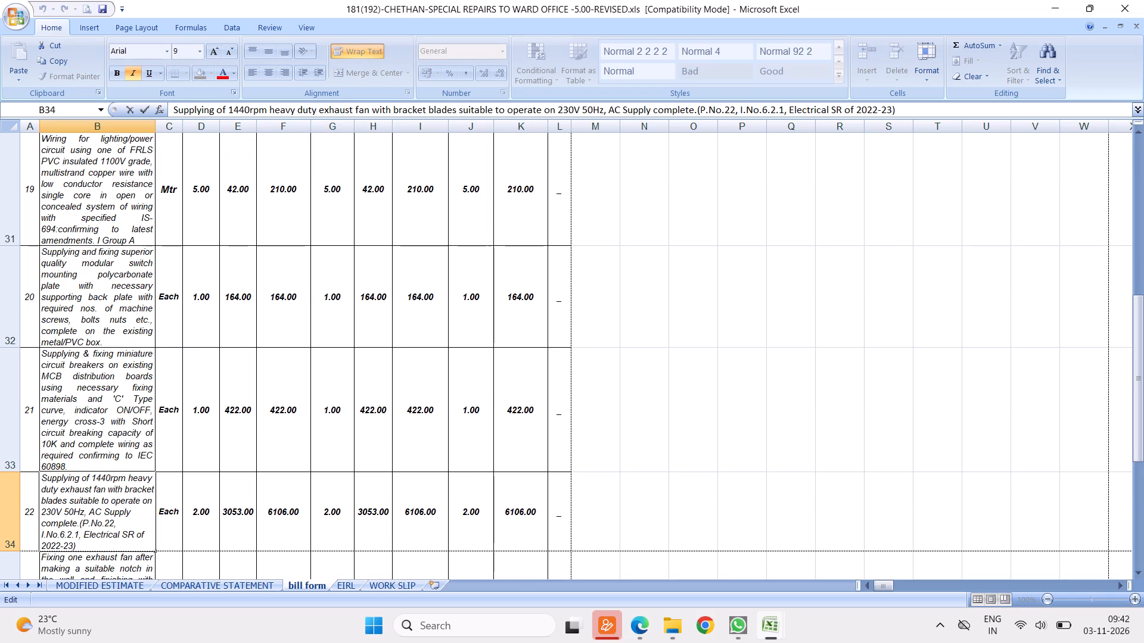
pyautogui.moveTo(77, 520); pyautogui.dragTo(84, 544)
pyautogui.press('Delete')
pyautogui.click(260, 514)
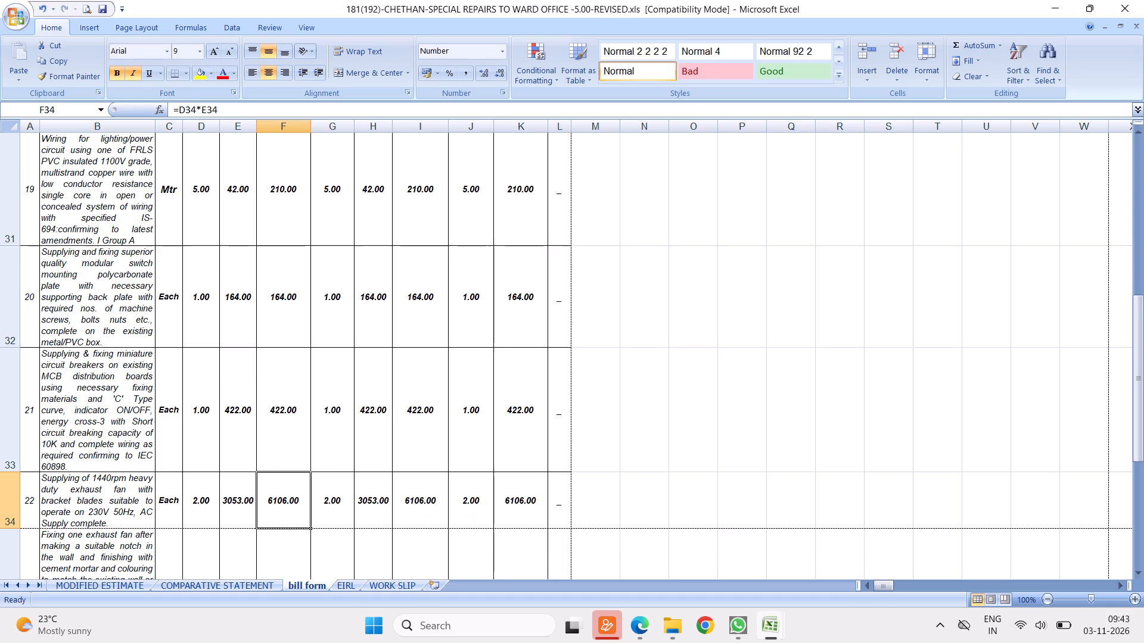
pyautogui.doubleClick(107, 560)
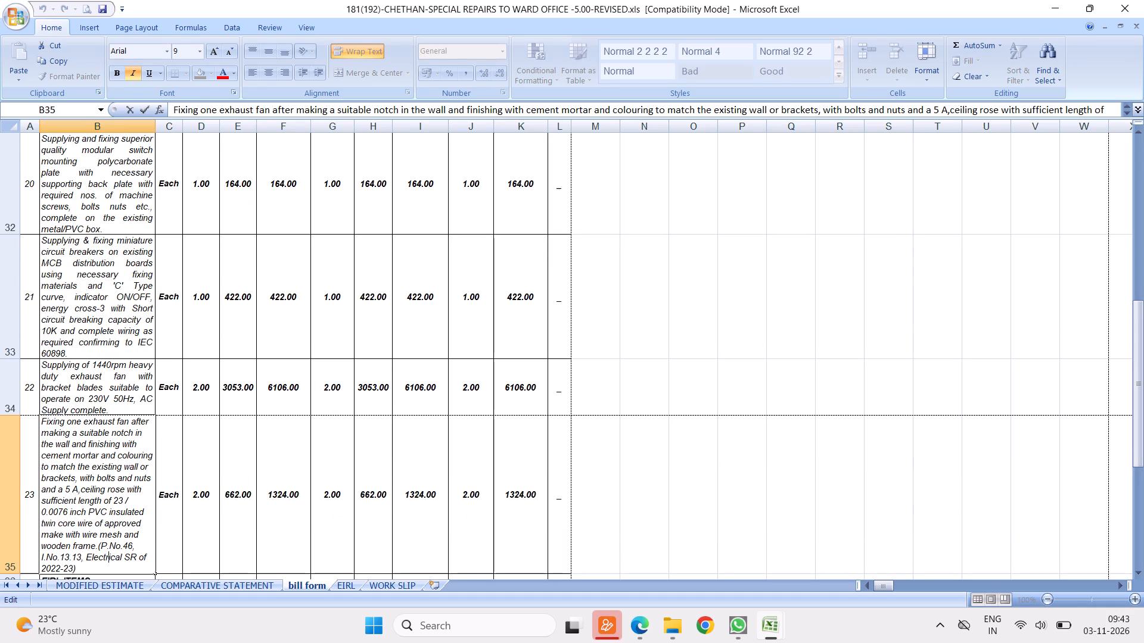
pyautogui.moveTo(96, 544); pyautogui.dragTo(119, 574)
pyautogui.press('Delete')
pyautogui.click(285, 519)
pyautogui.click(87, 518)
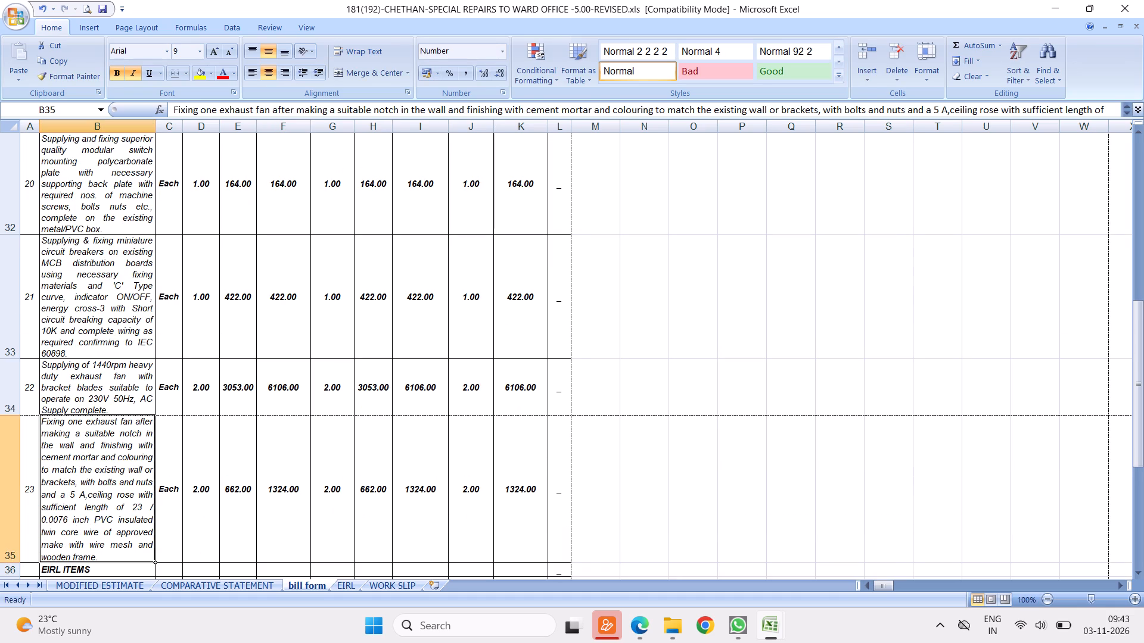
# Delete the bracketed references with P.No.17, I.No.6.34 and P.No.105, Sl.No.12.57.57.3 from the ends of the E1 and E2 descriptions under EIRL ITEMS.
pyautogui.scroll(-1, 161, 448)
pyautogui.doubleClick(83, 352)
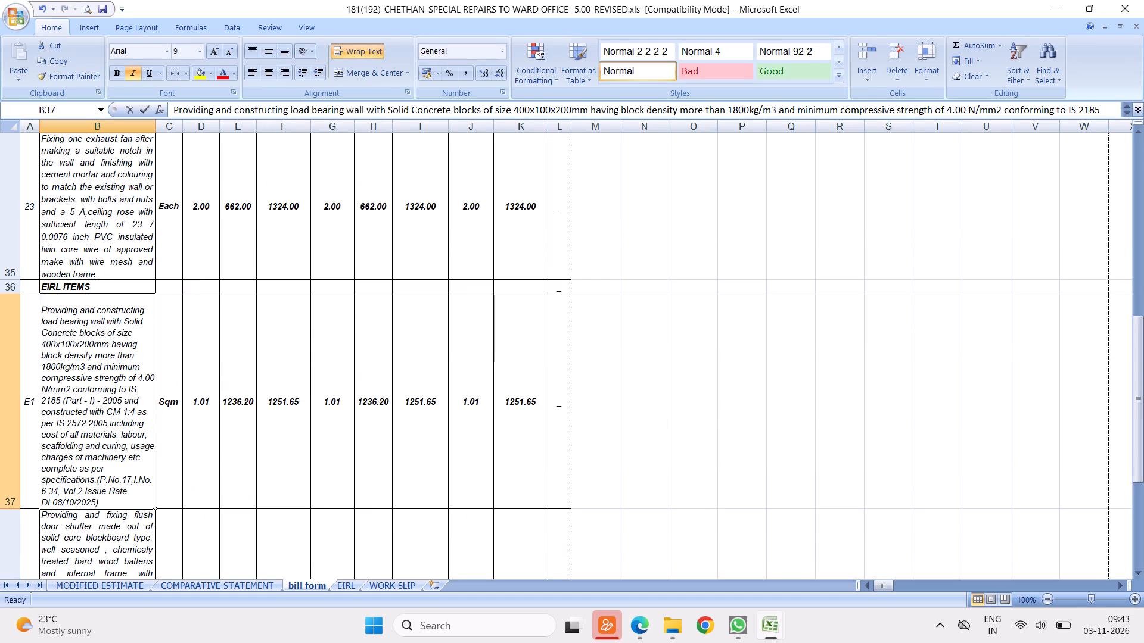
pyautogui.moveTo(96, 481); pyautogui.dragTo(116, 515)
pyautogui.press('Delete')
pyautogui.click(240, 509)
pyautogui.doubleClick(101, 536)
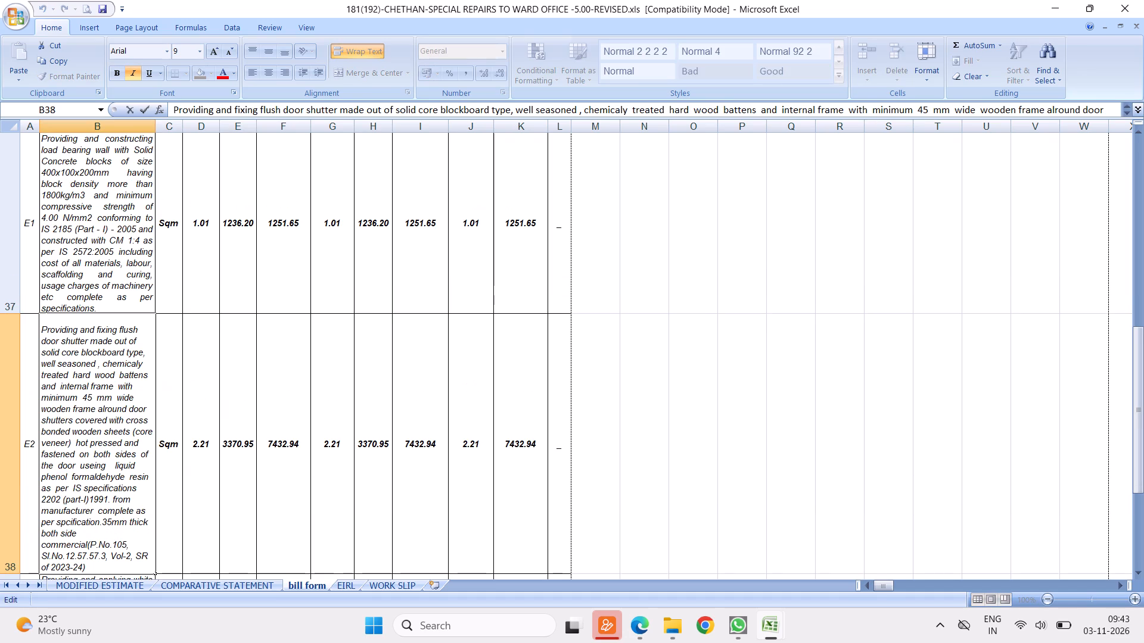
pyautogui.moveTo(89, 544); pyautogui.dragTo(104, 569)
pyautogui.press('Delete')
pyautogui.press('BackSpace')
pyautogui.click(258, 517)
pyautogui.click(102, 484)
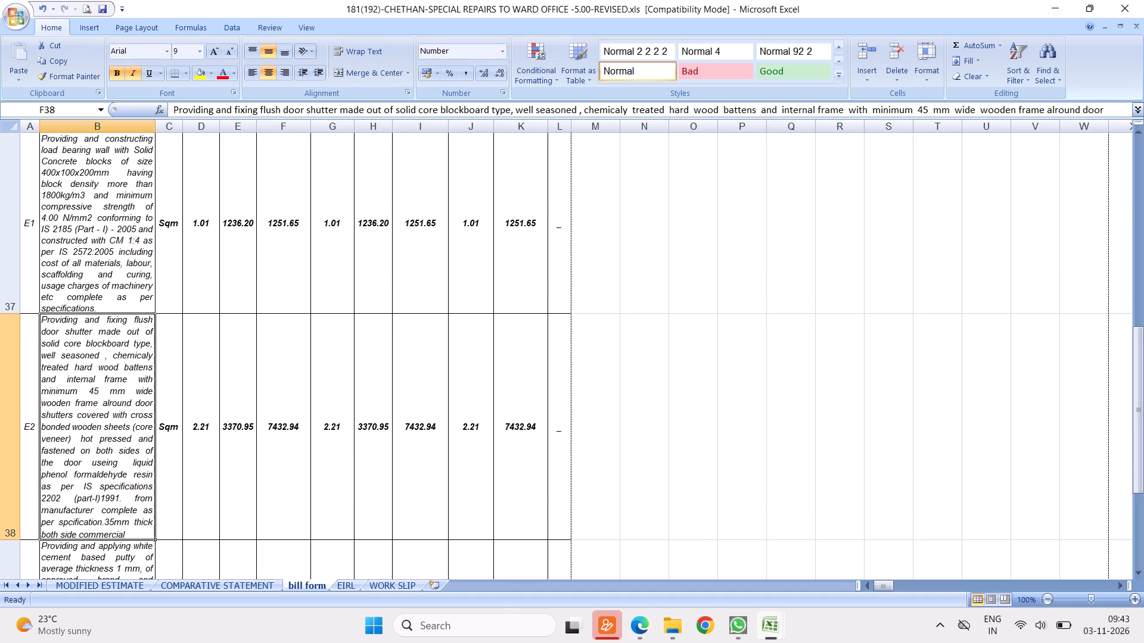
pyautogui.press('Return')
# Delete the bracketed references (P.No.50, I.No.8.51, Vol.2) and (PWD-Ele-SR-2, 2023-24, P-43, Slno.11.3.2) from the ends of the E3 and E4 descriptions.
pyautogui.doubleClick(86, 451)
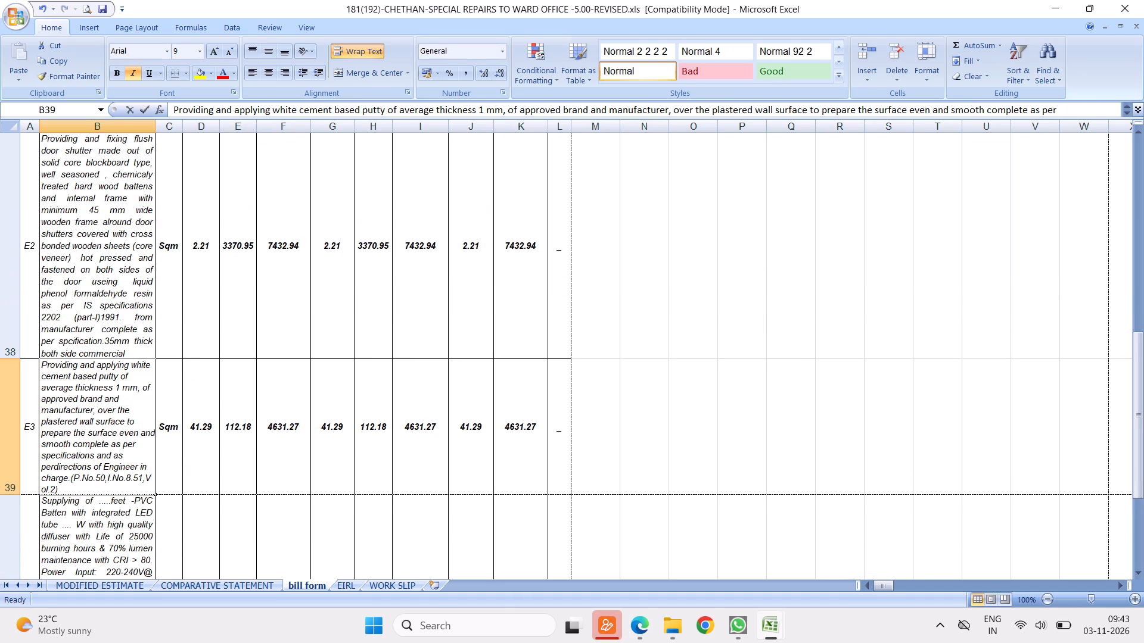
pyautogui.moveTo(67, 479); pyautogui.dragTo(73, 504)
pyautogui.press('Delete')
pyautogui.click(258, 490)
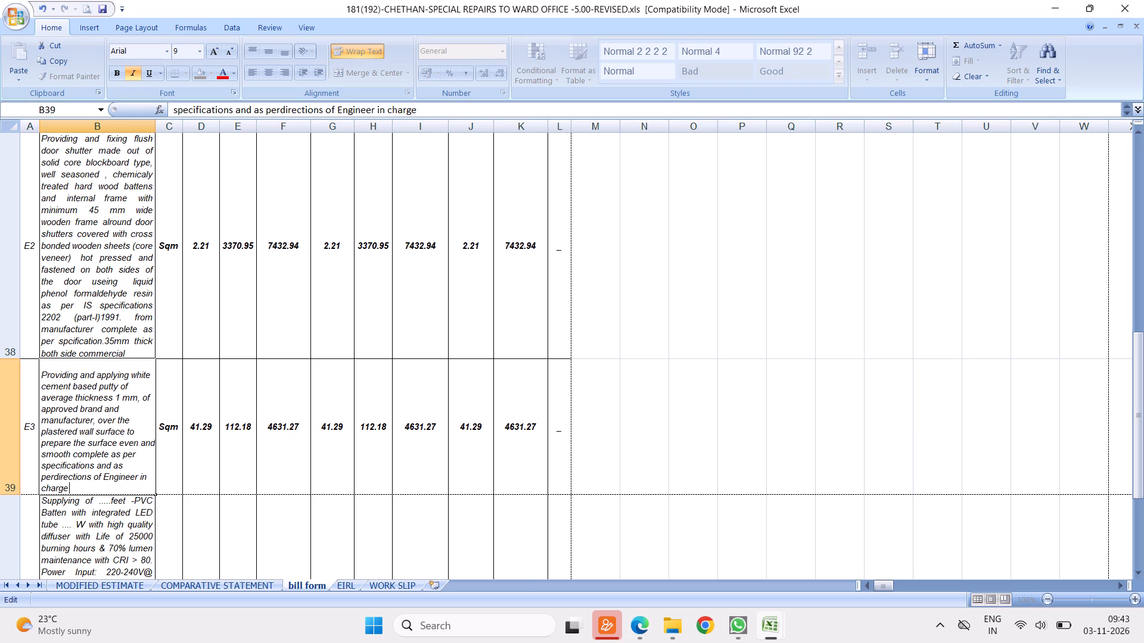
pyautogui.doubleClick(103, 519)
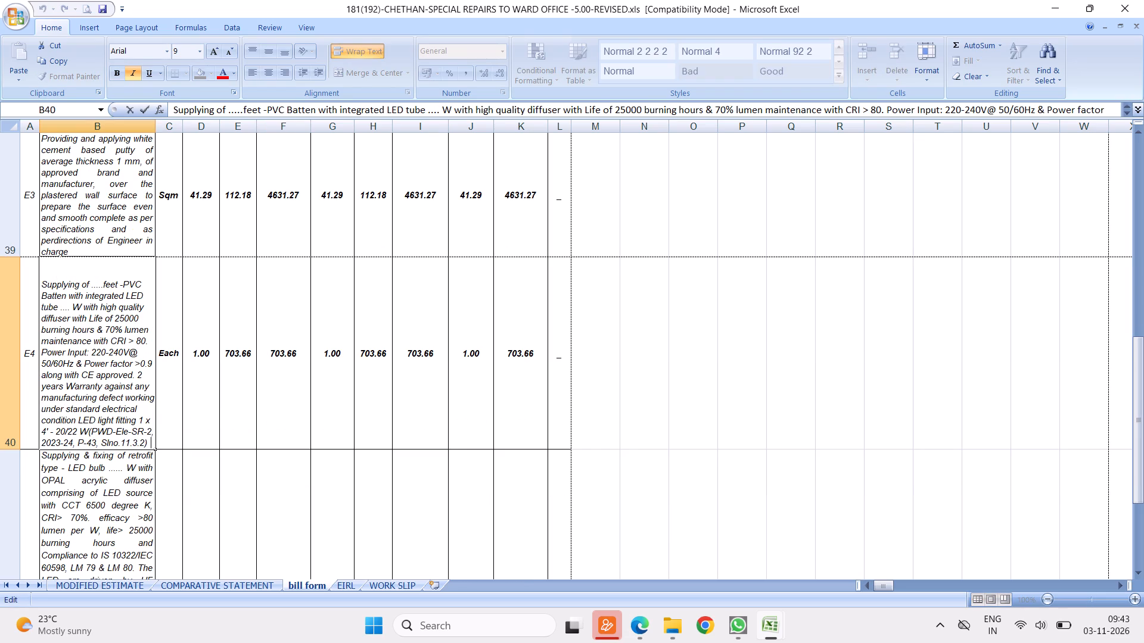
pyautogui.moveTo(89, 434); pyautogui.dragTo(207, 464)
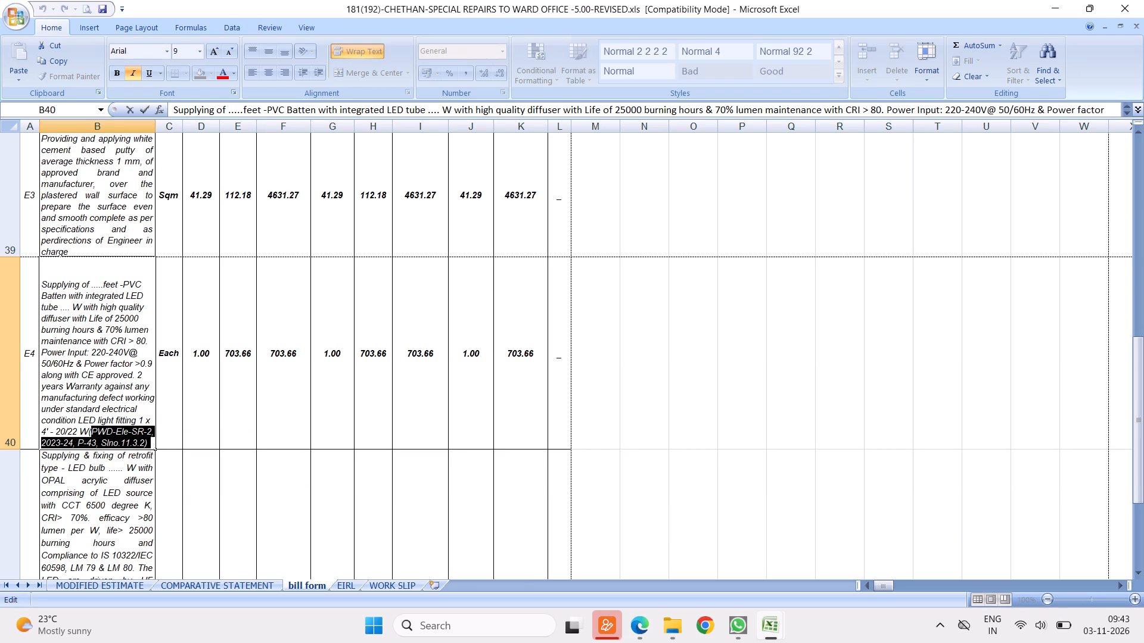
pyautogui.moveTo(207, 464); pyautogui.dragTo(215, 464)
pyautogui.press('Delete')
pyautogui.press('BackSpace')
pyautogui.click(298, 477)
# Delete the bracketed PWD-Ele-SR-2, 2023-24 references, P-47 Slno.11.11.5 and P-56 Slno-13.7.1, from the ends of the E5 and E6 descriptions.
pyautogui.doubleClick(97, 468)
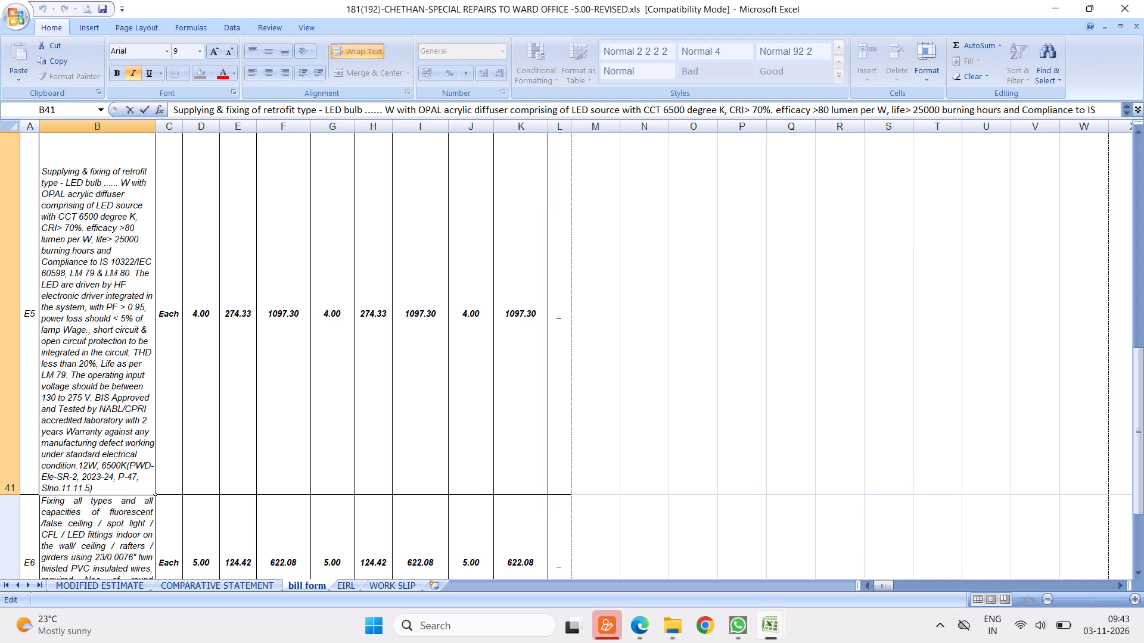
pyautogui.moveTo(124, 466); pyautogui.dragTo(135, 493)
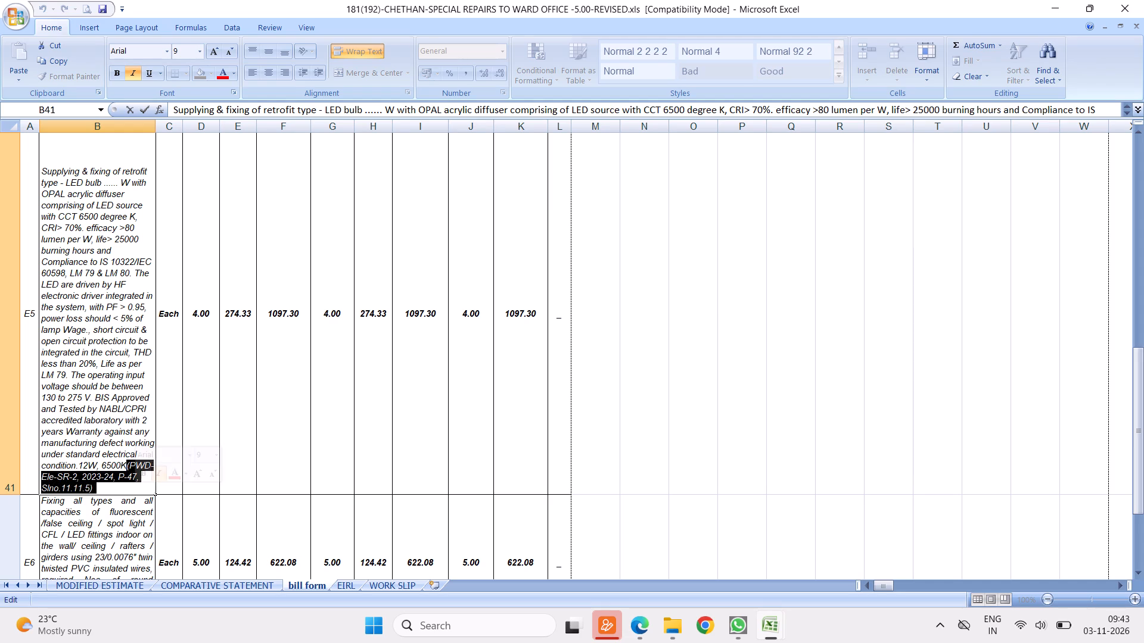
pyautogui.press('Delete')
pyautogui.click(280, 492)
pyautogui.doubleClick(112, 512)
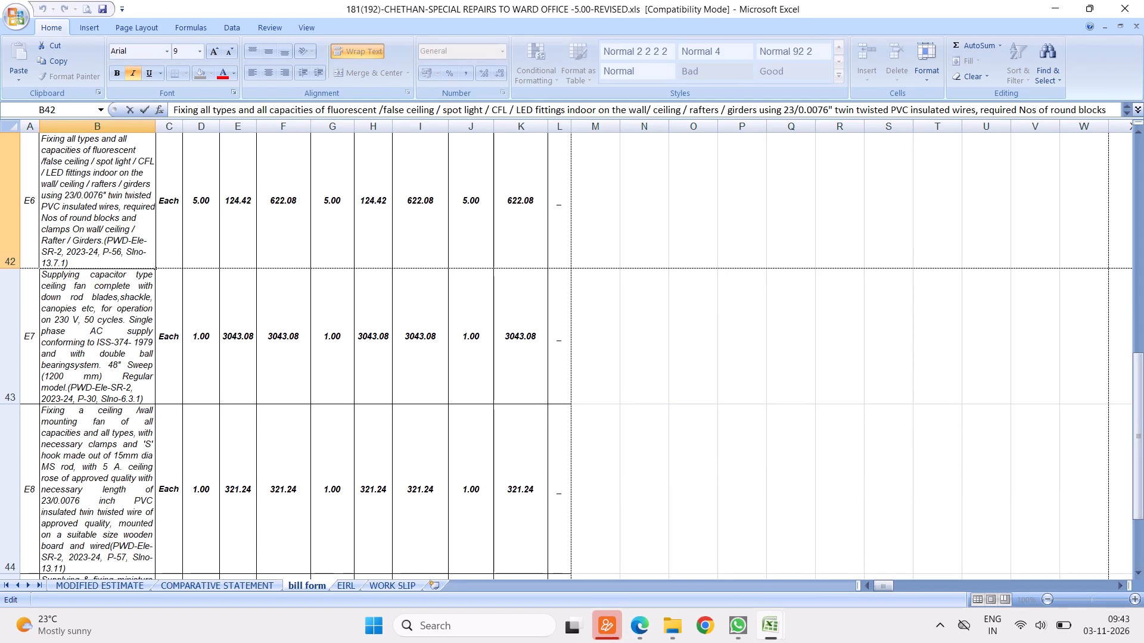
pyautogui.moveTo(101, 239); pyautogui.dragTo(113, 285)
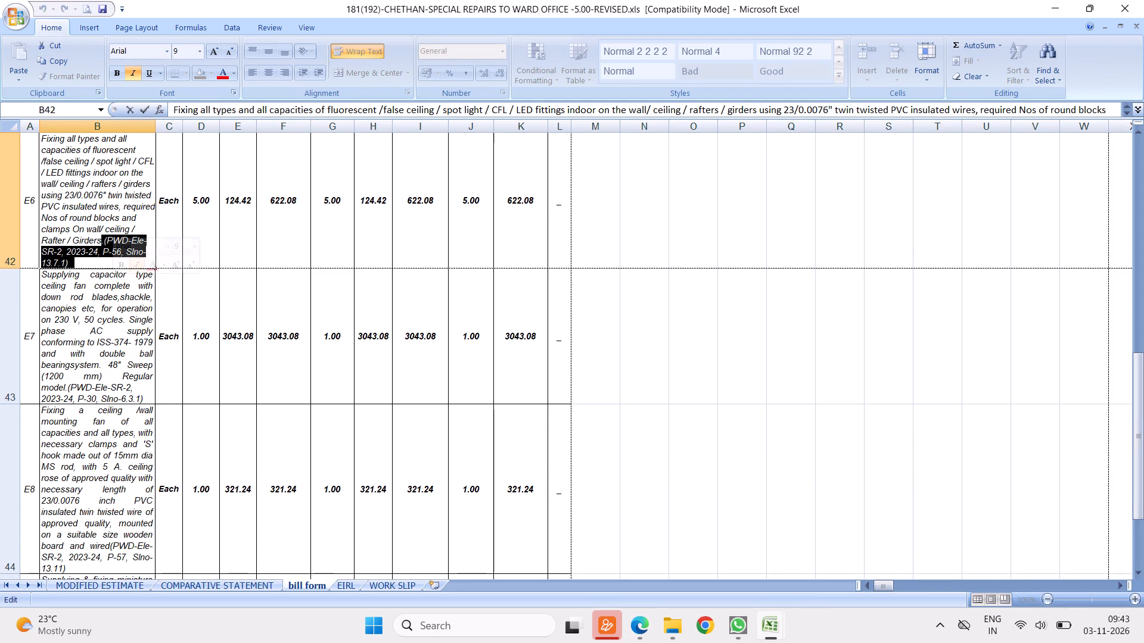
pyautogui.press('Delete')
pyautogui.click(252, 340)
# Delete the bracketed PWD-Ele-SR-2, 2023-24 references, P-30 Slno-6.3.1 and P-57 Slno-13.11, from the ends of the E7 and E8 fan descriptions.
pyautogui.doubleClick(85, 349)
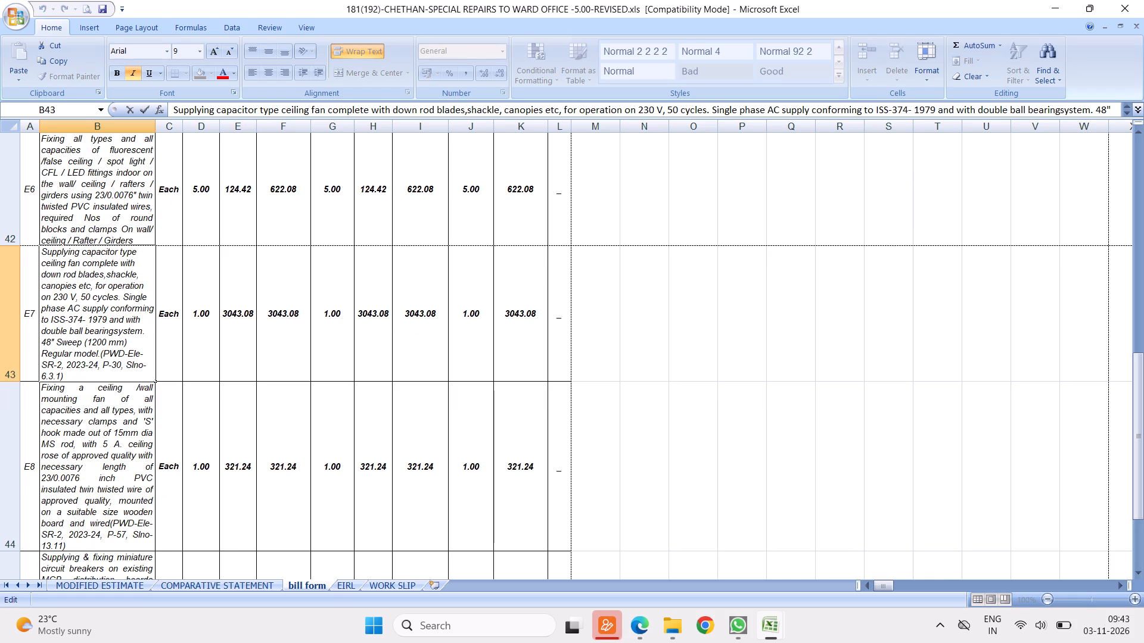
pyautogui.moveTo(100, 353); pyautogui.dragTo(105, 391)
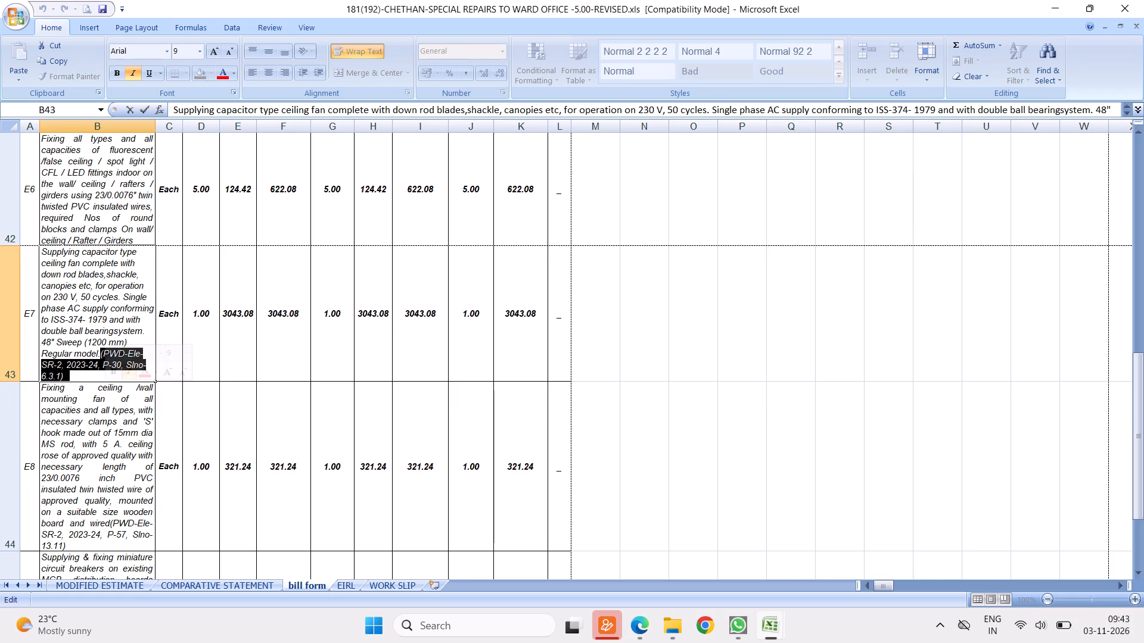
pyautogui.press('Delete')
pyautogui.click(262, 408)
pyautogui.doubleClick(90, 441)
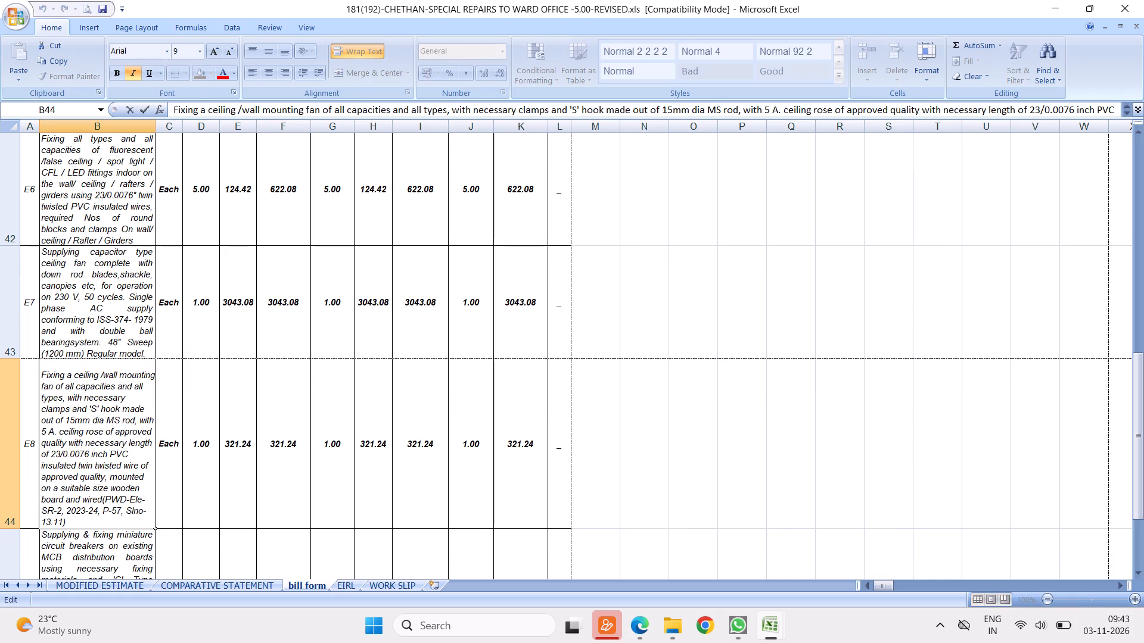
pyautogui.moveTo(101, 498); pyautogui.dragTo(114, 531)
pyautogui.press('Delete')
pyautogui.click(298, 487)
# Delete "(PWD-ele-SR-2, 2023-24, P-17, 5.18.4) 6-32 Amps DP" from the E9 description and "(P.No.38, Sl.No.9.2.1, Ele. SR of 2023-24, Vol-6)" from E10.
pyautogui.doubleClick(93, 553)
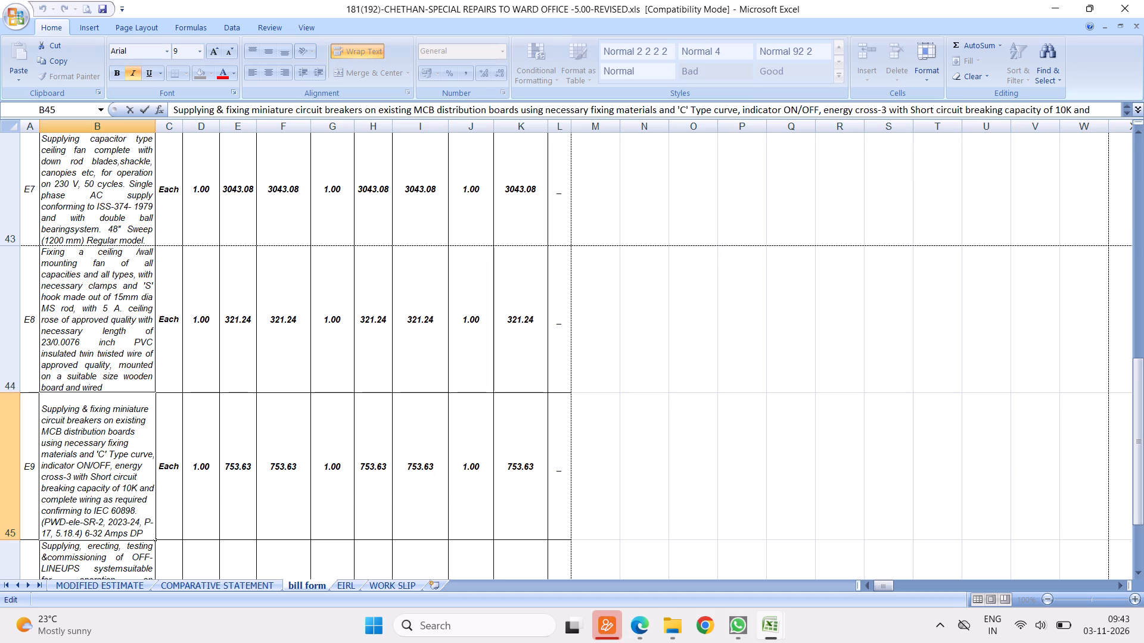
pyautogui.moveTo(42, 523); pyautogui.dragTo(183, 553)
pyautogui.press('Delete')
pyautogui.click(340, 512)
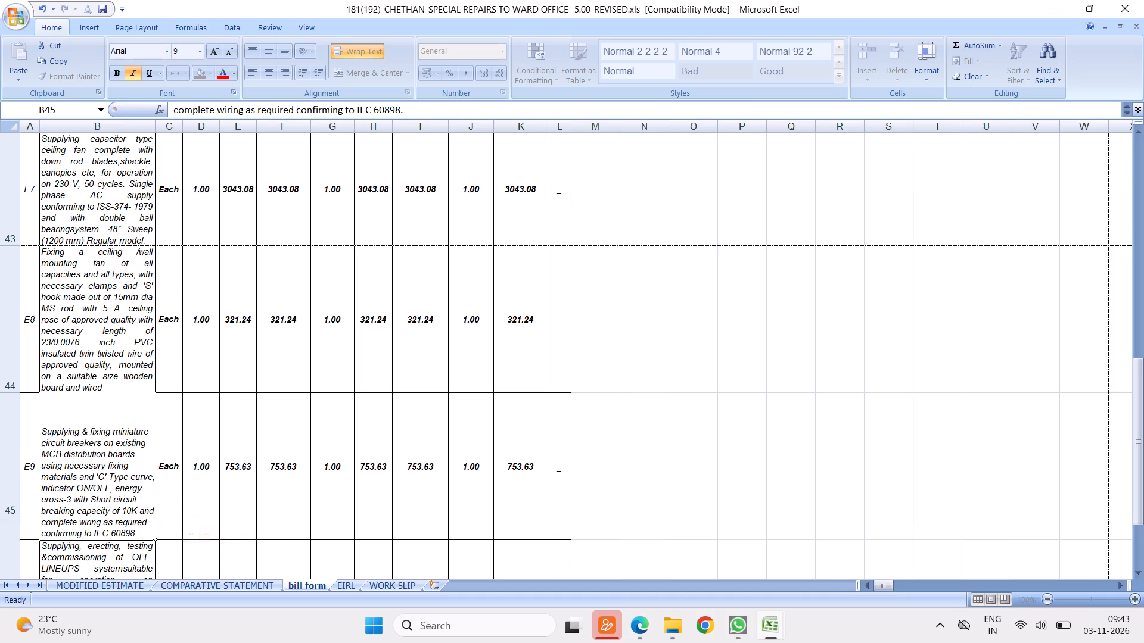
pyautogui.doubleClick(126, 540)
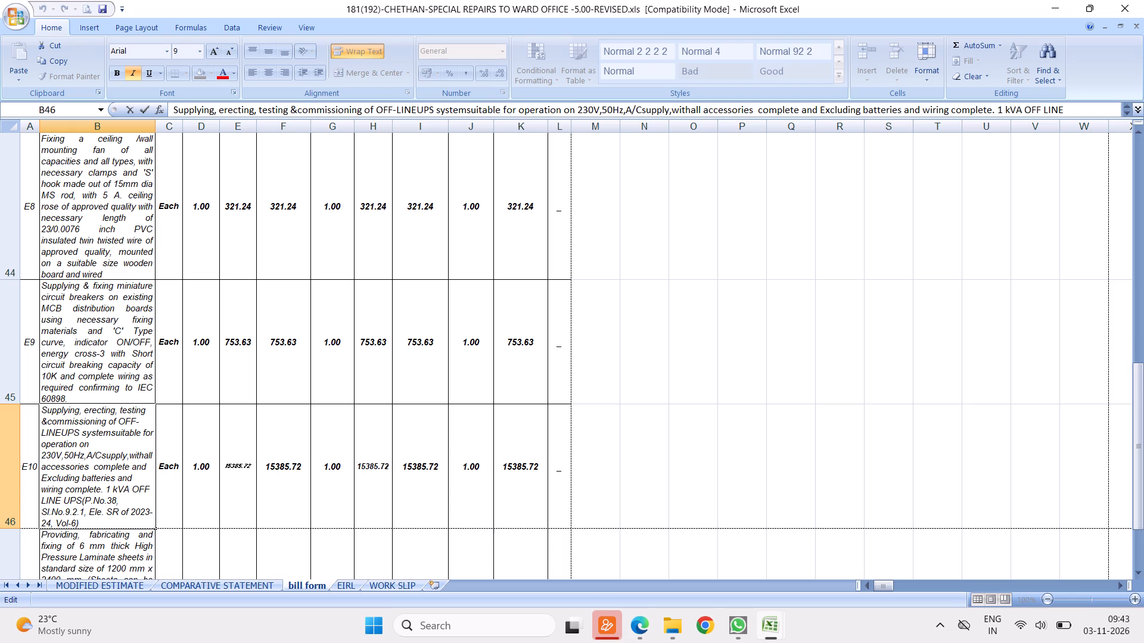
pyautogui.moveTo(82, 501); pyautogui.dragTo(86, 525)
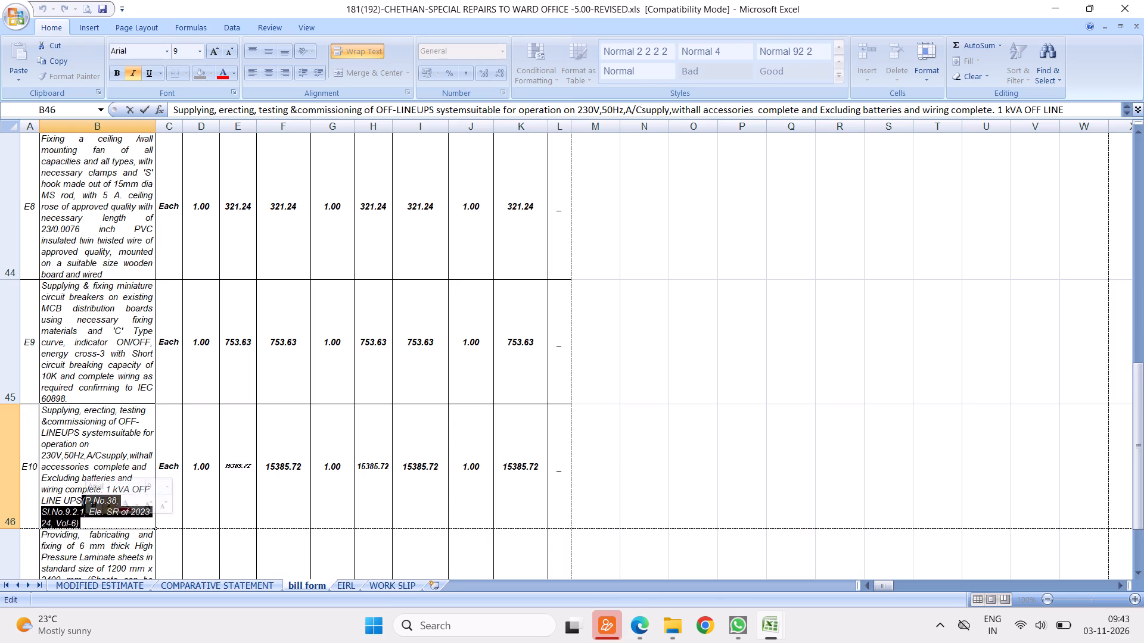
pyautogui.press('Delete')
pyautogui.click(295, 490)
# Delete the bracketed reference (P.No.73, Sl.No.10.25b, Vol-2 SR of 2023-24) from the end of the E11 laminate sheet description.
pyautogui.doubleClick(109, 538)
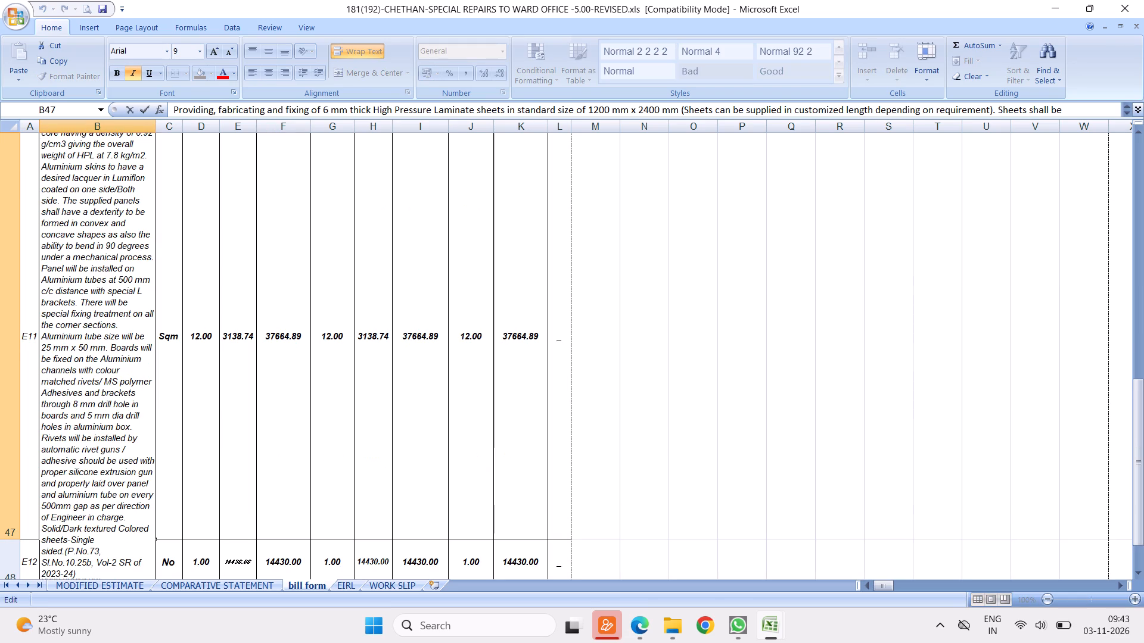
pyautogui.moveTo(64, 551); pyautogui.dragTo(102, 580)
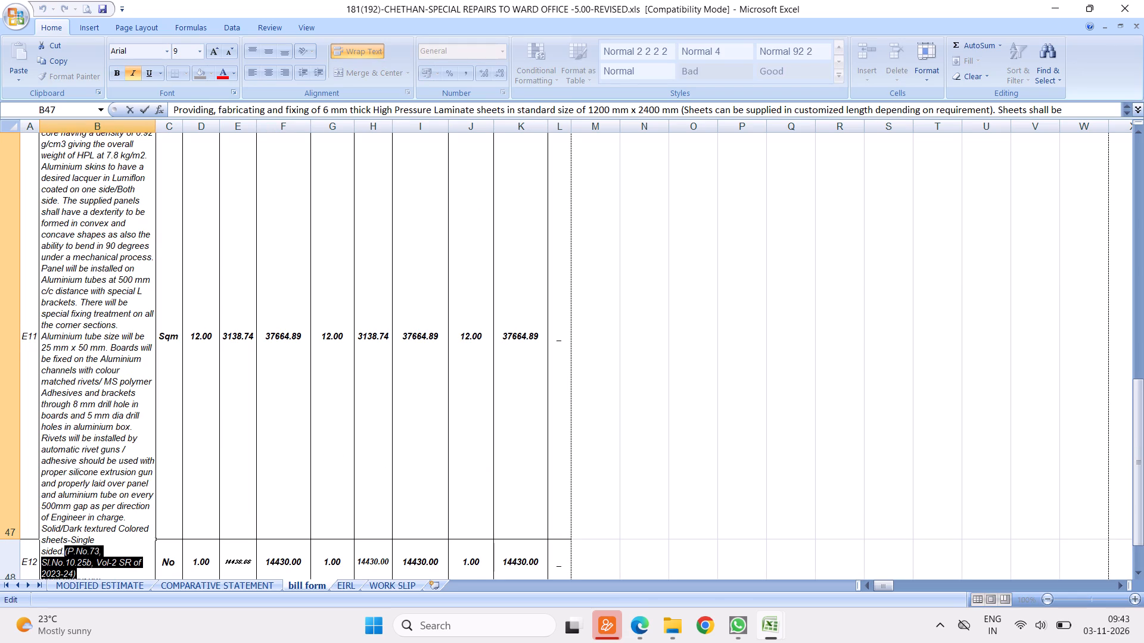
pyautogui.moveTo(102, 580); pyautogui.dragTo(102, 578)
pyautogui.press('Delete')
pyautogui.click(313, 480)
# Delete the note "(Approved rate copy enclosed)" and the full stop before it from the E12 and E13 chair descriptions.
pyautogui.click(88, 441)
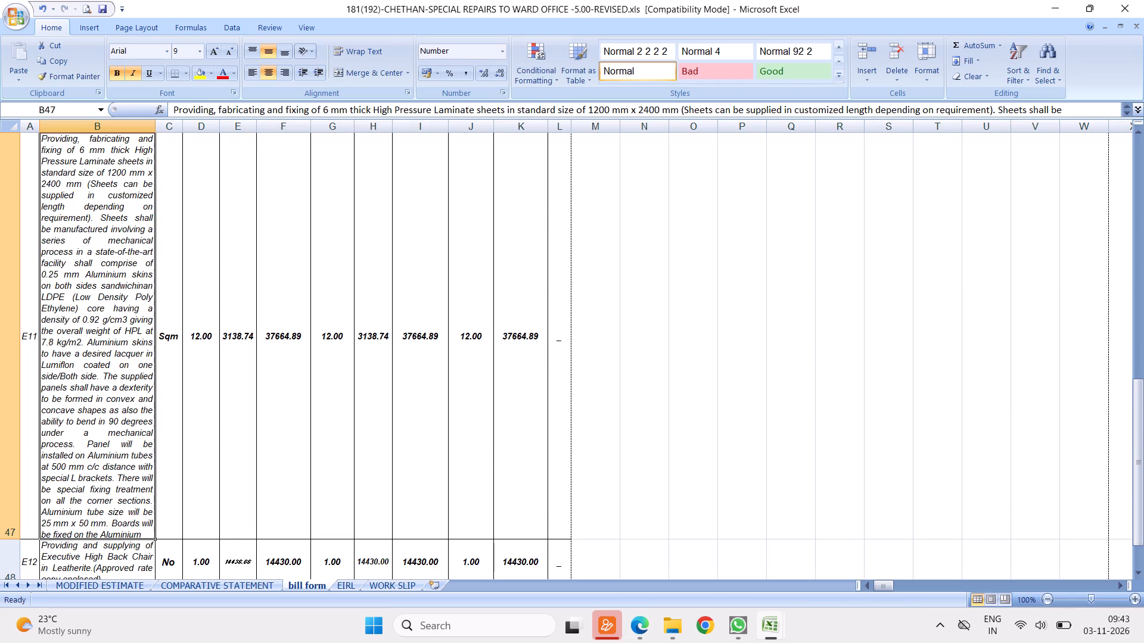
pyautogui.press('Down')
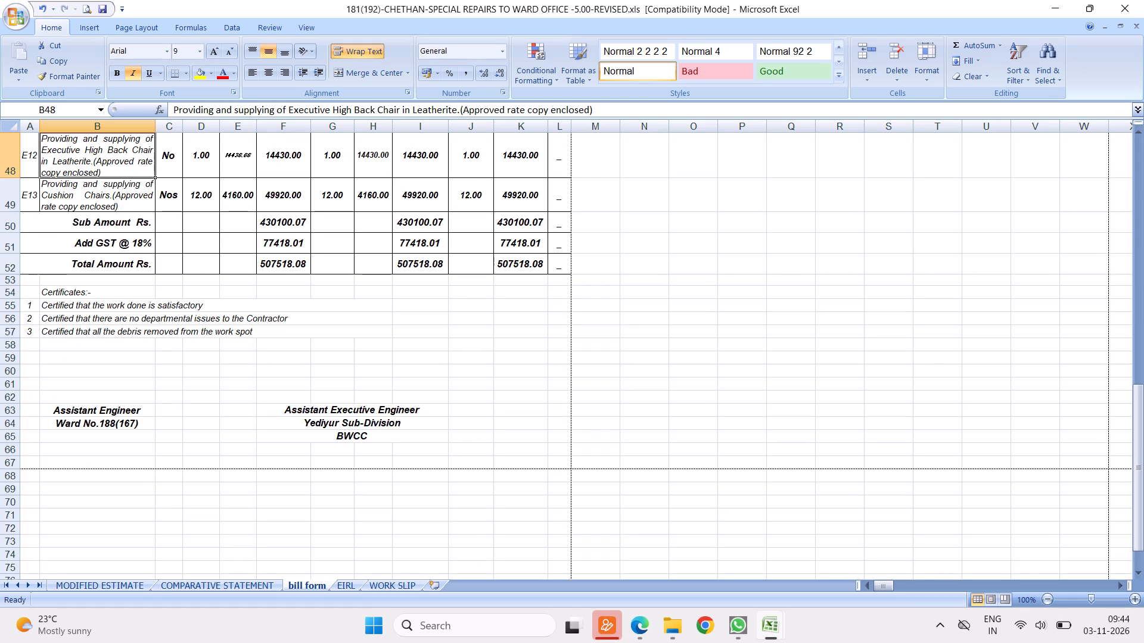
pyautogui.doubleClick(82, 161)
pyautogui.moveTo(77, 160); pyautogui.dragTo(137, 192)
pyautogui.press('Delete')
pyautogui.click(255, 232)
pyautogui.doubleClick(60, 183)
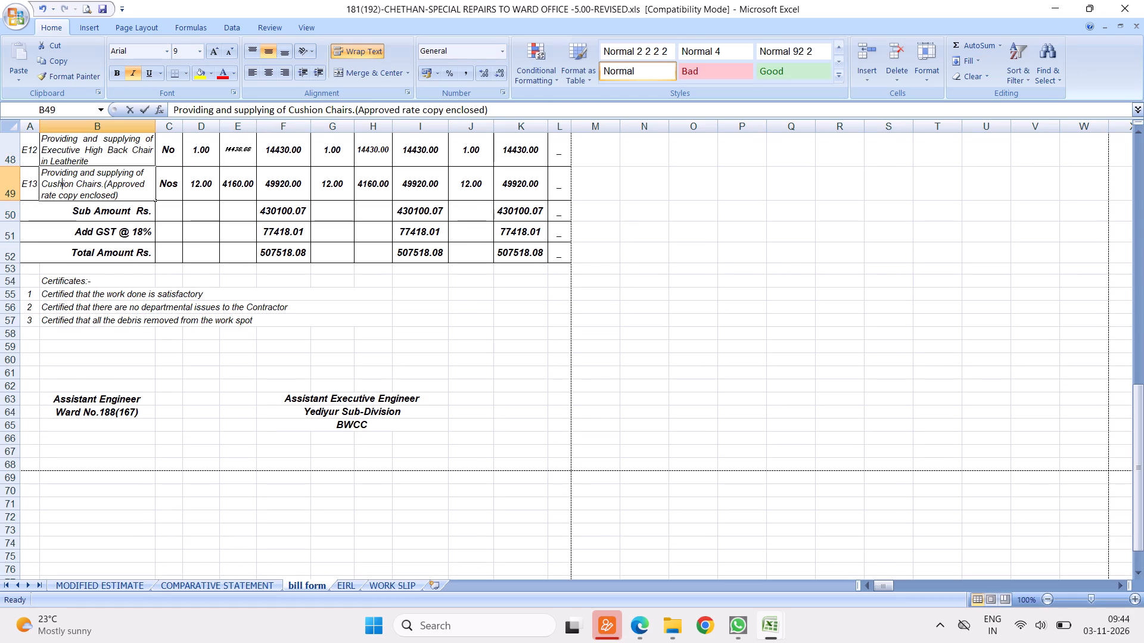
pyautogui.moveTo(101, 183); pyautogui.dragTo(173, 228)
pyautogui.press('Delete')
pyautogui.click(293, 269)
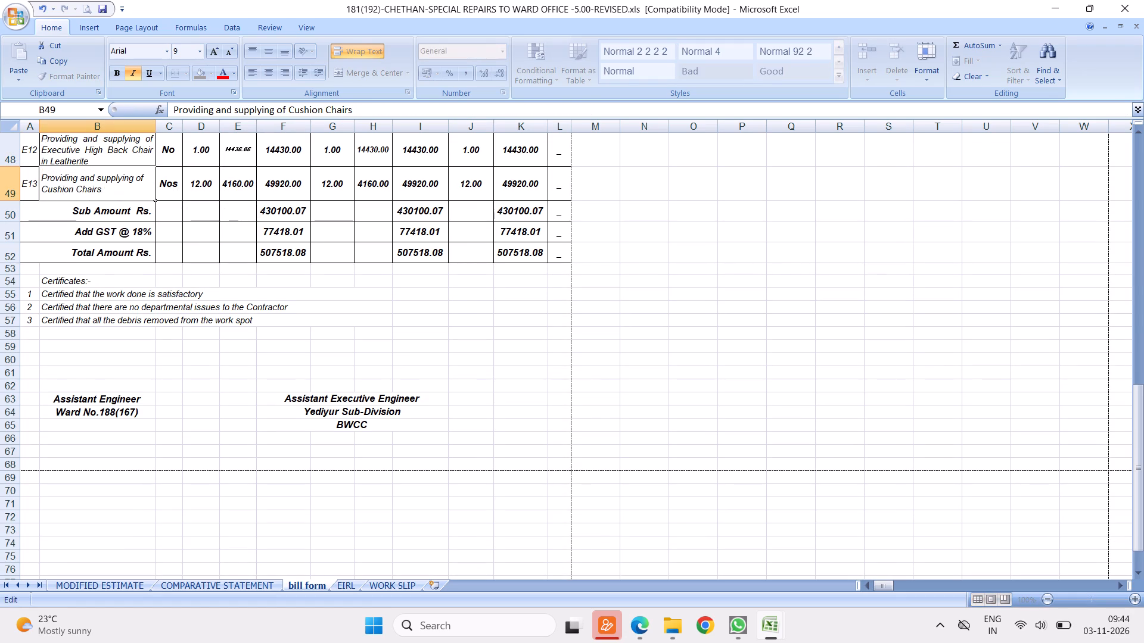
# Append "complete with all lead and lift complete as per specifications and as per the directions of the Engineer incharge of the work." to item 1's description.
pyautogui.scroll(18, 41, 307)
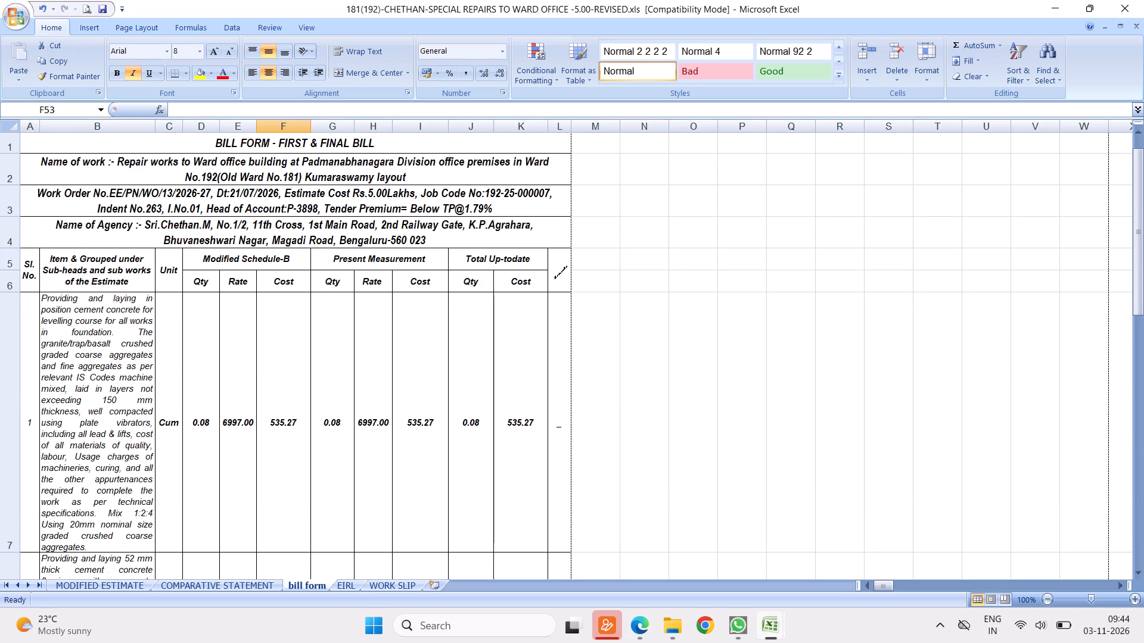
pyautogui.doubleClick(89, 523)
pyautogui.click(90, 545)
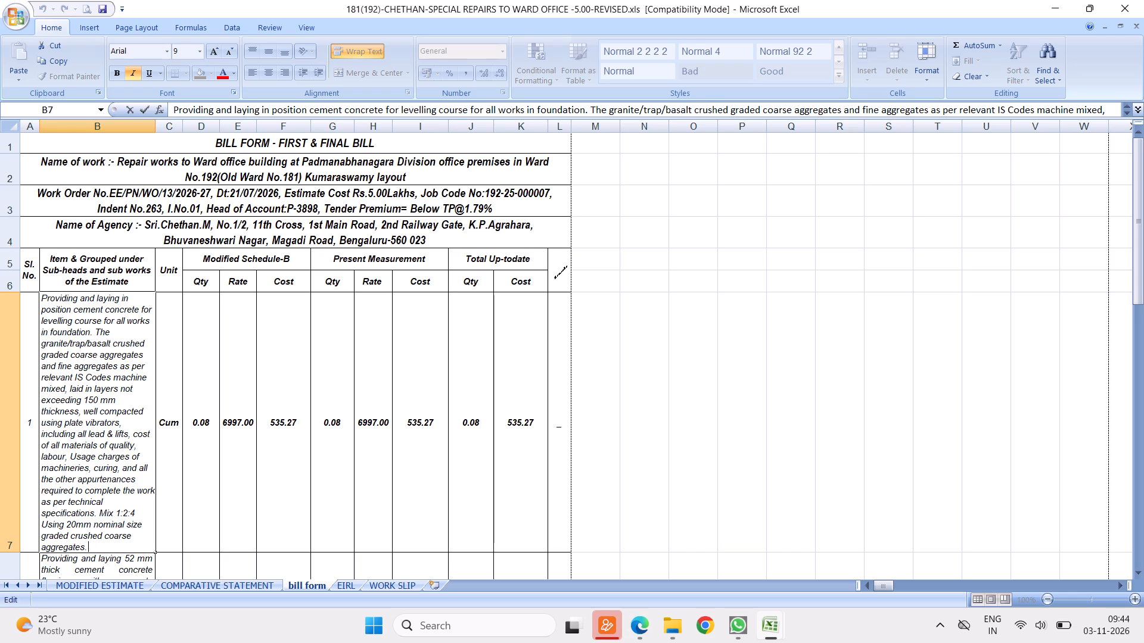
pyautogui.press('BackSpace')
pyautogui.press('BackSpace')
pyautogui.press('s')
pyautogui.write('.')
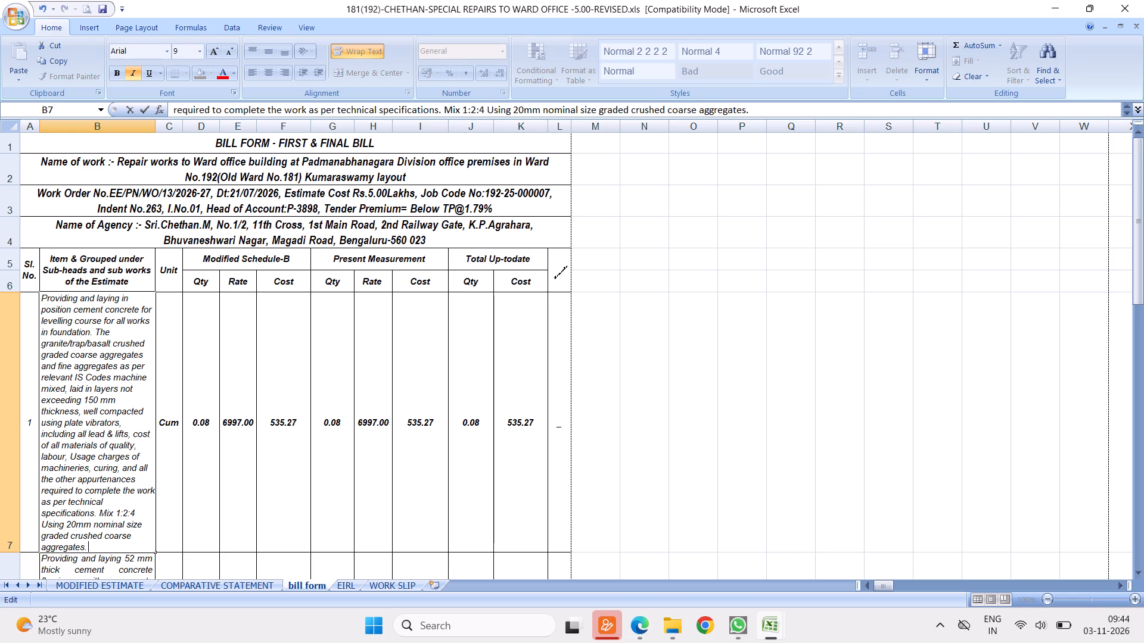
pyautogui.press('space')
pyautogui.press('c')
pyautogui.write('on')
pyautogui.press('BackSpace')
pyautogui.write('mplete')
pyautogui.press('space')
pyautogui.write('with all lead')
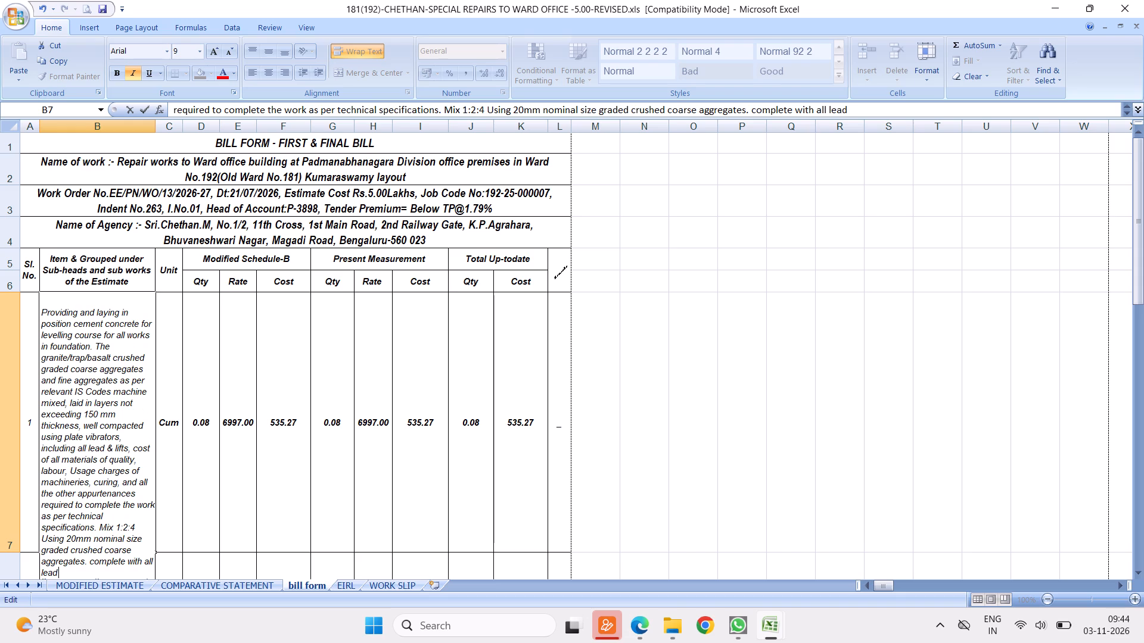
pyautogui.press('space')
pyautogui.write('and lift c')
pyautogui.write('om')
pyautogui.write('plete')
pyautogui.press('space')
pyautogui.write('as per')
pyautogui.press('space')
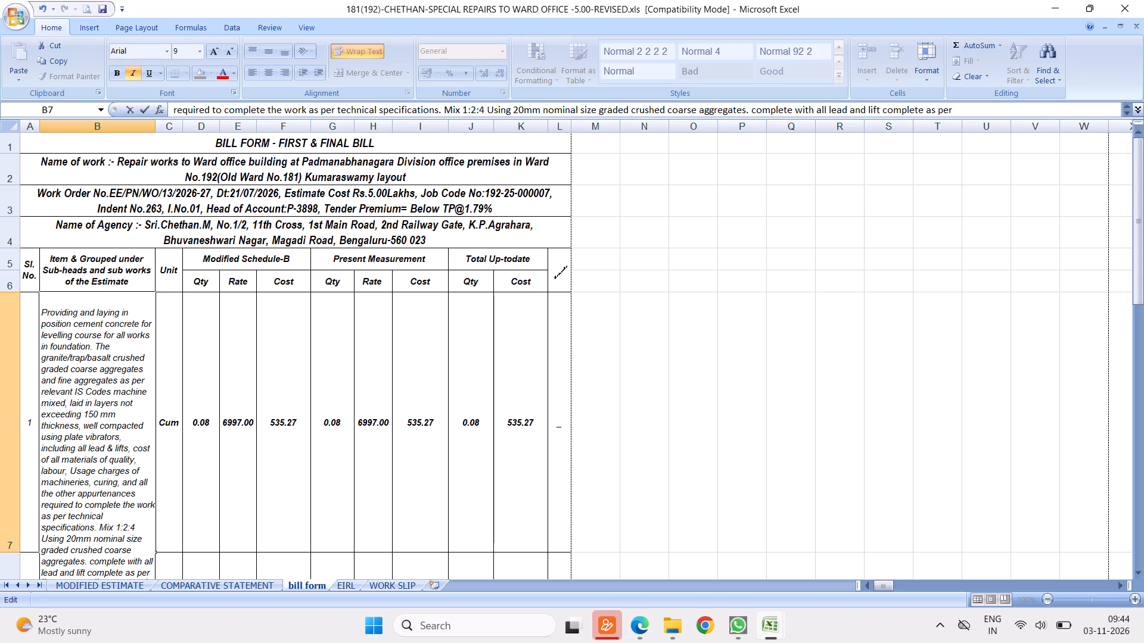
pyautogui.write('specifications')
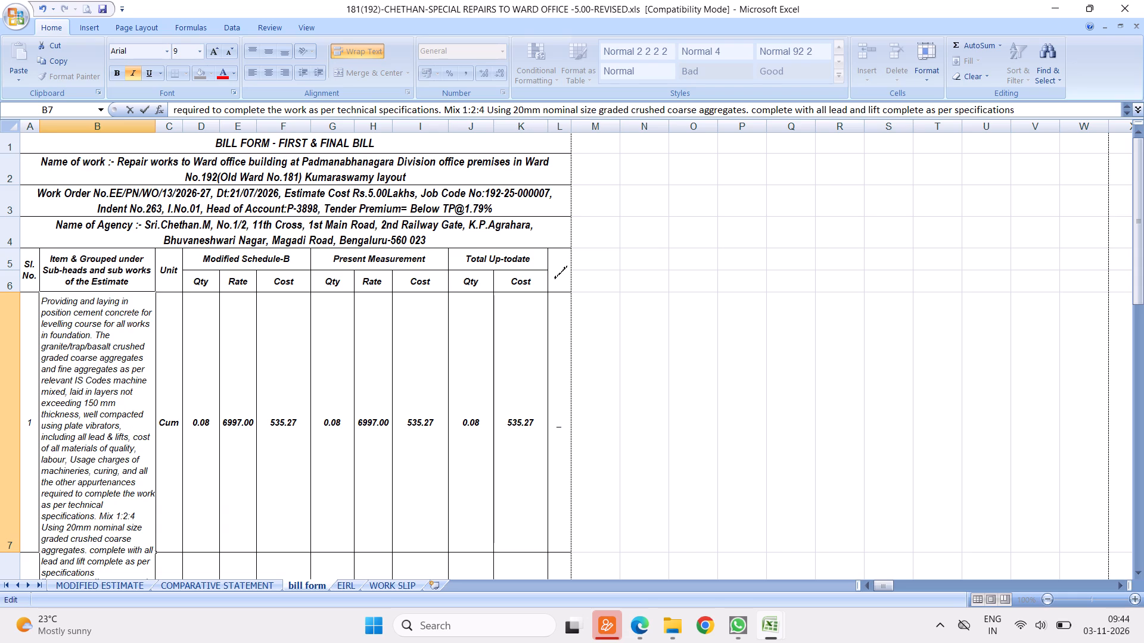
pyautogui.press('space')
pyautogui.write('and as per')
pyautogui.press('space')
pyautogui.write('the directions')
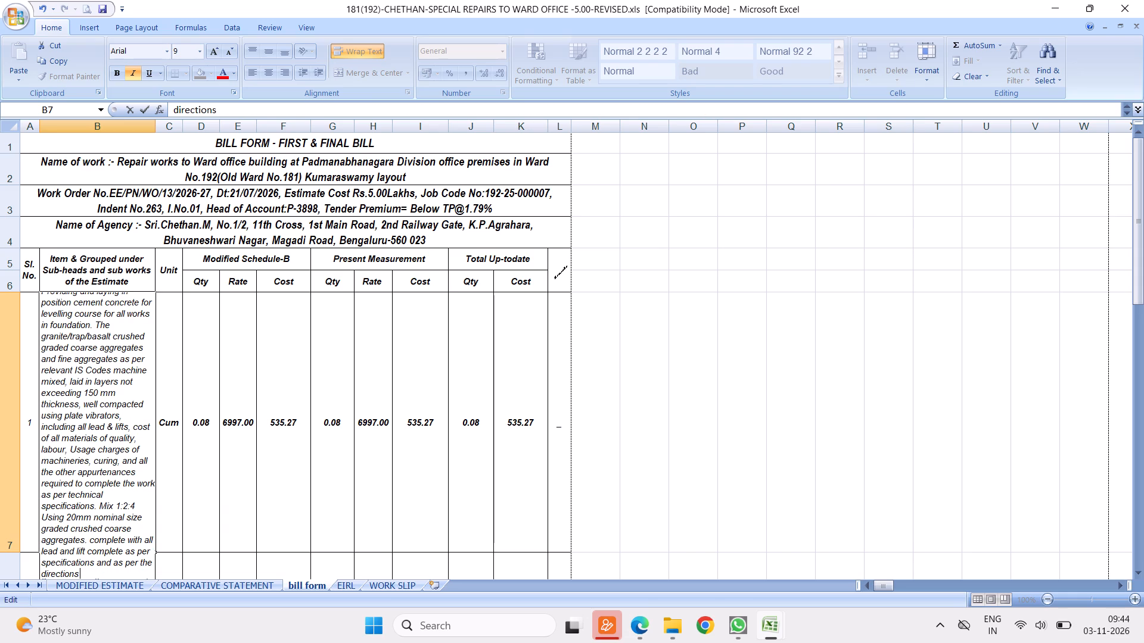
pyautogui.press('space')
pyautogui.write('of the En')
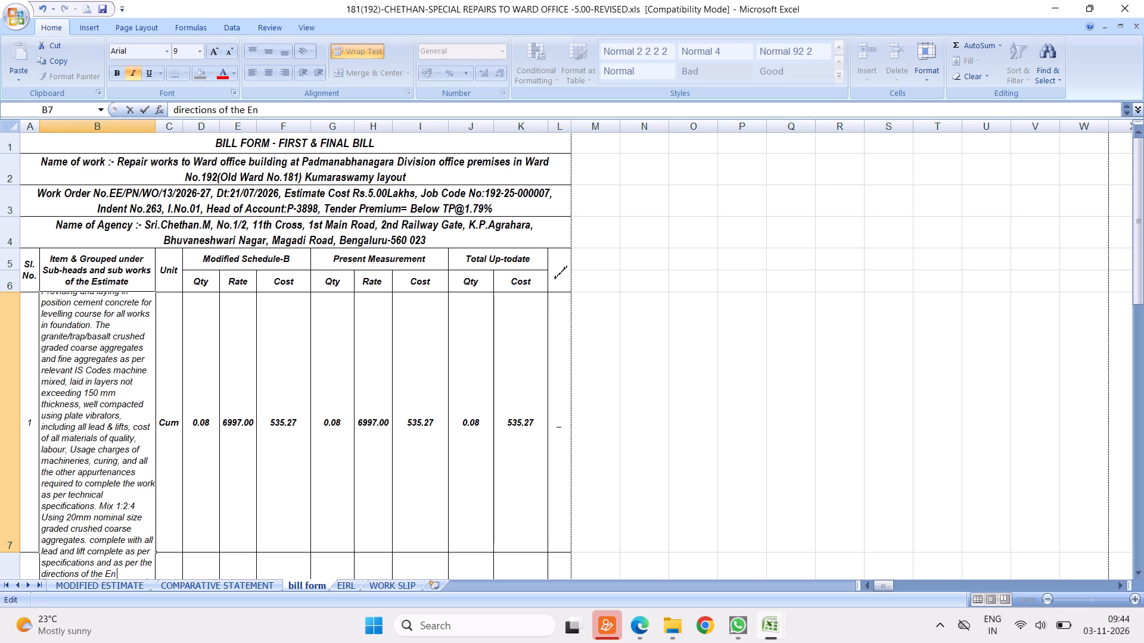
pyautogui.write('gi')
pyautogui.write('neer')
pyautogui.press('space')
pyautogui.write('incharge of the')
pyautogui.press('space')
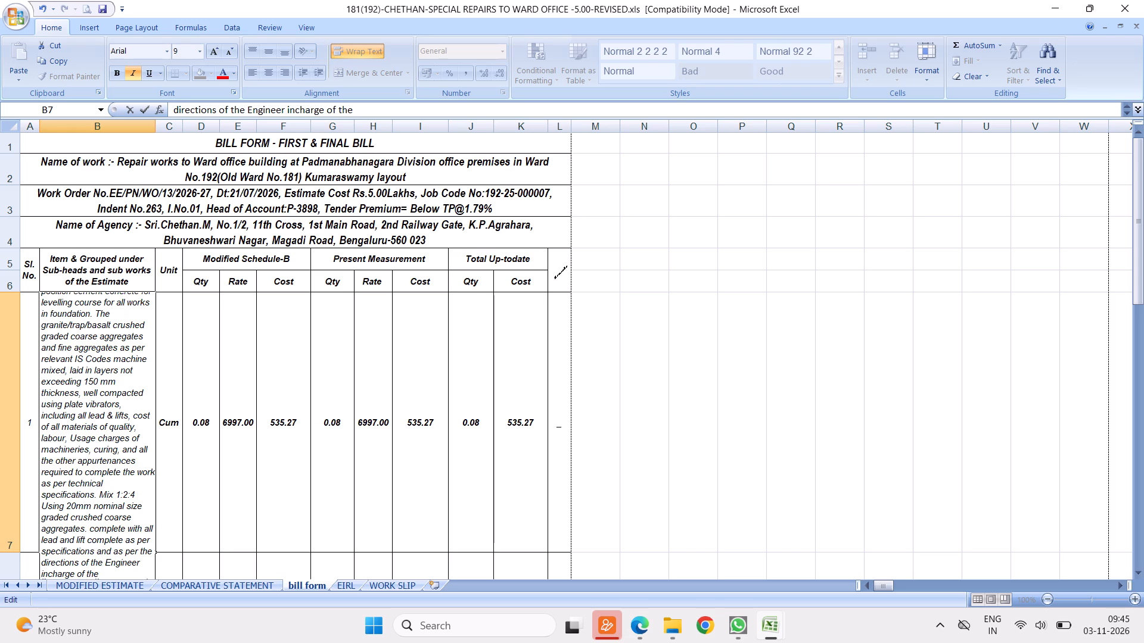
pyautogui.write('work.')
pyautogui.click(236, 441)
# Copy item 1's closing wording, from "complete with all lead and lift" to "incharge of the work.", and append it to item 4's skirting and dadooing description.
pyautogui.doubleClick(84, 464)
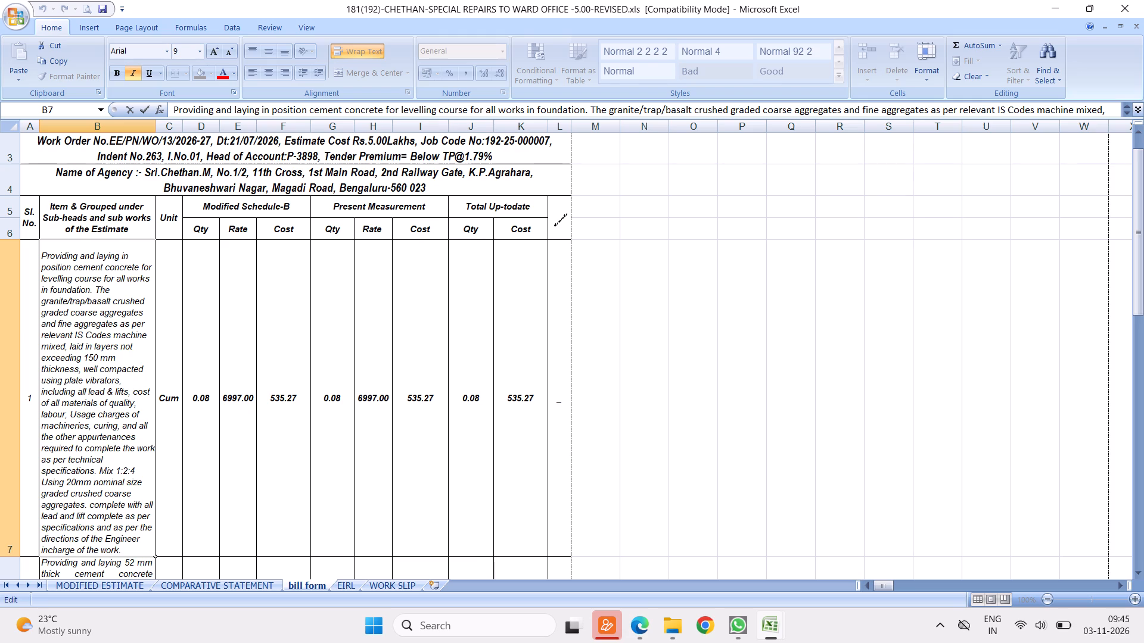
pyautogui.moveTo(86, 507); pyautogui.dragTo(156, 555)
pyautogui.rightClick(104, 533)
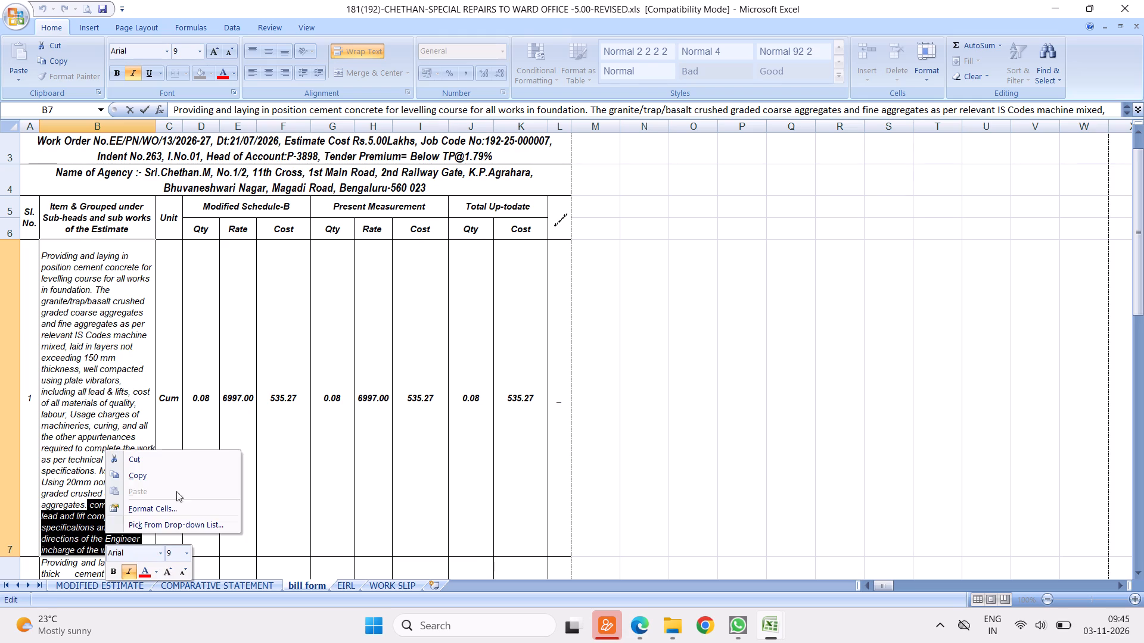
pyautogui.click(134, 472)
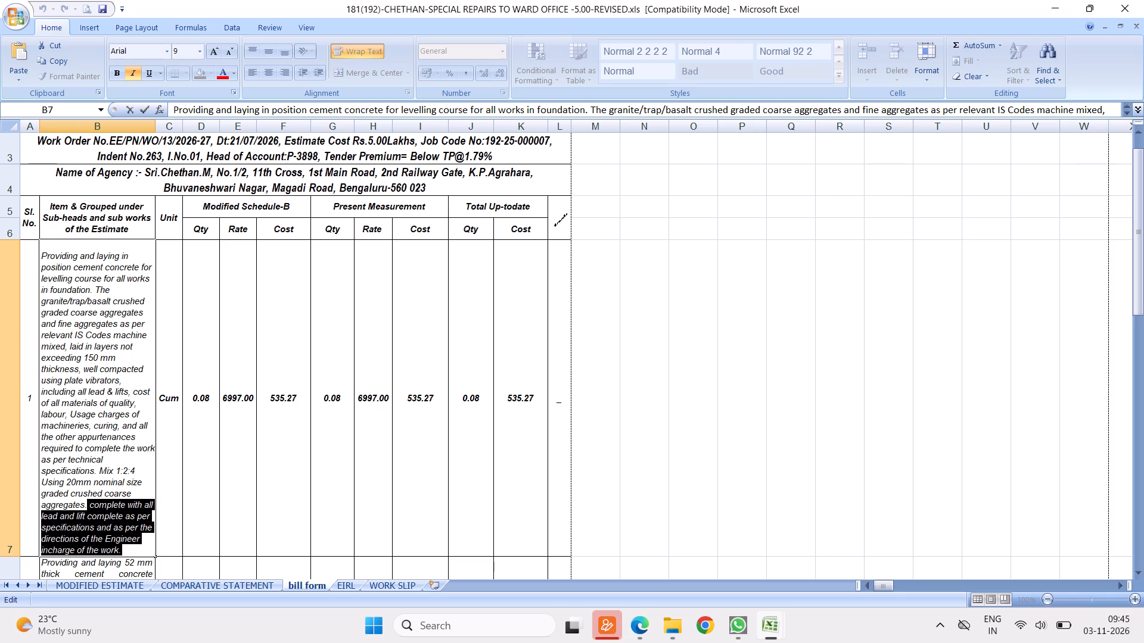
pyautogui.scroll(-2, 225, 401)
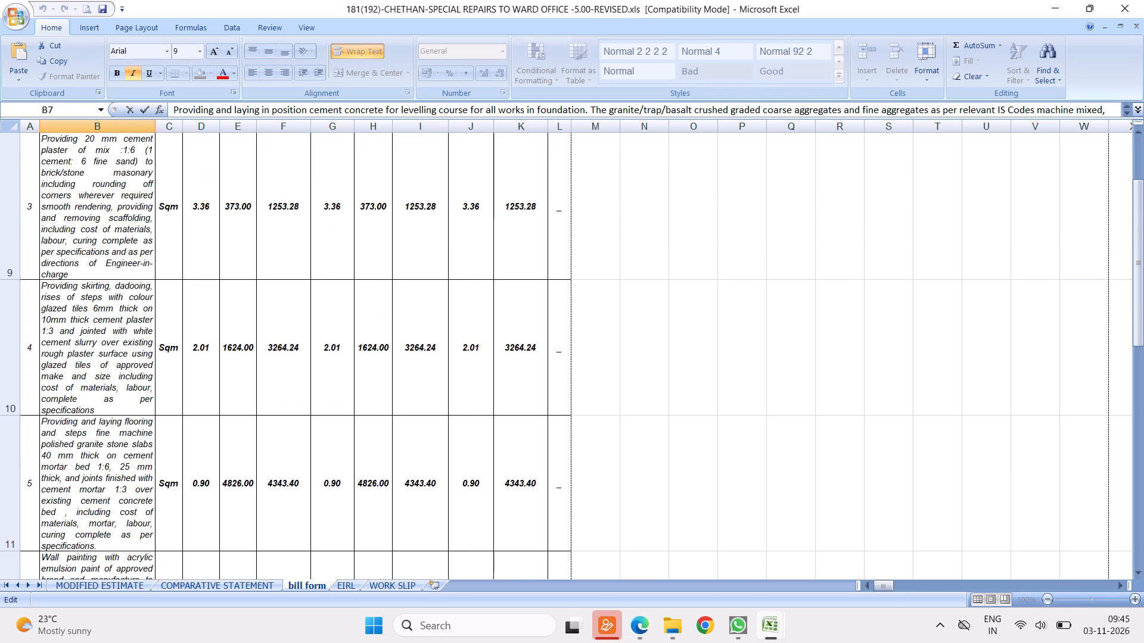
pyautogui.scroll(1, 245, 345)
pyautogui.rightClick(97, 442)
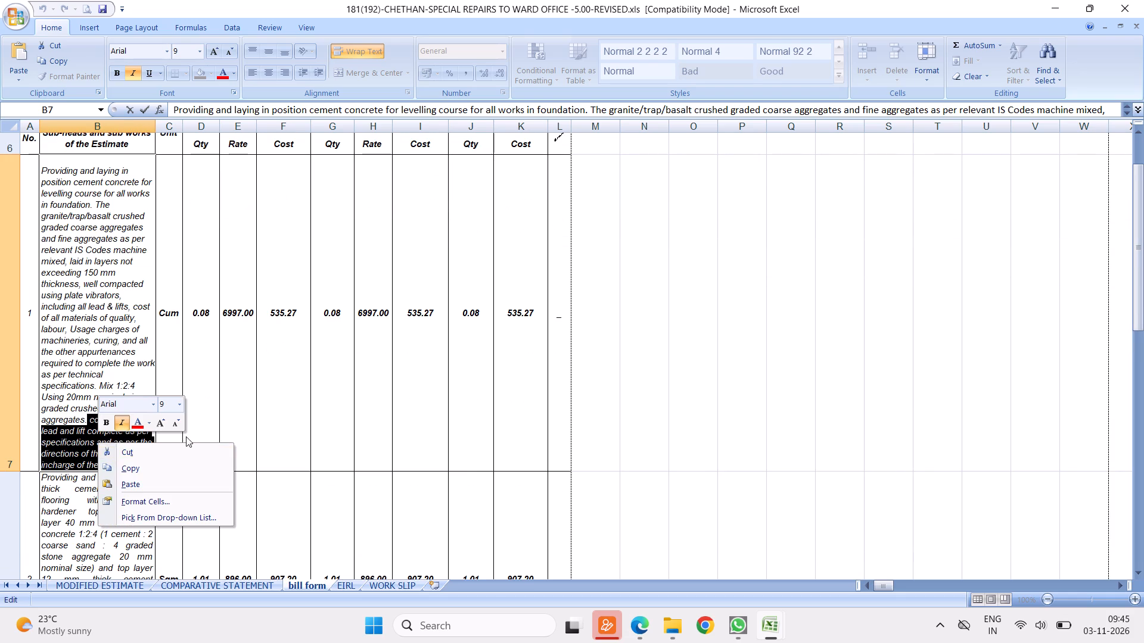
pyautogui.click(130, 472)
pyautogui.scroll(-1, 203, 467)
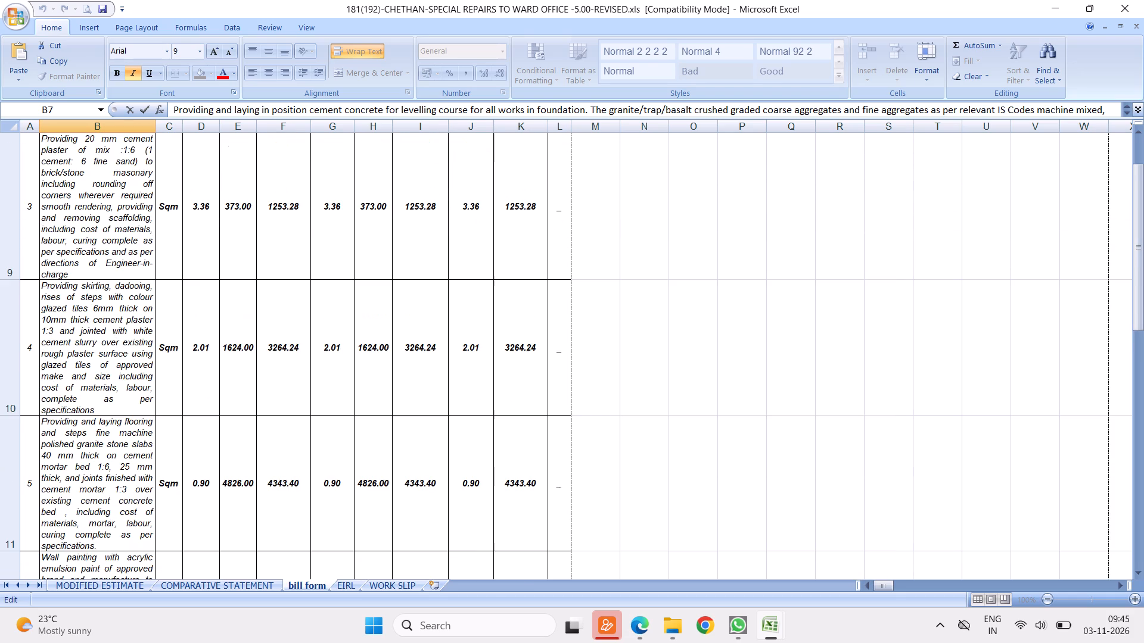
pyautogui.click(111, 368)
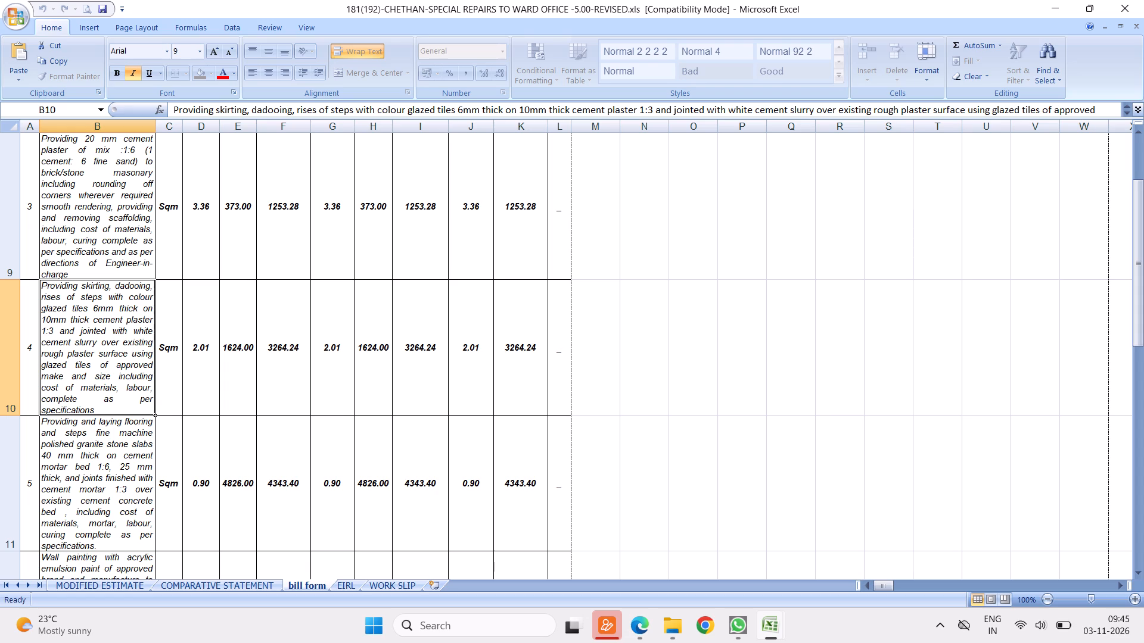
pyautogui.doubleClick(107, 410)
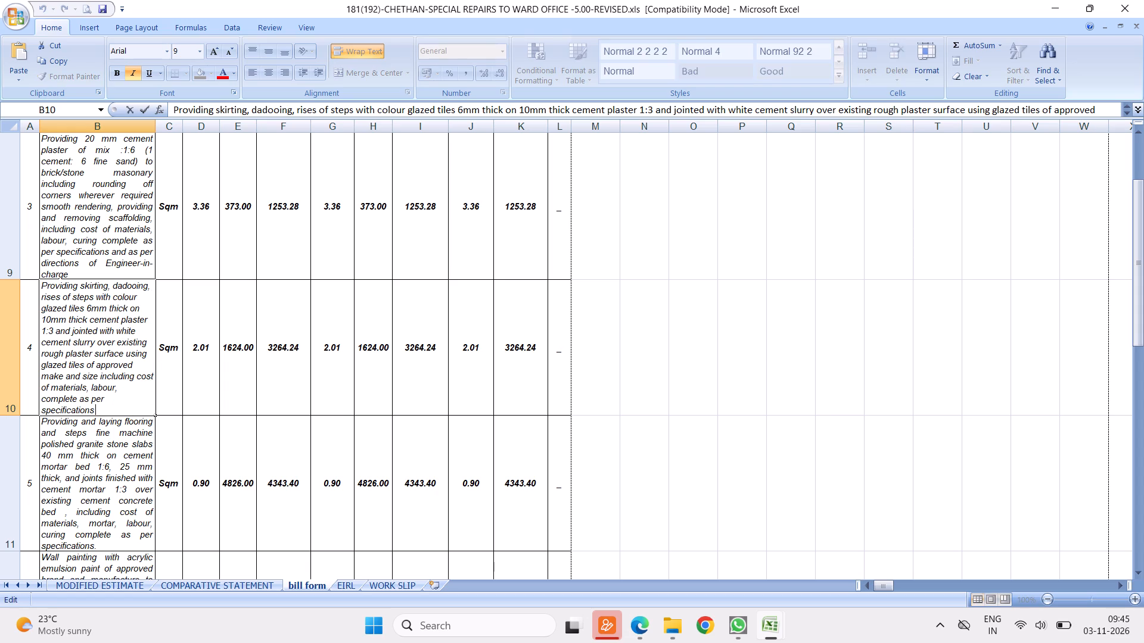
pyautogui.rightClick(107, 410)
pyautogui.click(137, 450)
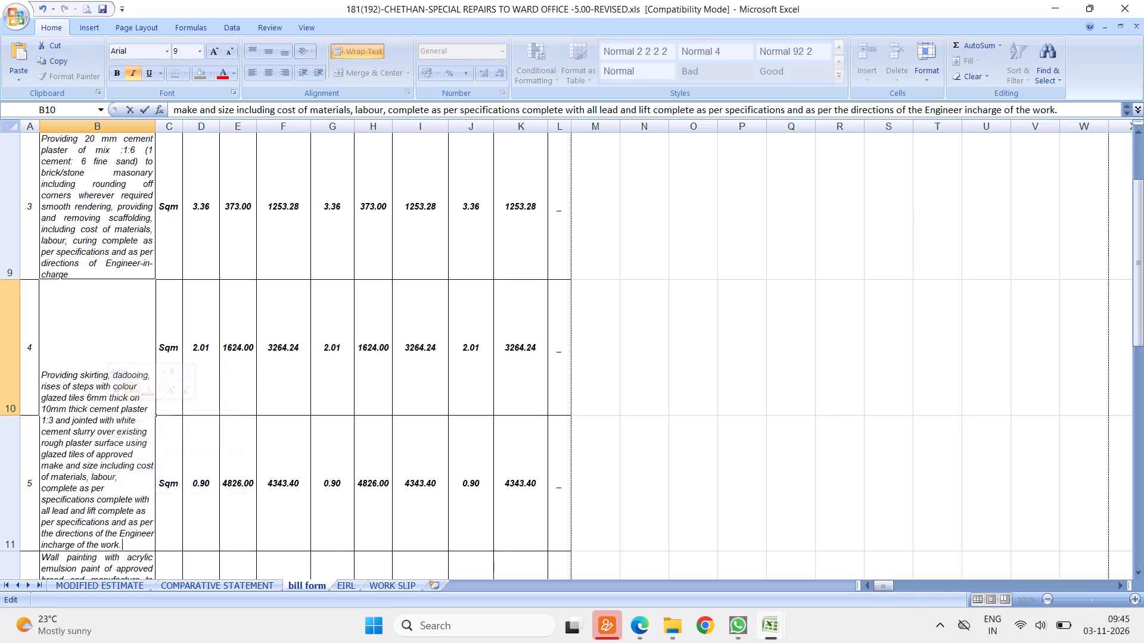
pyautogui.click(345, 429)
# Append the copied closing wording "complete with all lead and lift…" to item 5's granite flooring and steps description.
pyautogui.doubleClick(113, 530)
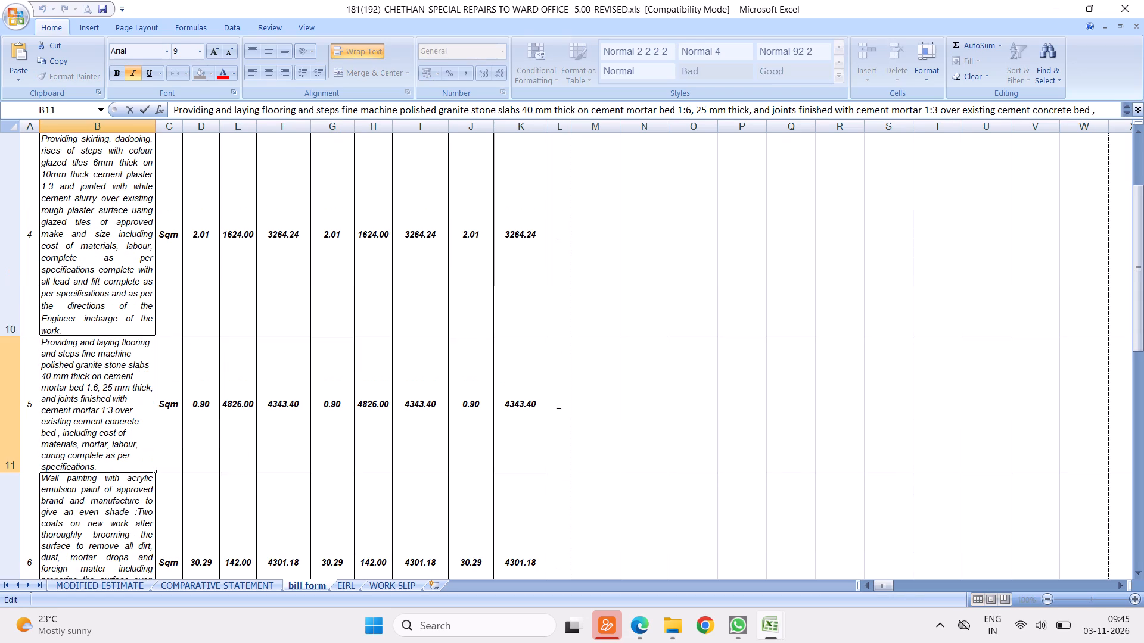
pyautogui.scroll(3, 181, 404)
pyautogui.scroll(-2, 148, 452)
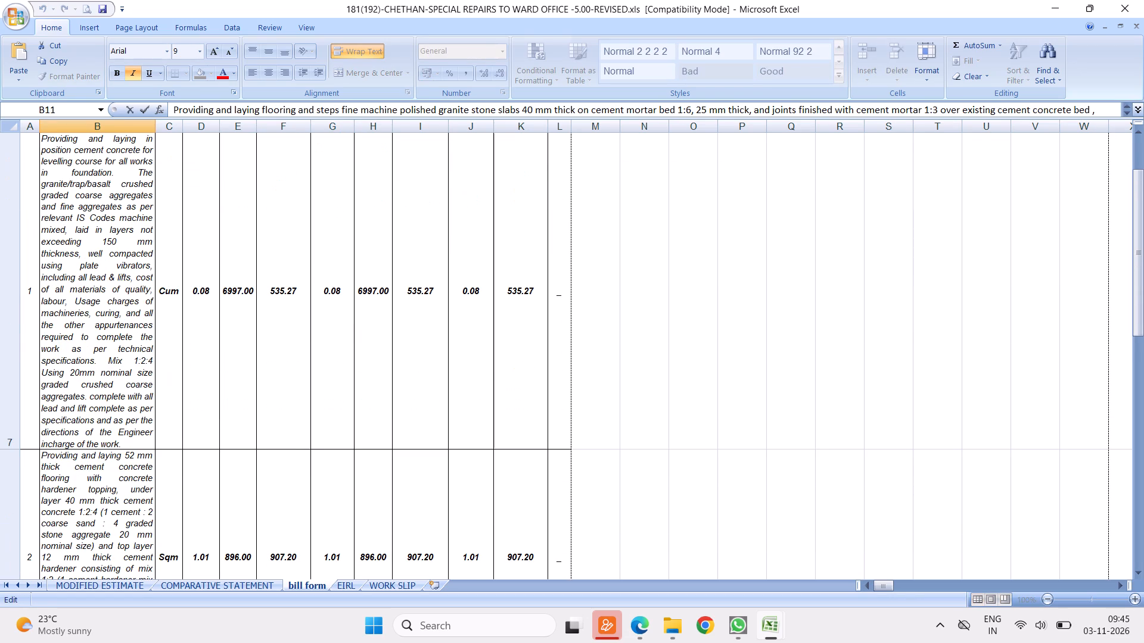
pyautogui.click(126, 326)
pyautogui.press('Down')
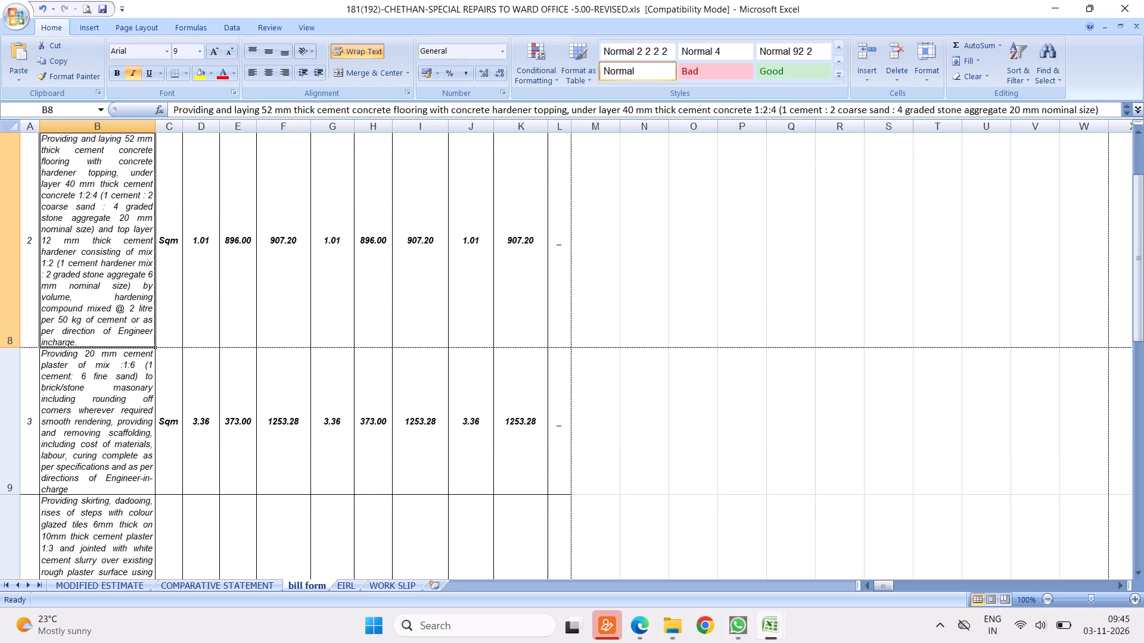
pyautogui.press('Down')
pyautogui.press('Down')
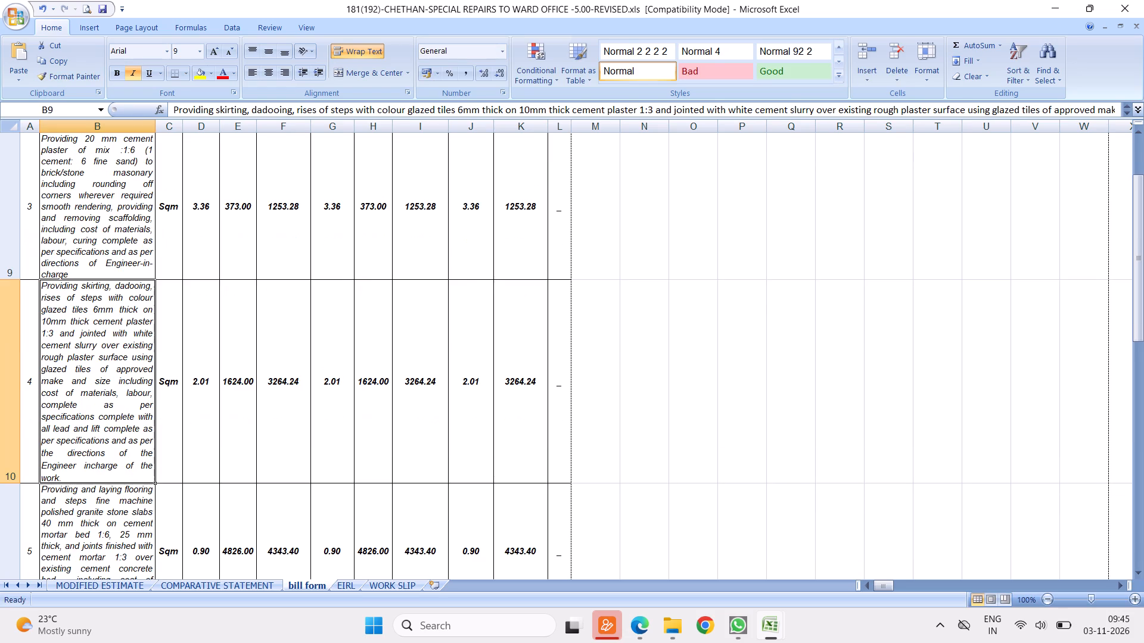
pyautogui.press('Down')
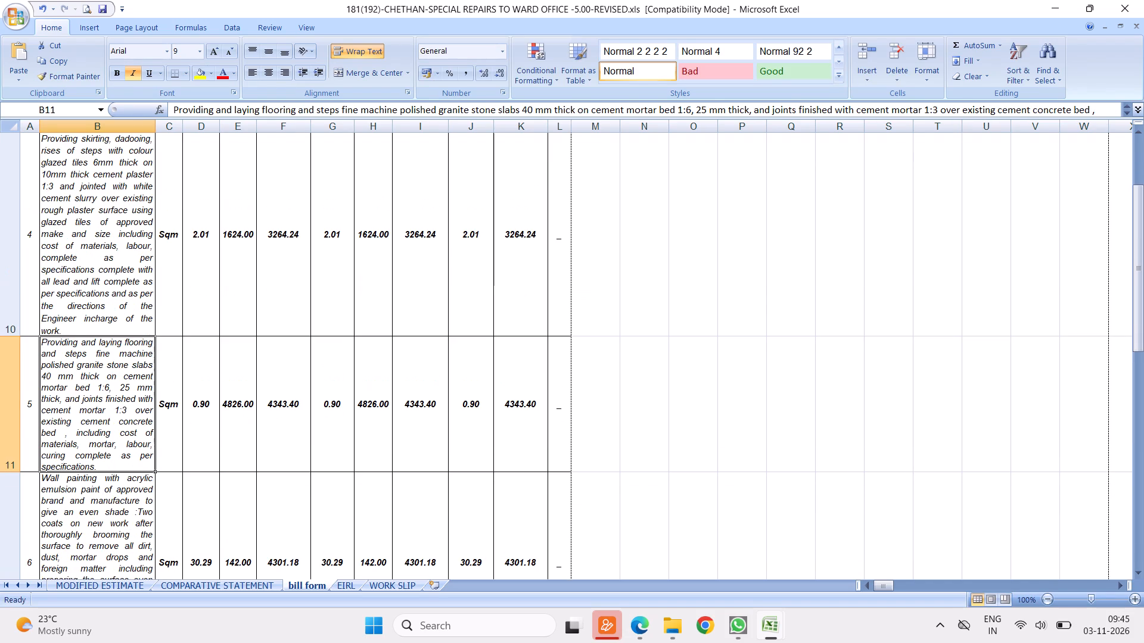
pyautogui.doubleClick(114, 464)
pyautogui.rightClick(114, 464)
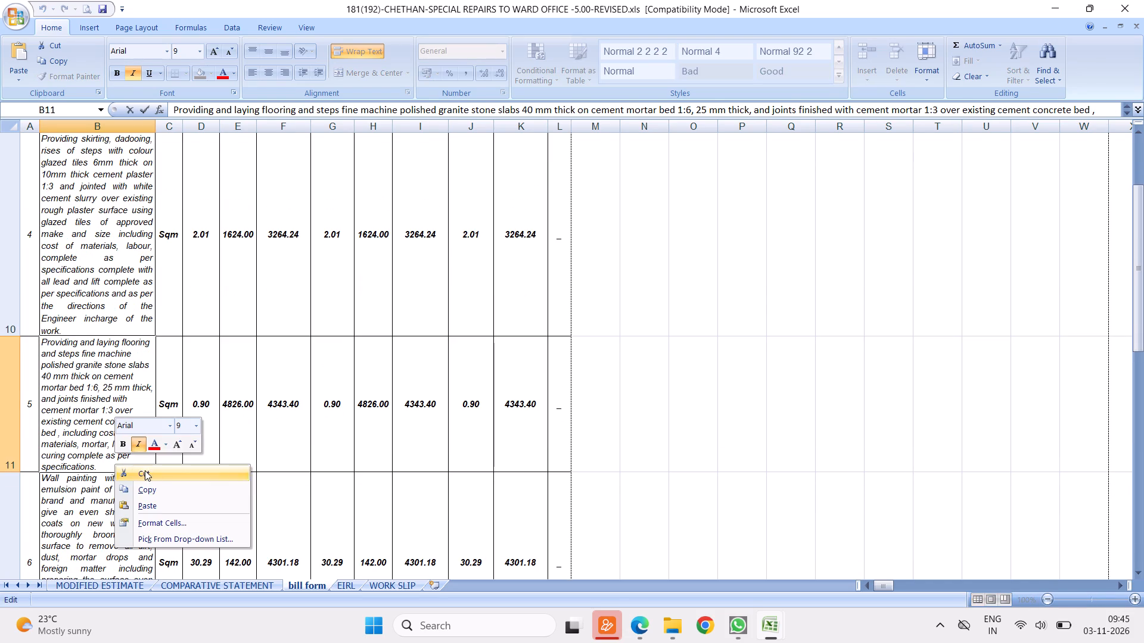
pyautogui.click(146, 507)
pyautogui.click(372, 460)
# Append the copied "complete with all lead and lift…" closing wording to item 7's 19mm cupboard shutter description.
pyautogui.click(131, 435)
pyautogui.press('Down')
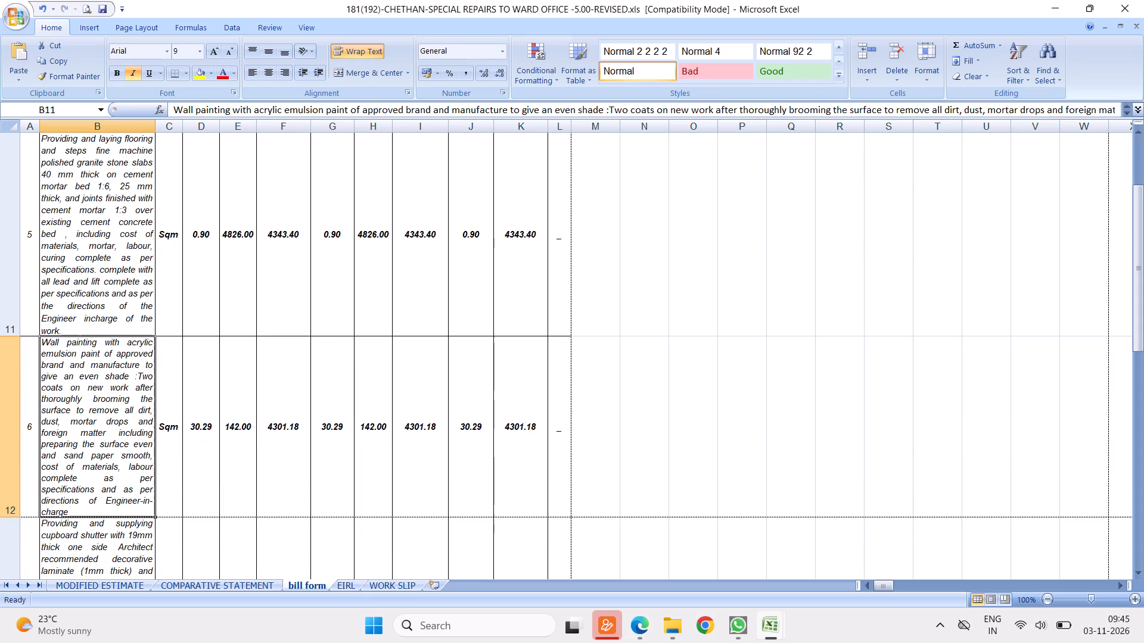
pyautogui.press('Down')
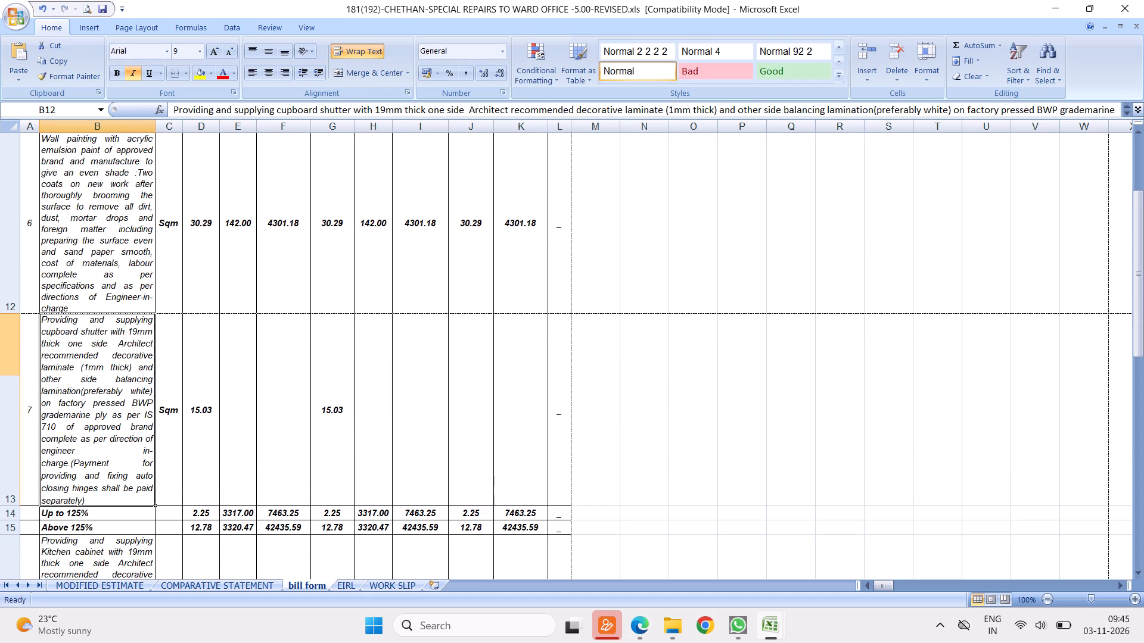
pyautogui.click(95, 501)
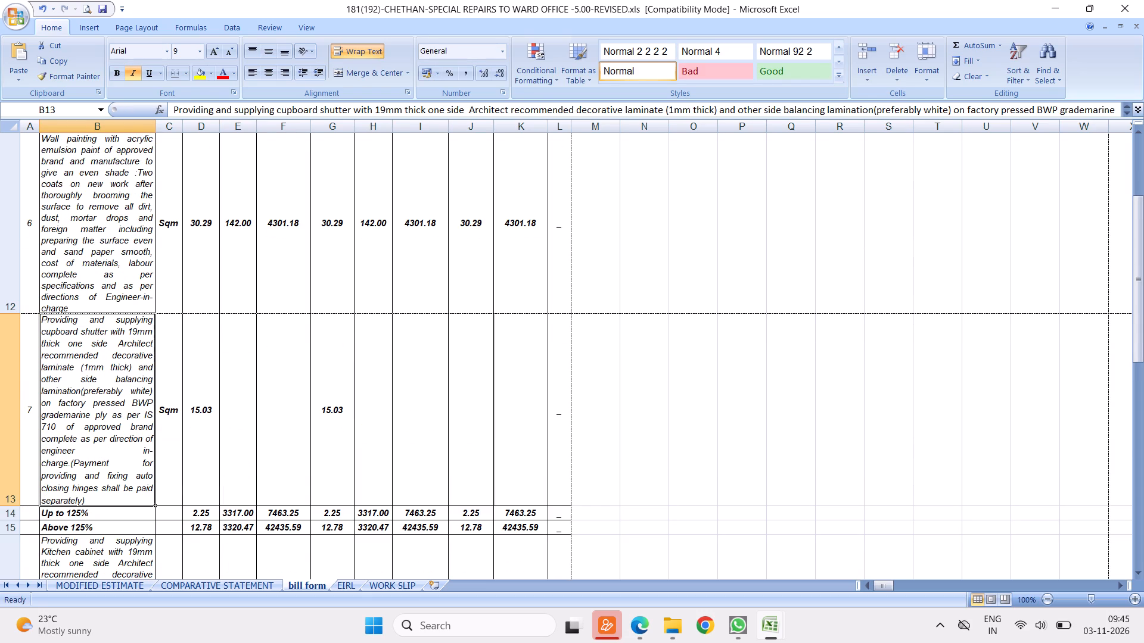
pyautogui.doubleClick(94, 501)
pyautogui.rightClick(94, 501)
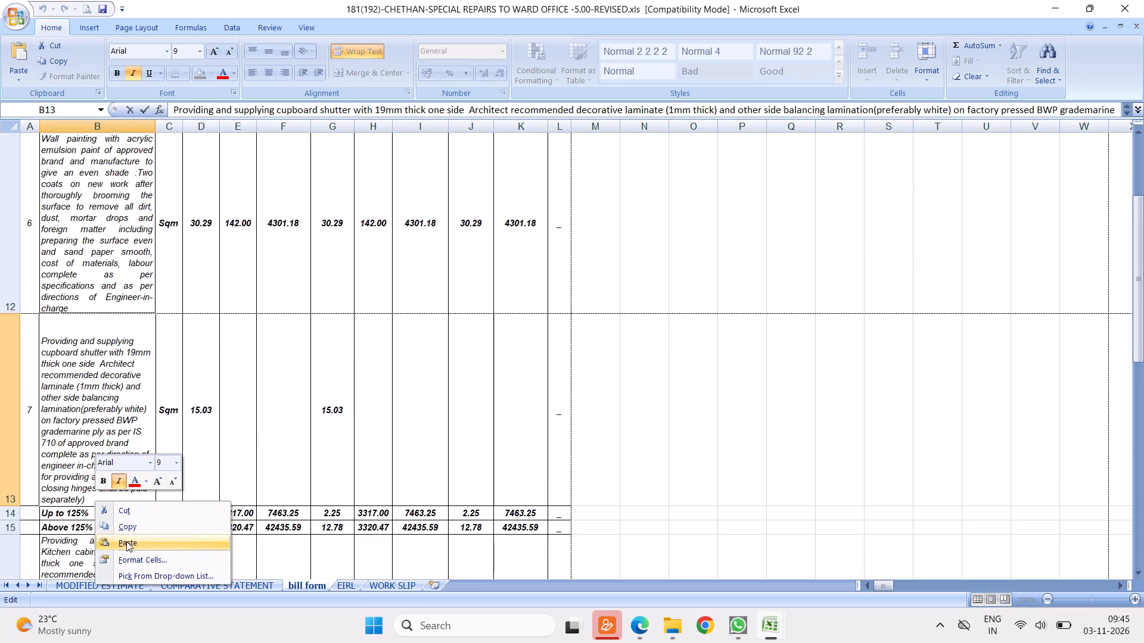
pyautogui.click(126, 541)
pyautogui.click(263, 491)
# Append the copied "complete with all lead and lift…" closing wording to item 8's kitchen cabinet description.
pyautogui.click(104, 456)
pyautogui.press('Down')
pyautogui.press('Down')
pyautogui.press('Down')
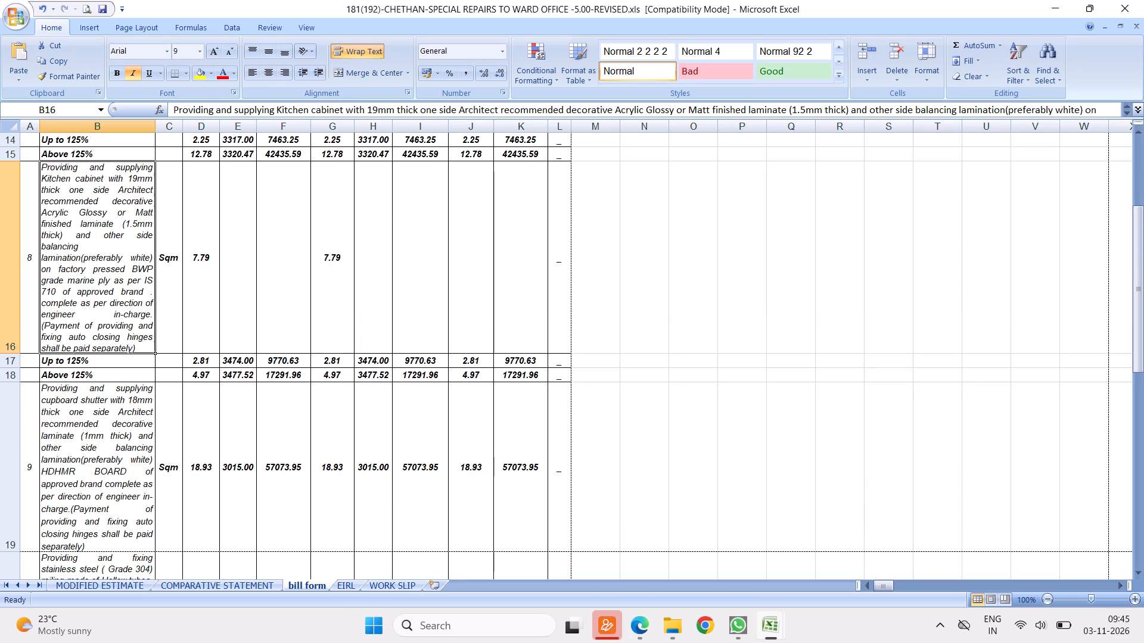
pyautogui.doubleClick(142, 348)
pyautogui.rightClick(142, 348)
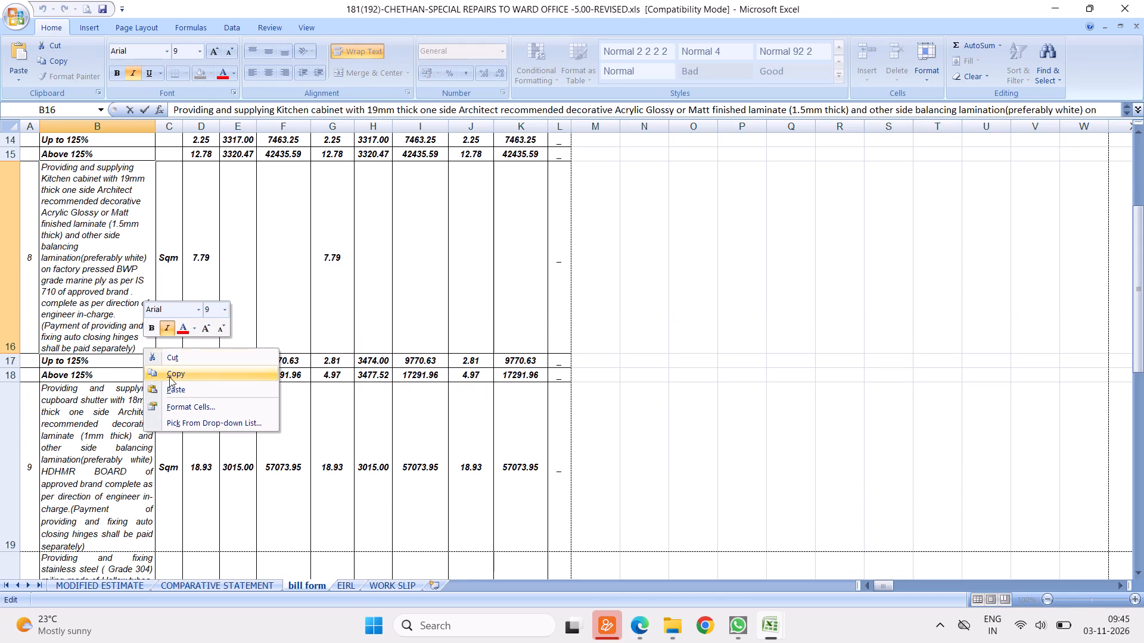
pyautogui.click(173, 389)
pyautogui.click(367, 416)
# Append the copied "complete with all lead and lift…" closing wording to item 9's 18mm cupboard shutter and item 10's stainless steel railing descriptions.
pyautogui.doubleClick(115, 514)
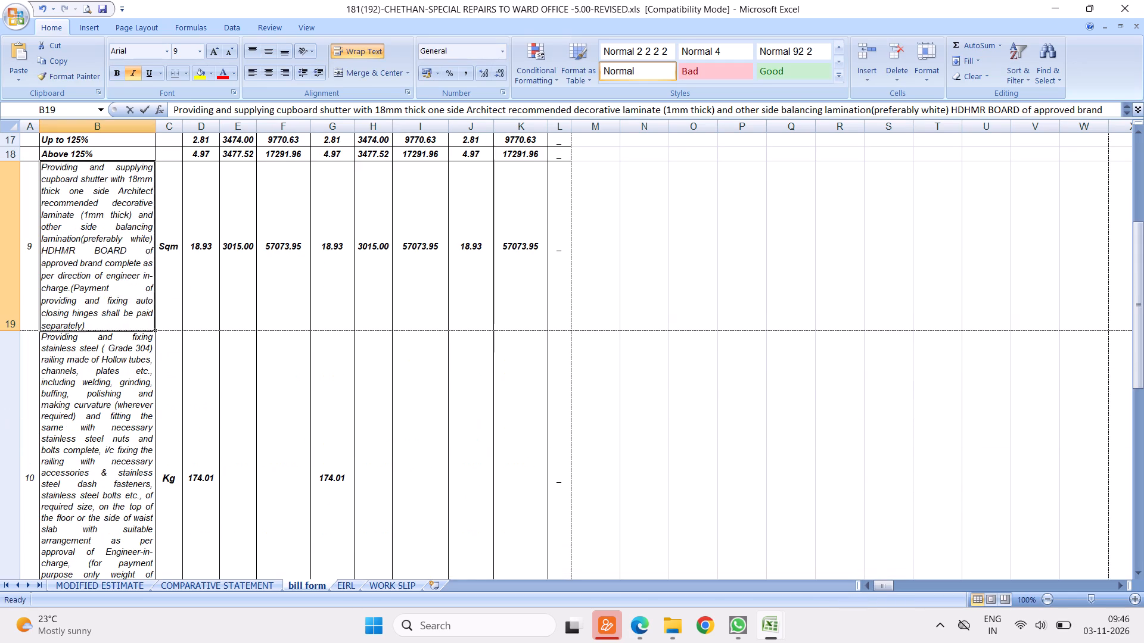
pyautogui.click(89, 326)
pyautogui.rightClick(89, 326)
pyautogui.click(125, 369)
pyautogui.click(363, 367)
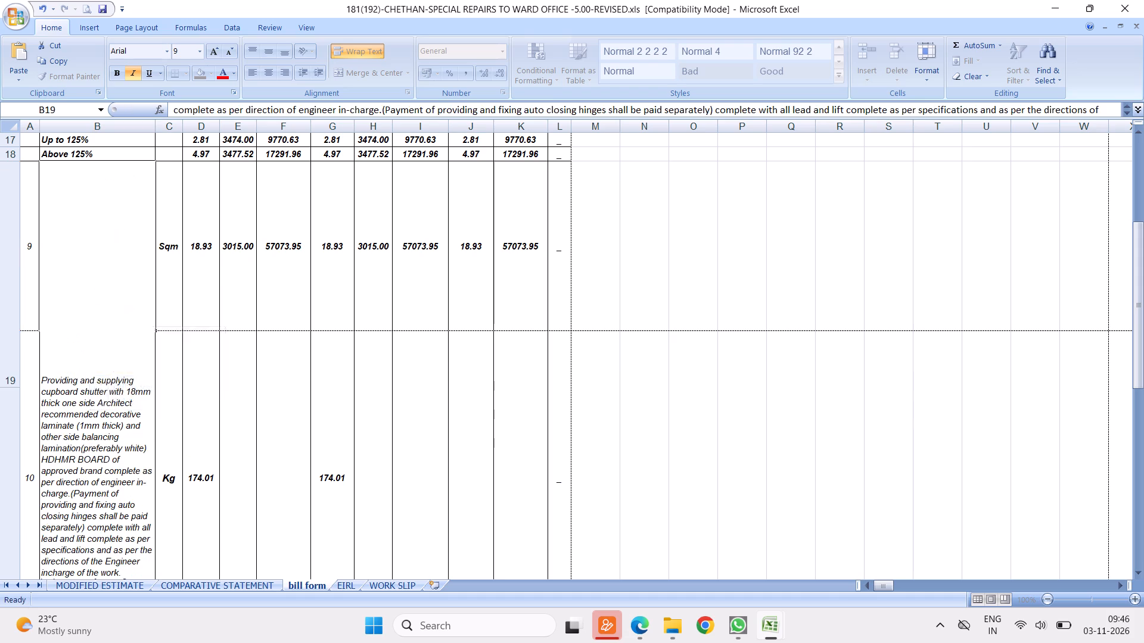
pyautogui.doubleClick(111, 432)
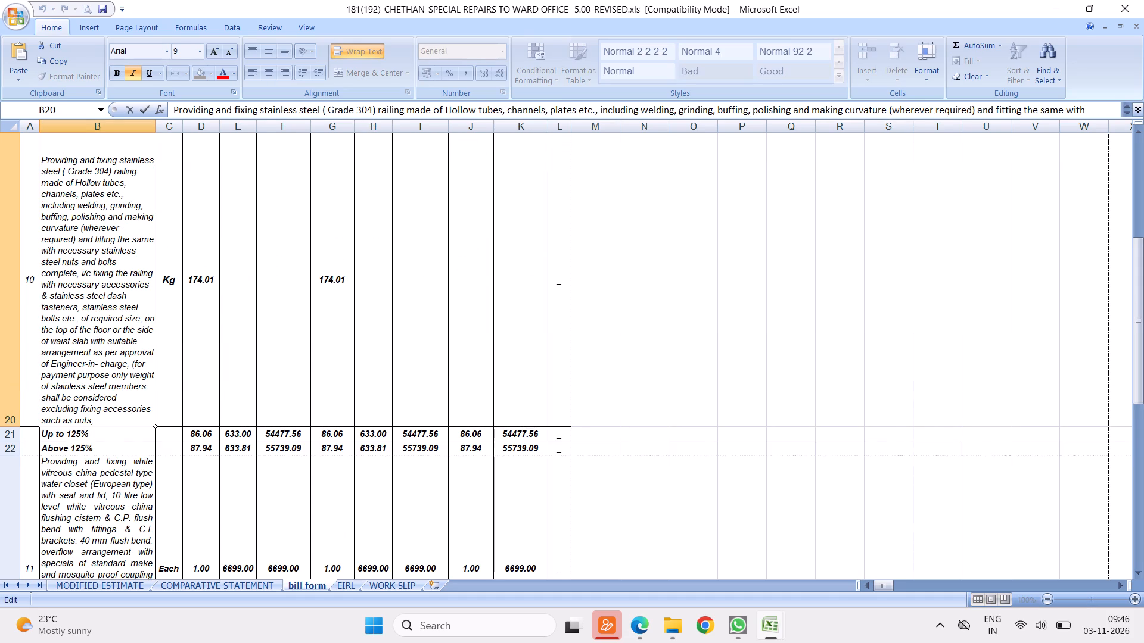
pyautogui.rightClick(99, 419)
pyautogui.click(131, 458)
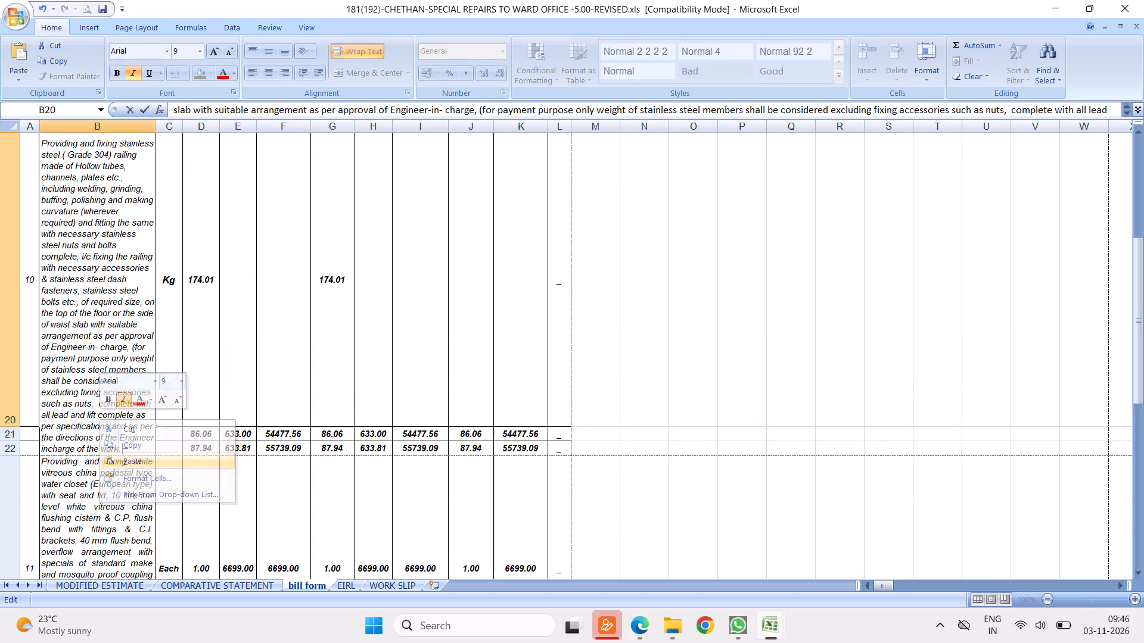
pyautogui.click(270, 420)
# Append the copied "complete with all lead and lift…" closing wording to item 11's European water closet description.
pyautogui.click(114, 376)
pyautogui.press('Down')
pyautogui.press('Down')
pyautogui.press('Down')
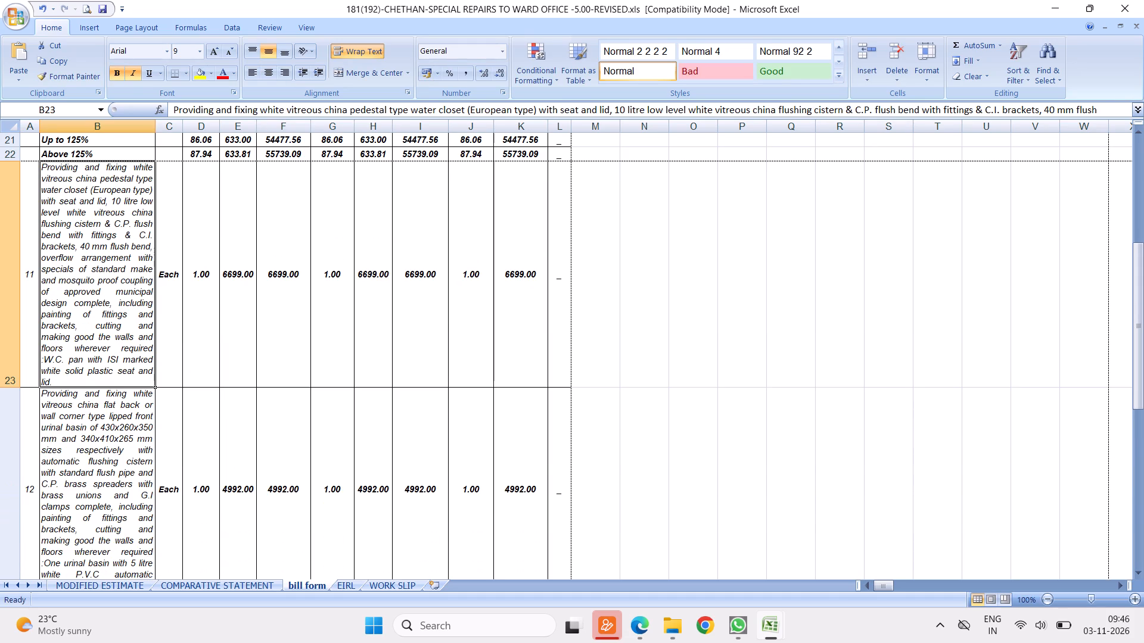
pyautogui.doubleClick(85, 383)
pyautogui.rightClick(86, 379)
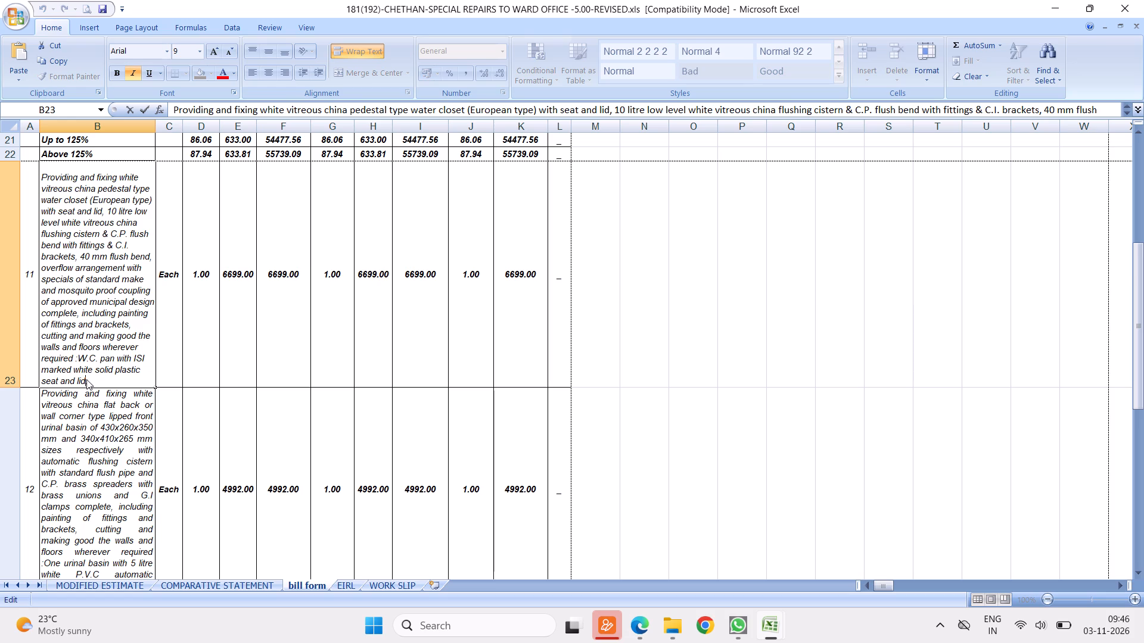
pyautogui.click(115, 419)
pyautogui.click(292, 405)
# Append the copied "complete with all lead and lift…" closing wording to item 12's urinal basin and item 13's wash basin descriptions.
pyautogui.doubleClick(105, 496)
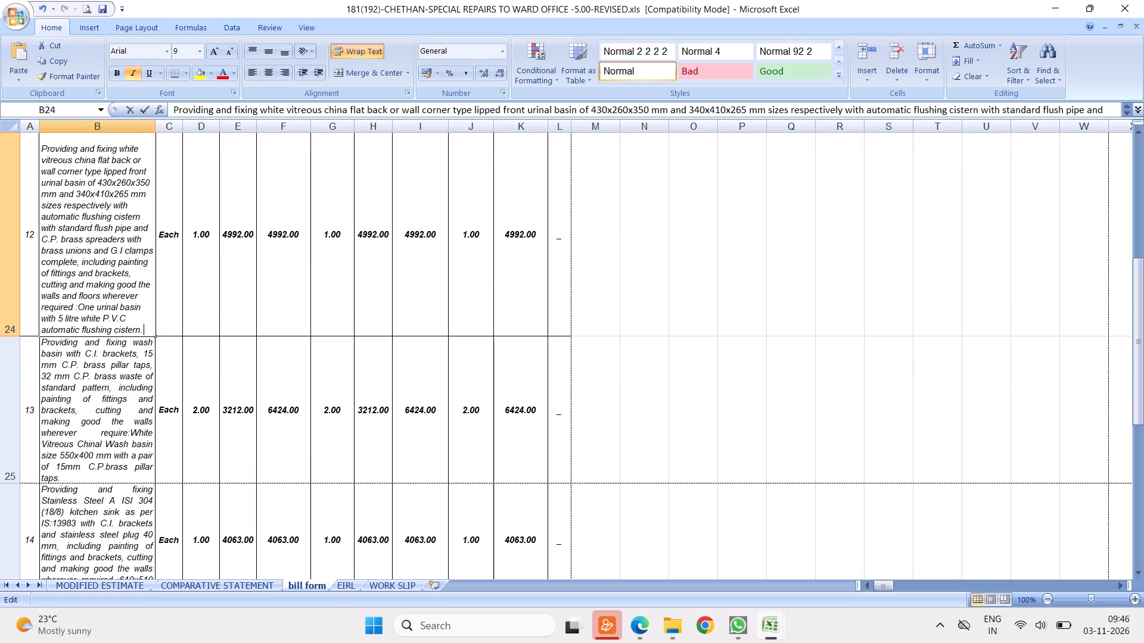
pyautogui.click(141, 327)
pyautogui.rightClick(141, 327)
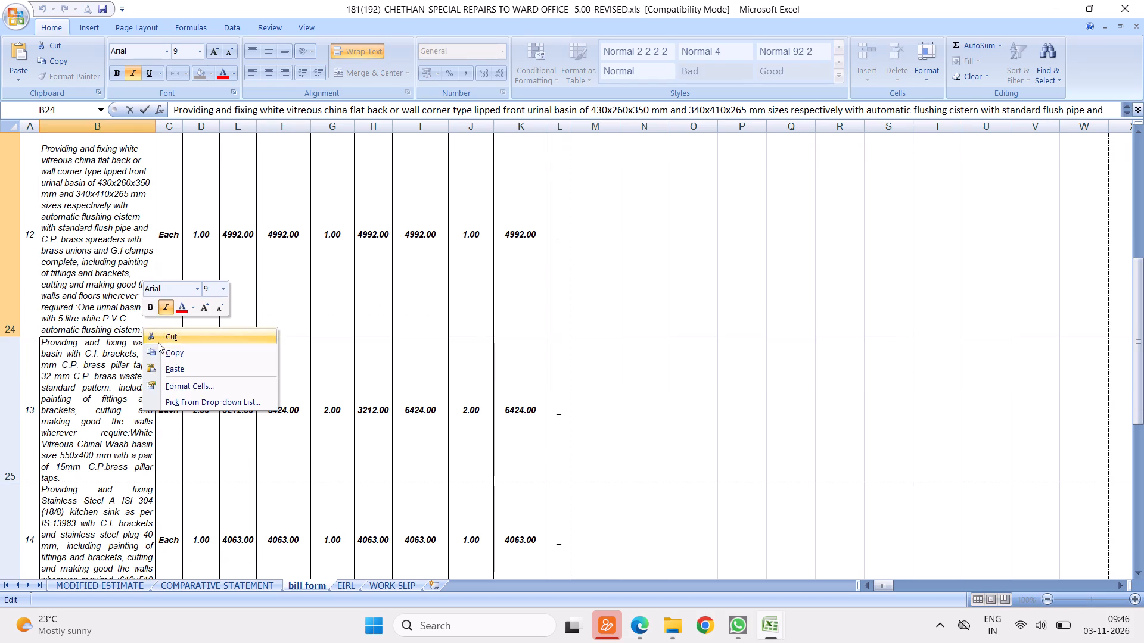
pyautogui.click(171, 369)
pyautogui.click(352, 382)
pyautogui.doubleClick(112, 486)
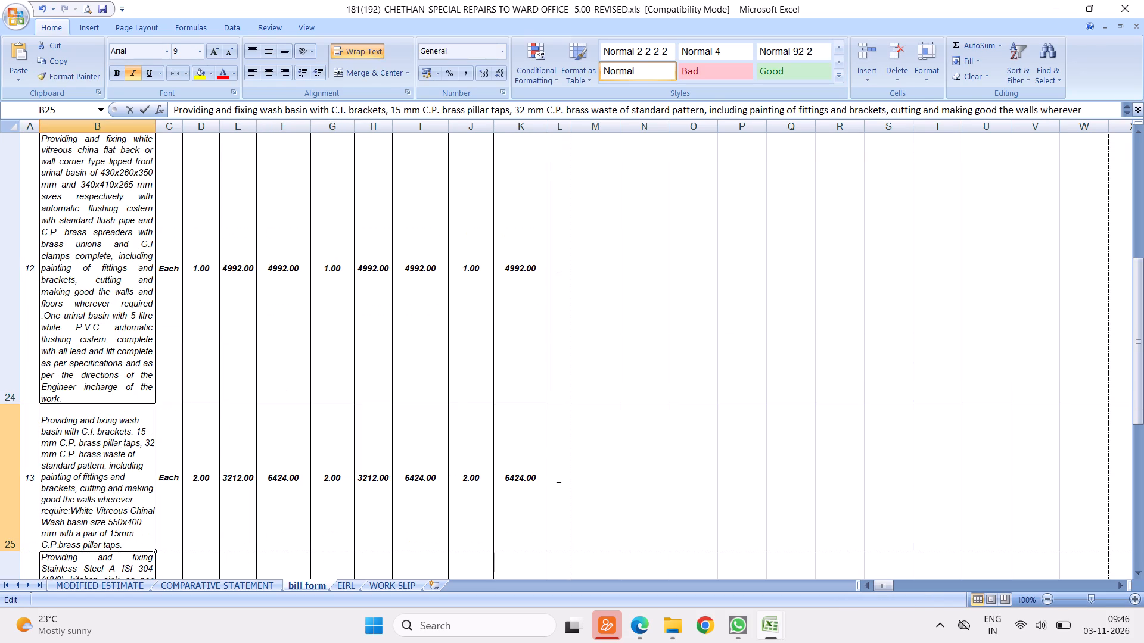
pyautogui.click(122, 548)
pyautogui.rightClick(122, 547)
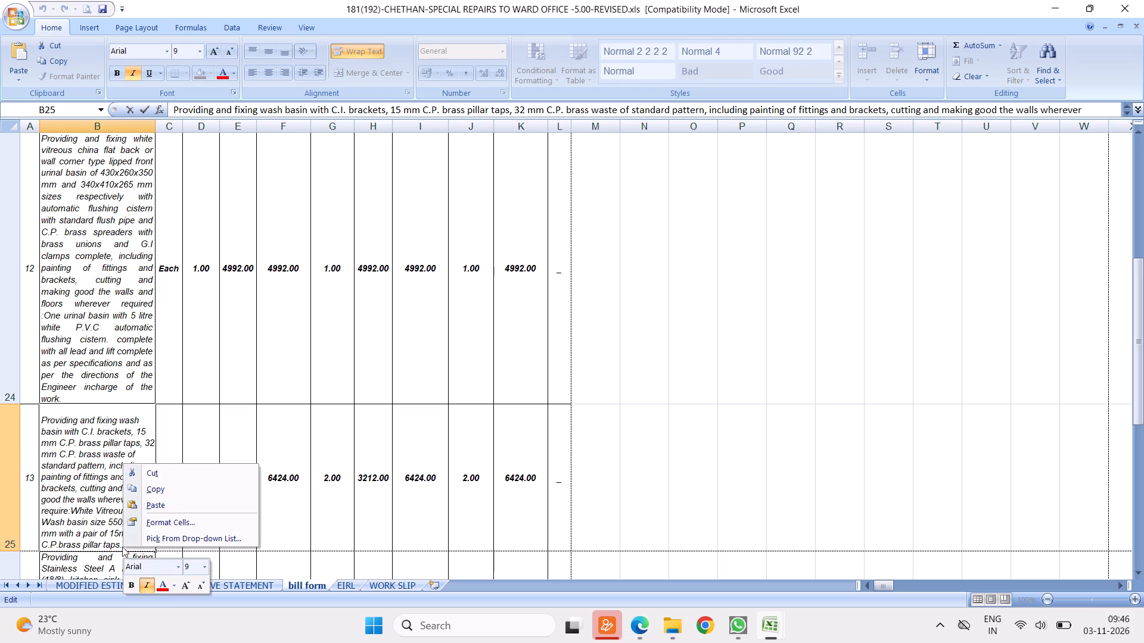
pyautogui.click(154, 501)
pyautogui.click(344, 480)
# Append the copied "complete with all lead and lift…" closing wording to item 14's stainless steel kitchen sink description.
pyautogui.click(89, 471)
pyautogui.press('Down')
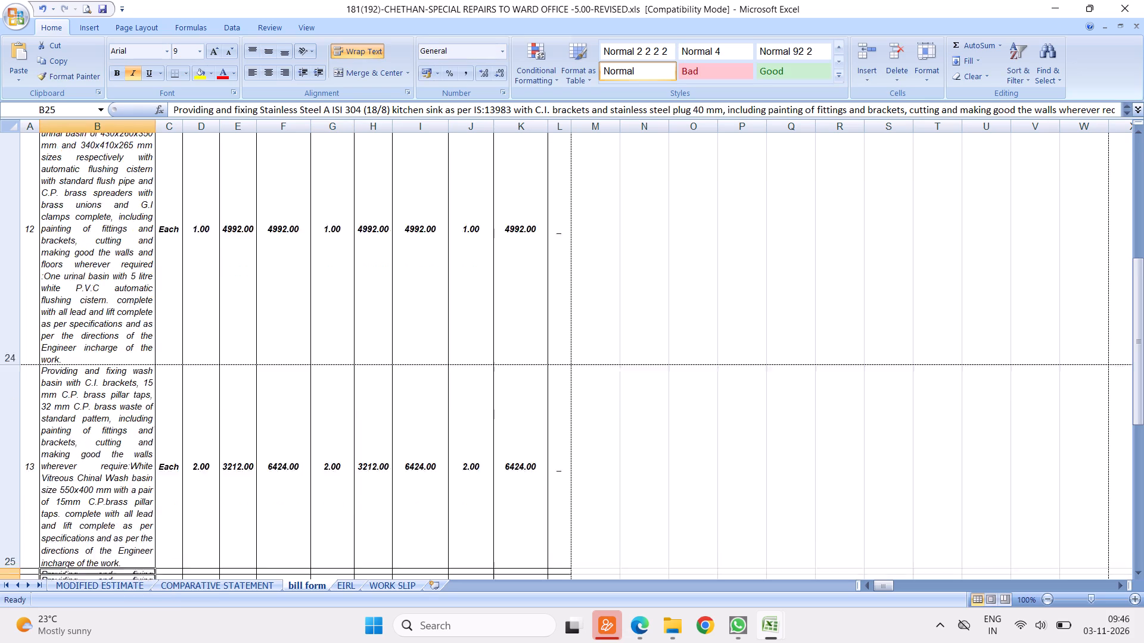
pyautogui.doubleClick(139, 442)
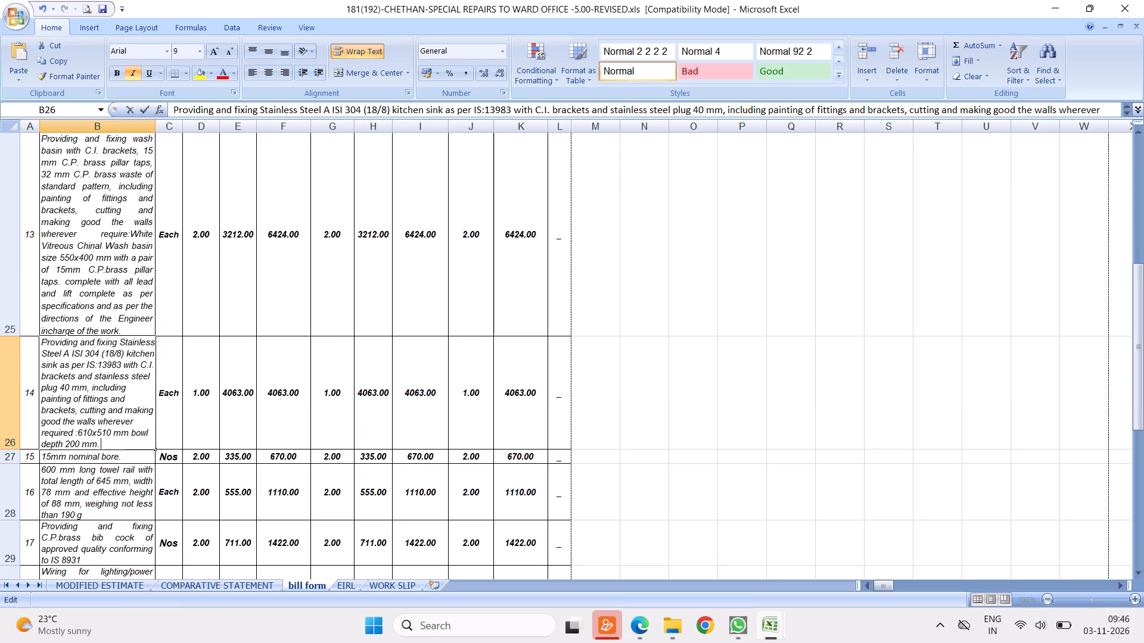
pyautogui.rightClick(138, 442)
pyautogui.click(171, 484)
pyautogui.click(311, 457)
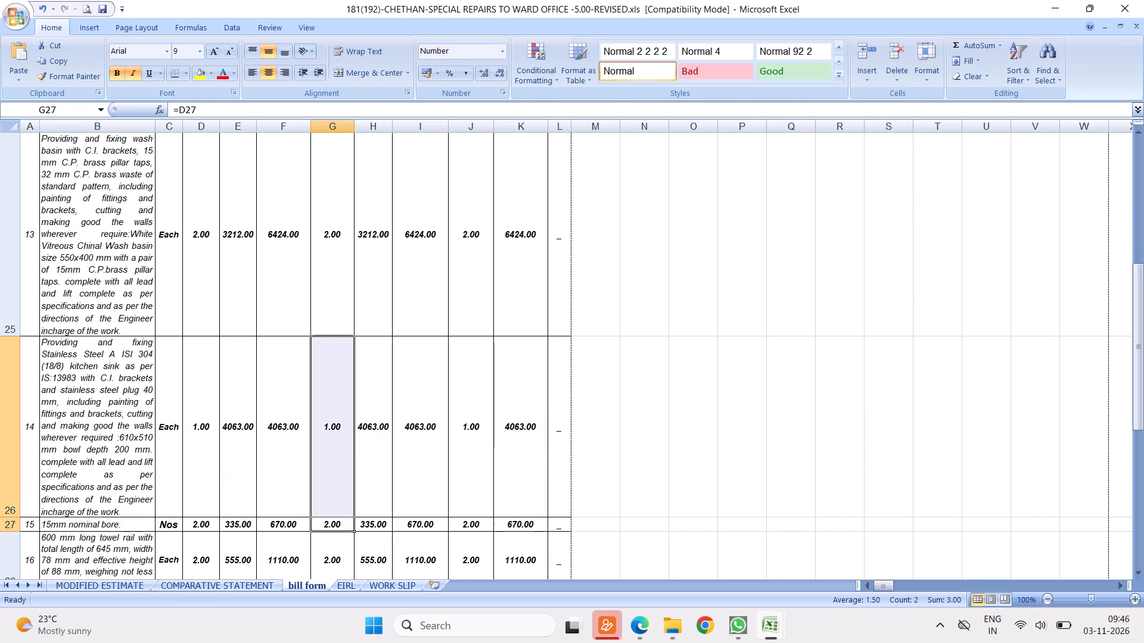
# Append the copied "complete with all lead and lift…" closing wording to item 15's 15mm nominal bore description.
pyautogui.doubleClick(129, 526)
pyautogui.rightClick(129, 526)
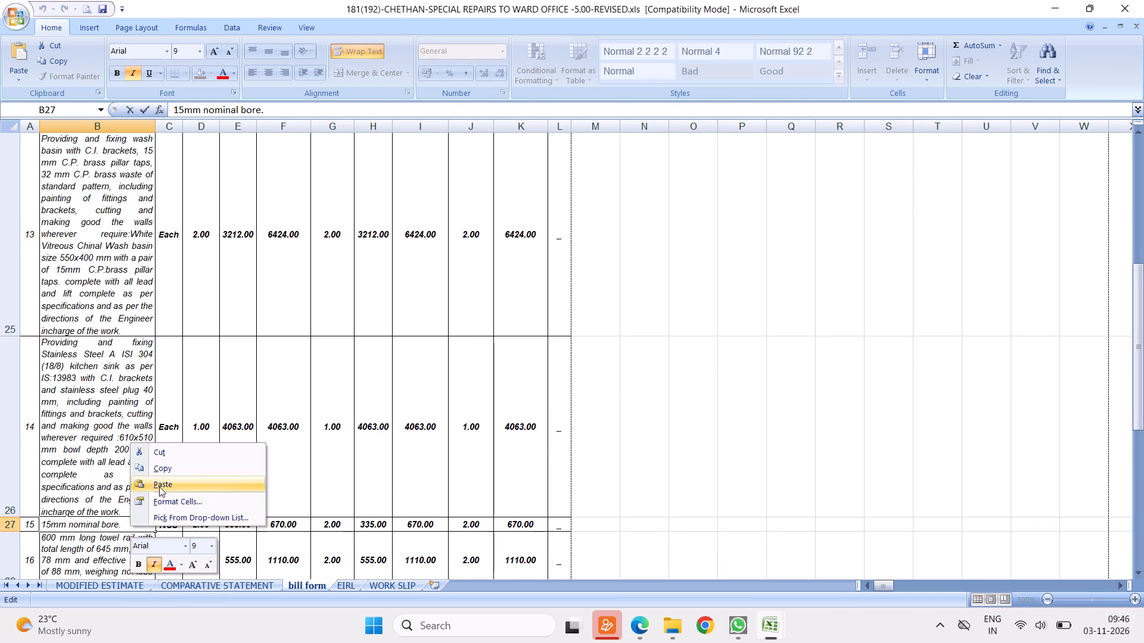
pyautogui.click(160, 484)
pyautogui.click(308, 461)
pyautogui.click(98, 482)
pyautogui.press('Down')
pyautogui.press('Down')
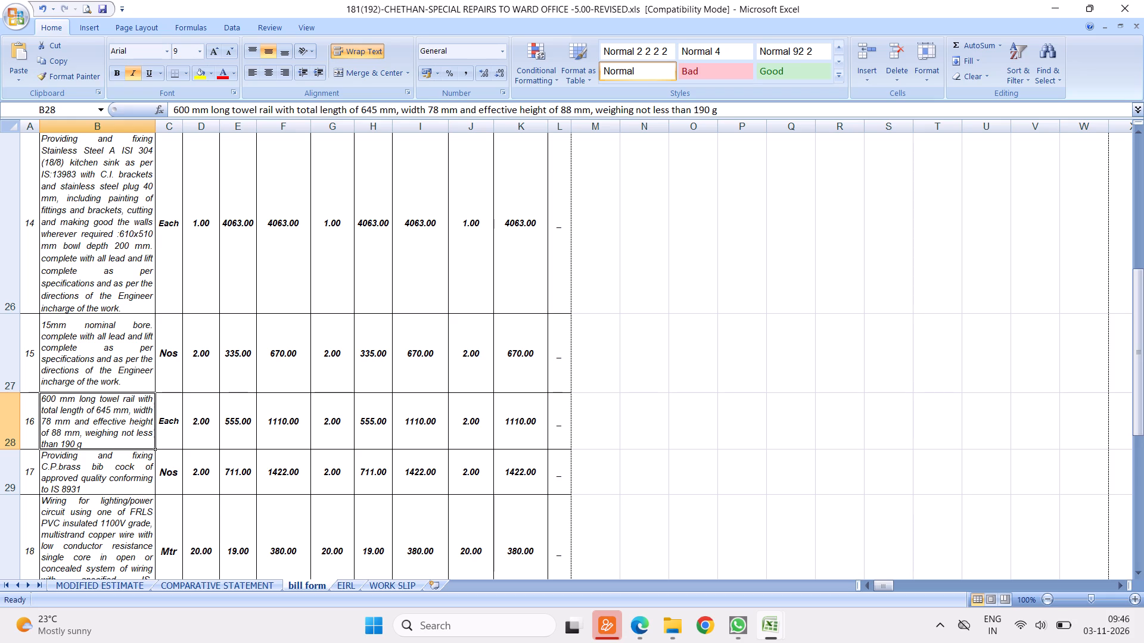
# Replace item 15's opening words with "Providing and fixing brass stop cock of approved quality 15mm nominal bore", keeping the closing wording.
pyautogui.doubleClick(94, 355)
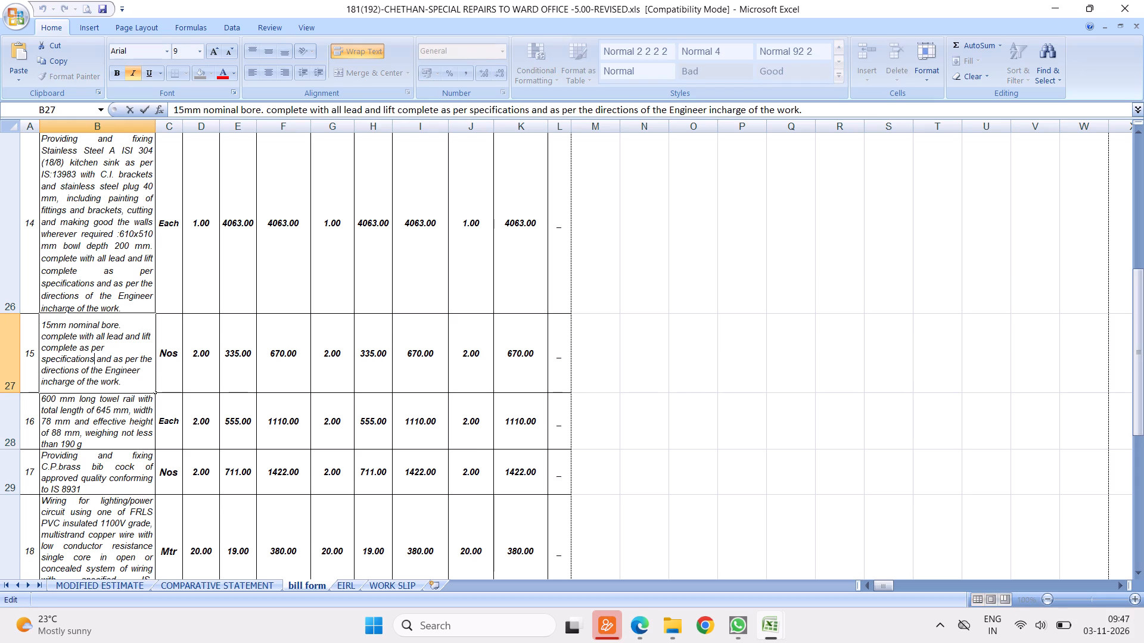
pyautogui.click(119, 324)
pyautogui.press('BackSpace')
pyautogui.press('BackSpace')
pyautogui.press('BackSpace')
pyautogui.press('BackSpace')
pyautogui.press('BackSpace')
pyautogui.press('BackSpace')
pyautogui.press('BackSpace')
pyautogui.press('BackSpace')
pyautogui.press('BackSpace')
pyautogui.press('BackSpace')
pyautogui.press('BackSpace')
pyautogui.press('BackSpace')
pyautogui.press('BackSpace')
pyautogui.press('BackSpace')
pyautogui.press('BackSpace')
pyautogui.press('BackSpace')
pyautogui.press('BackSpace')
pyautogui.press('BackSpace')
pyautogui.press('BackSpace')
pyautogui.press('BackSpace')
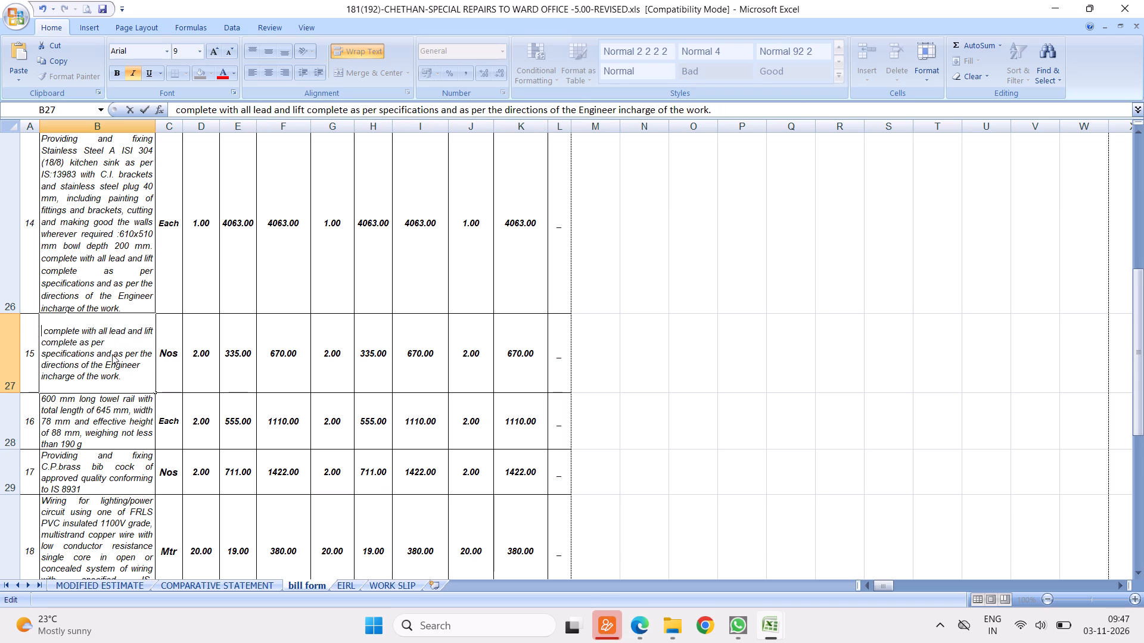
pyautogui.write('Providing and fixing')
pyautogui.press('space')
pyautogui.write('brass stop')
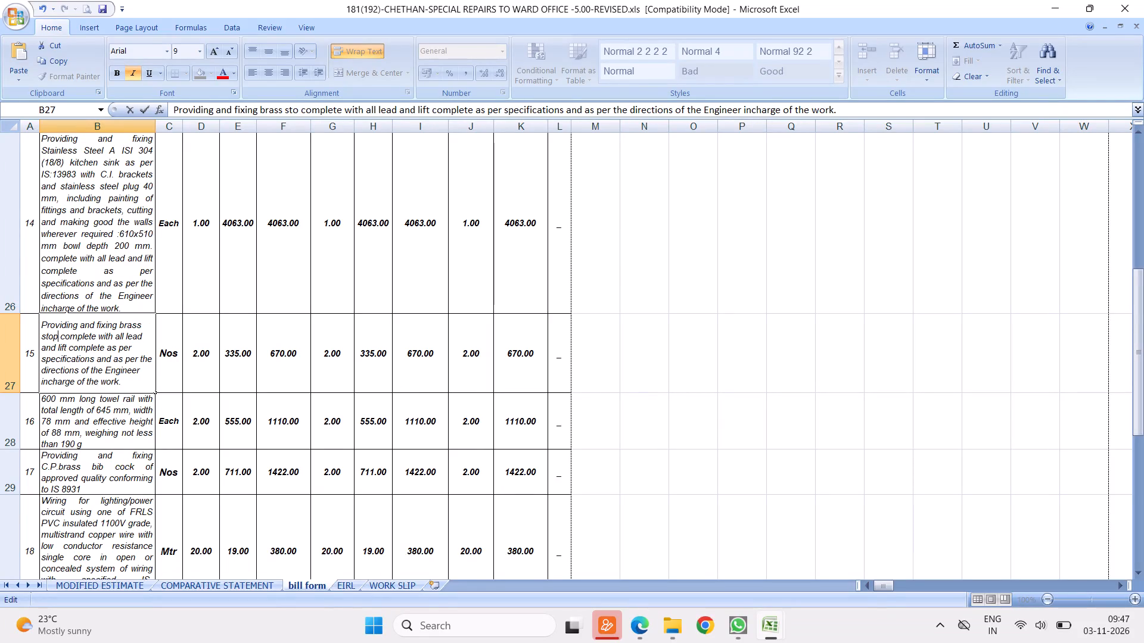
pyautogui.press('space')
pyautogui.write('cock of')
pyautogui.press('space')
pyautogui.write('approved')
pyautogui.press('space')
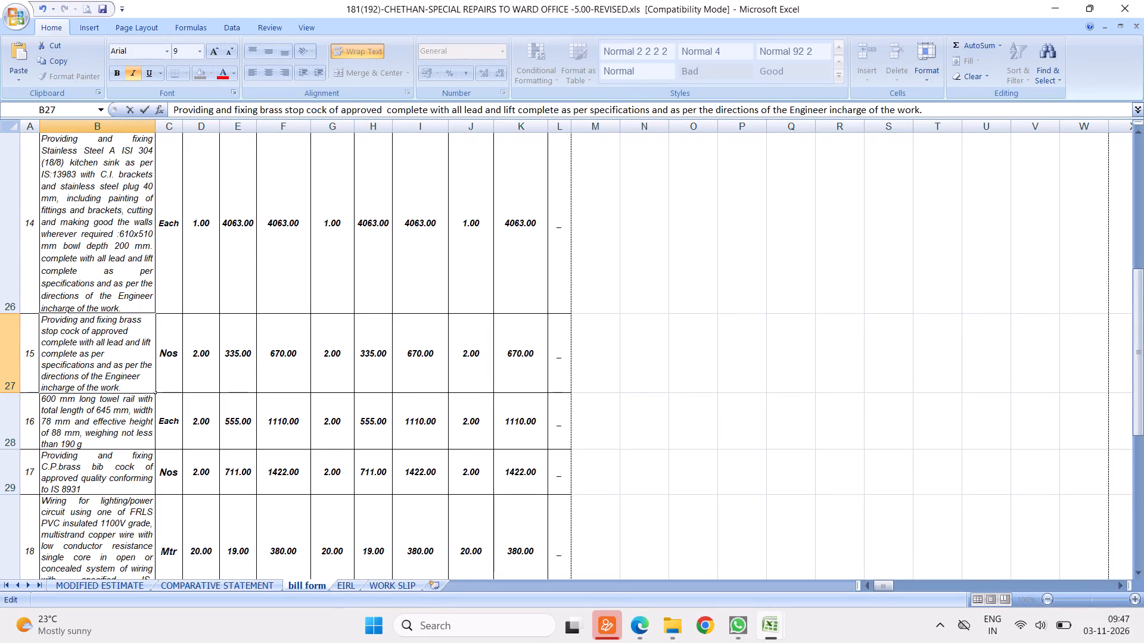
pyautogui.write('qya')
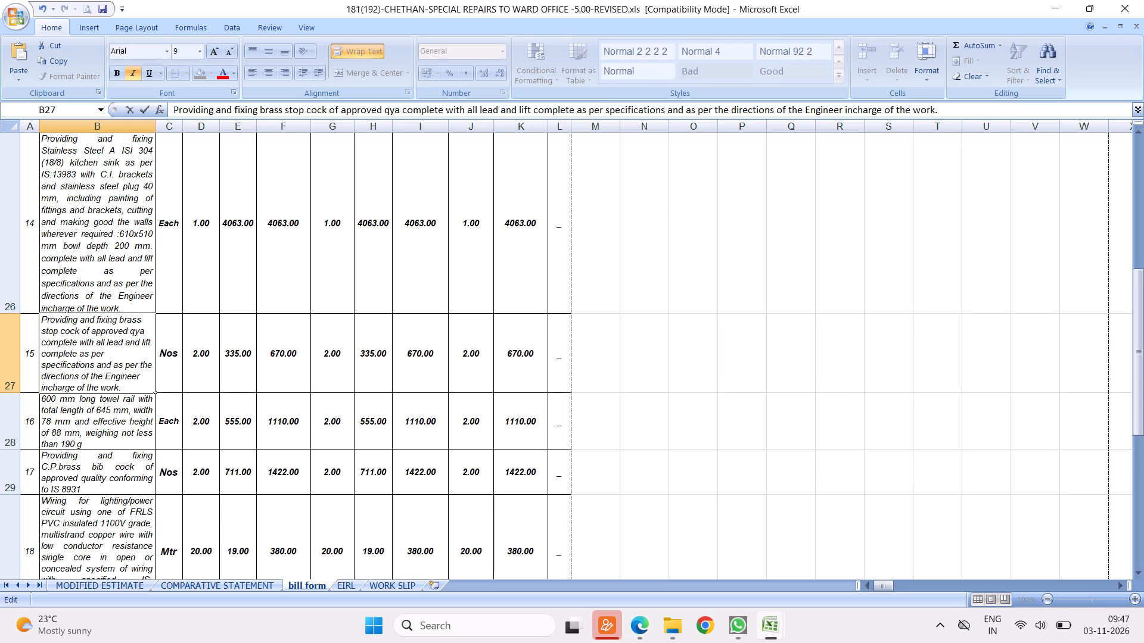
pyautogui.press('BackSpace')
pyautogui.press('BackSpace')
pyautogui.write('uality')
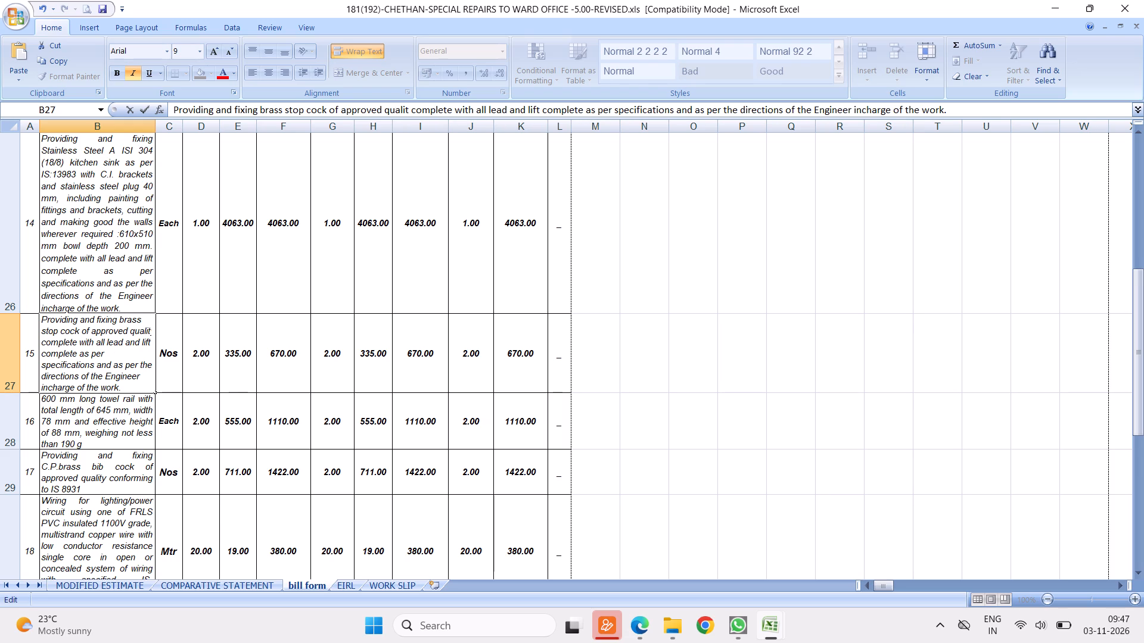
pyautogui.press('space')
pyautogui.write('15nn')
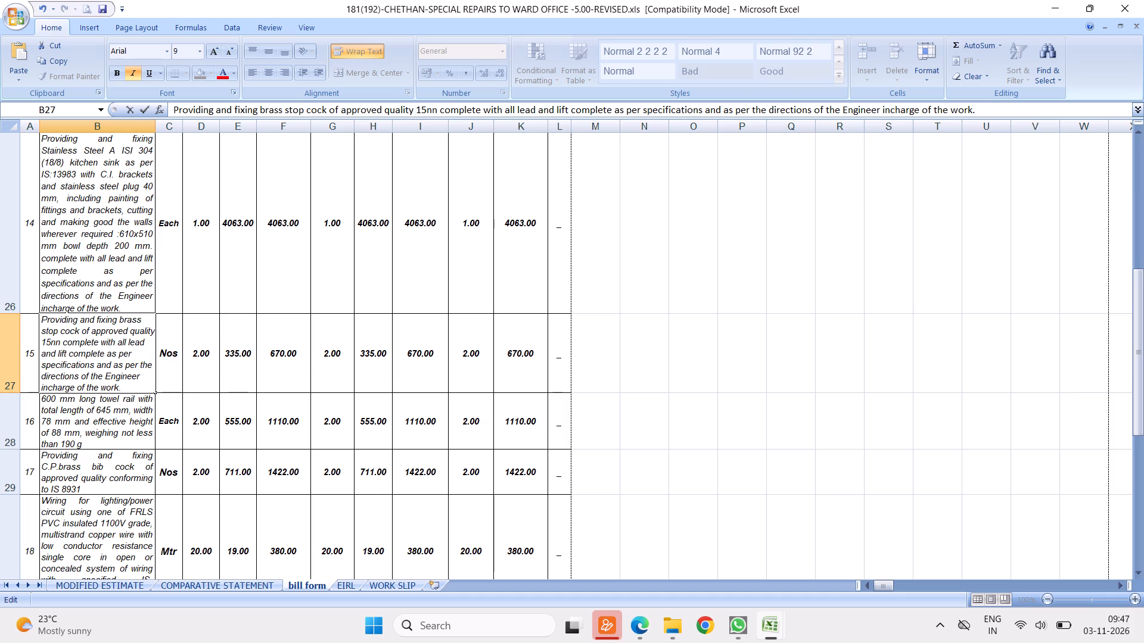
pyautogui.press('BackSpace')
pyautogui.press('BackSpace')
pyautogui.write('mm')
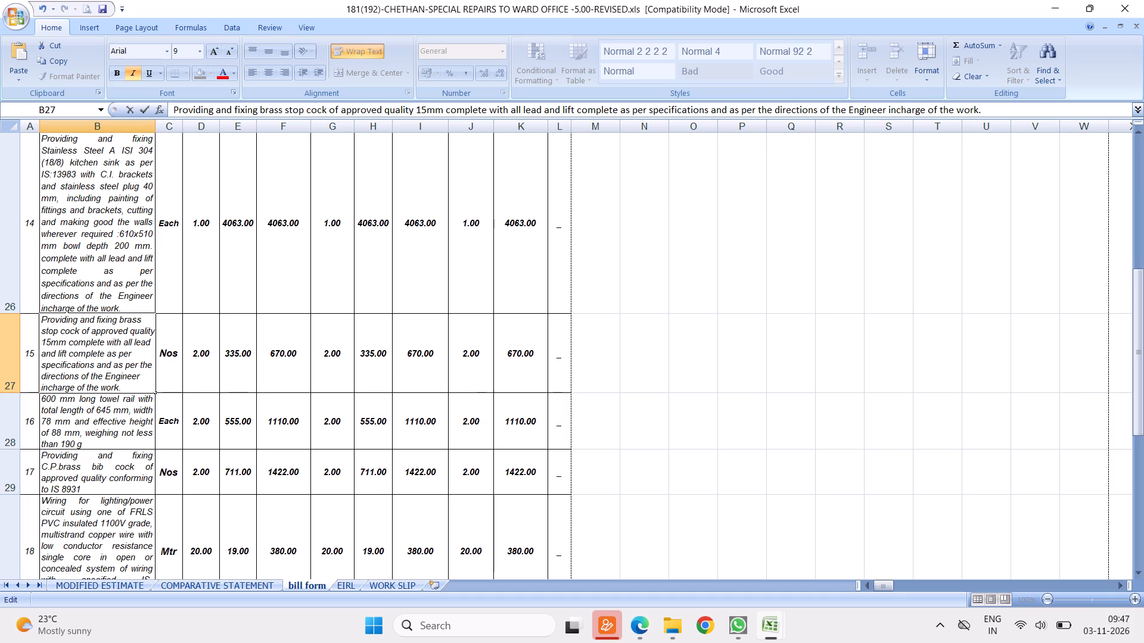
pyautogui.press('space')
pyautogui.write('nominal boa')
pyautogui.press('BackSpace')
pyautogui.write('re')
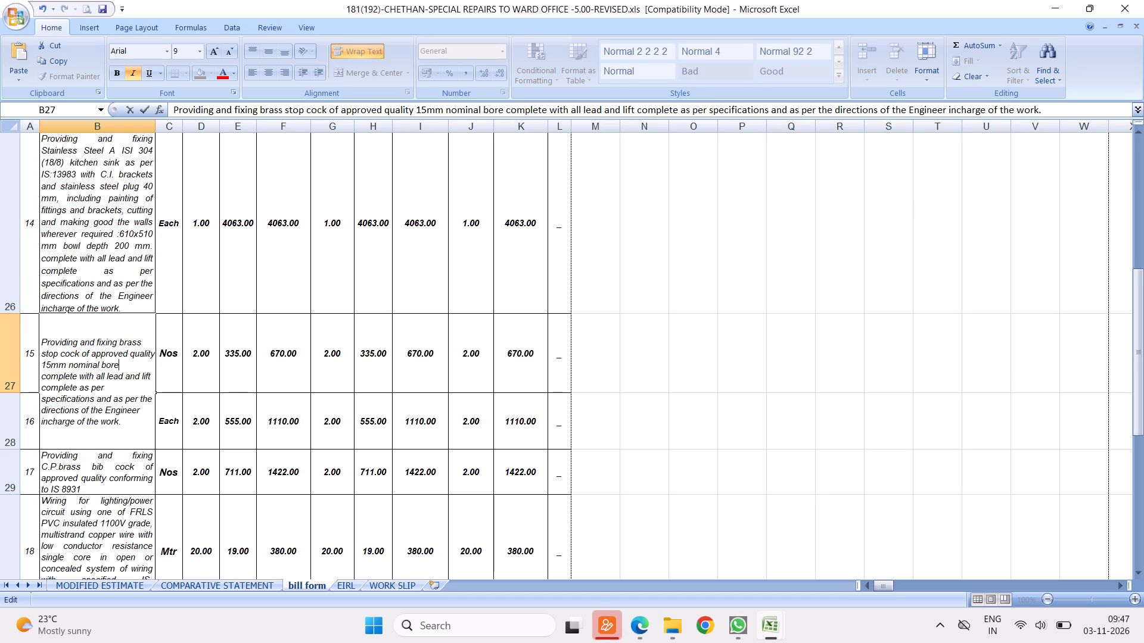
pyautogui.press('space')
pyautogui.click(321, 394)
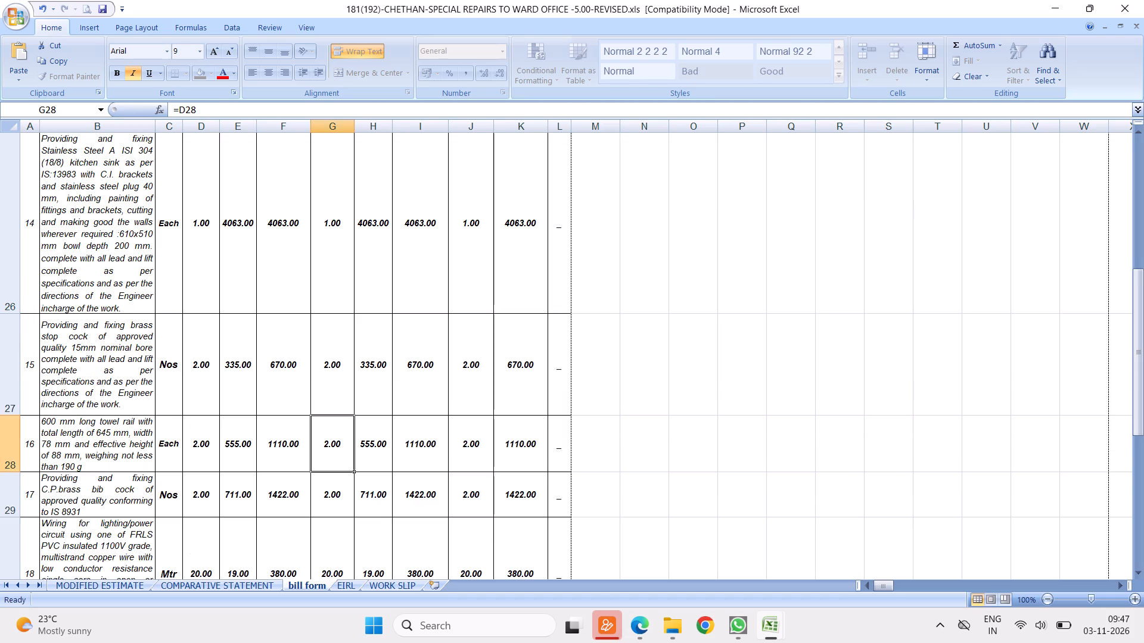
# Append the copied "complete with all lead and lift…" closing wording to item 16's towel rail and item 17's brass bib cock descriptions.
pyautogui.doubleClick(89, 467)
pyautogui.rightClick(89, 467)
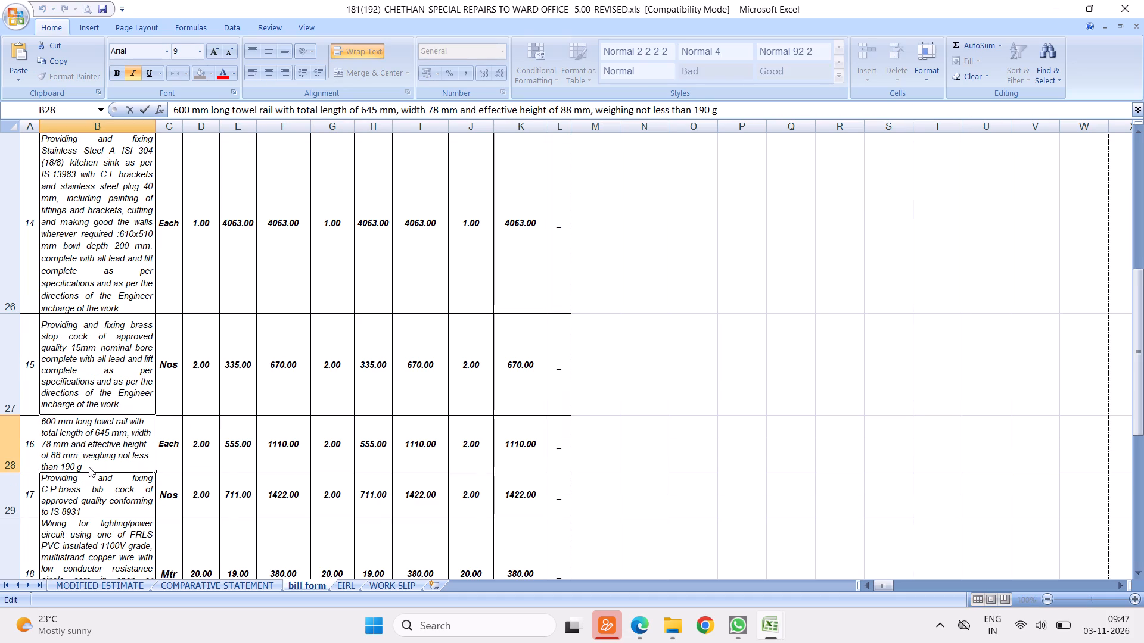
pyautogui.click(125, 505)
pyautogui.click(271, 489)
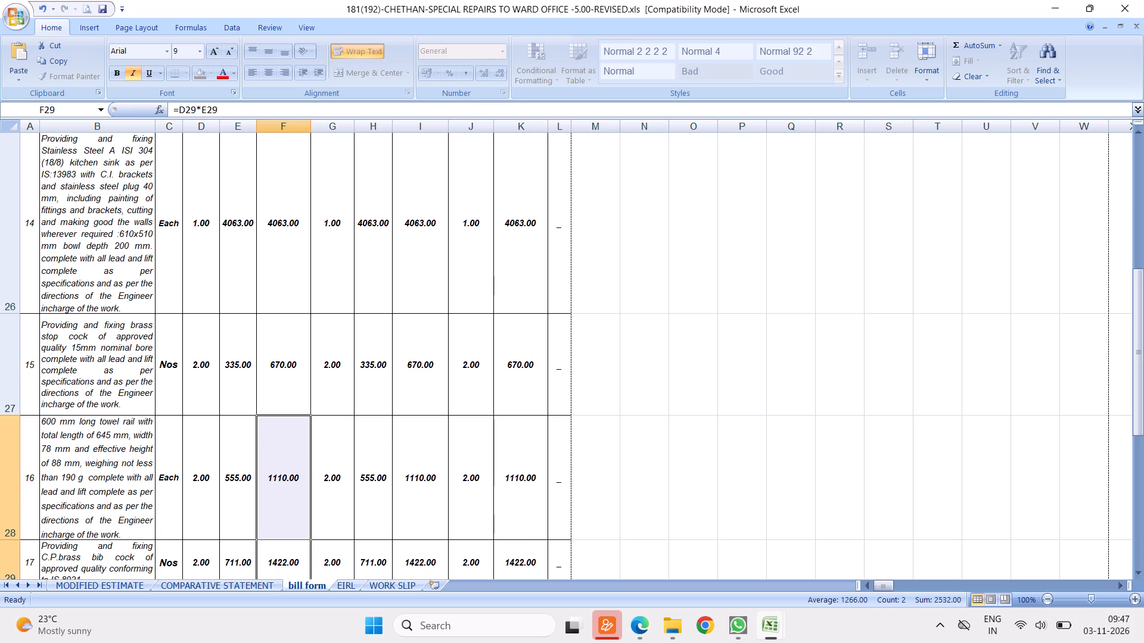
pyautogui.click(100, 485)
pyautogui.press('Down')
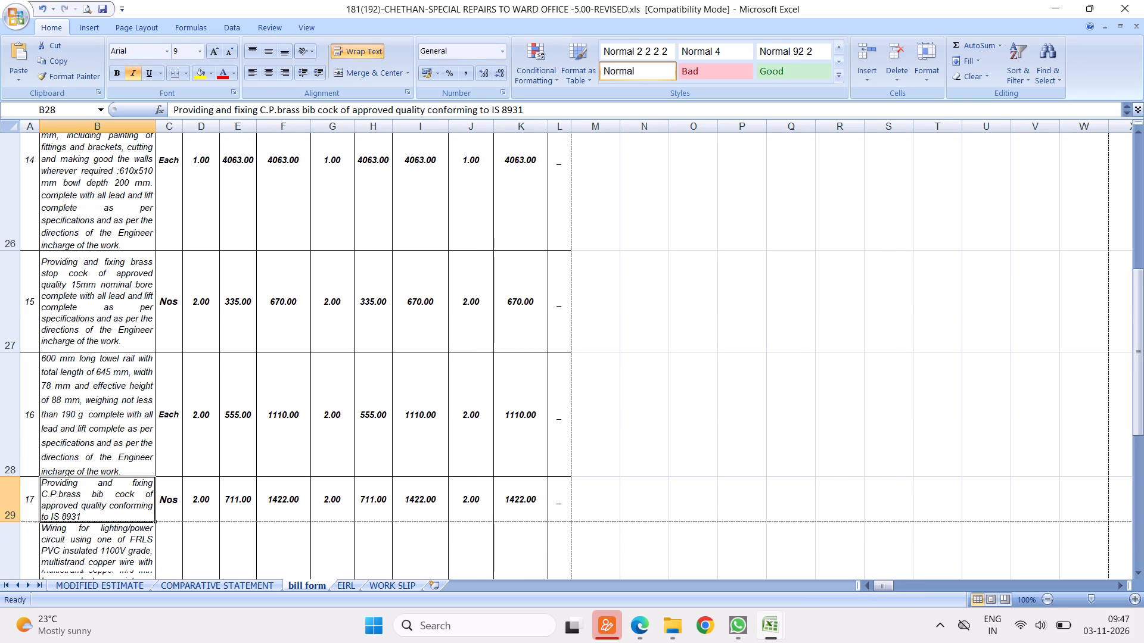
pyautogui.doubleClick(98, 399)
pyautogui.rightClick(98, 399)
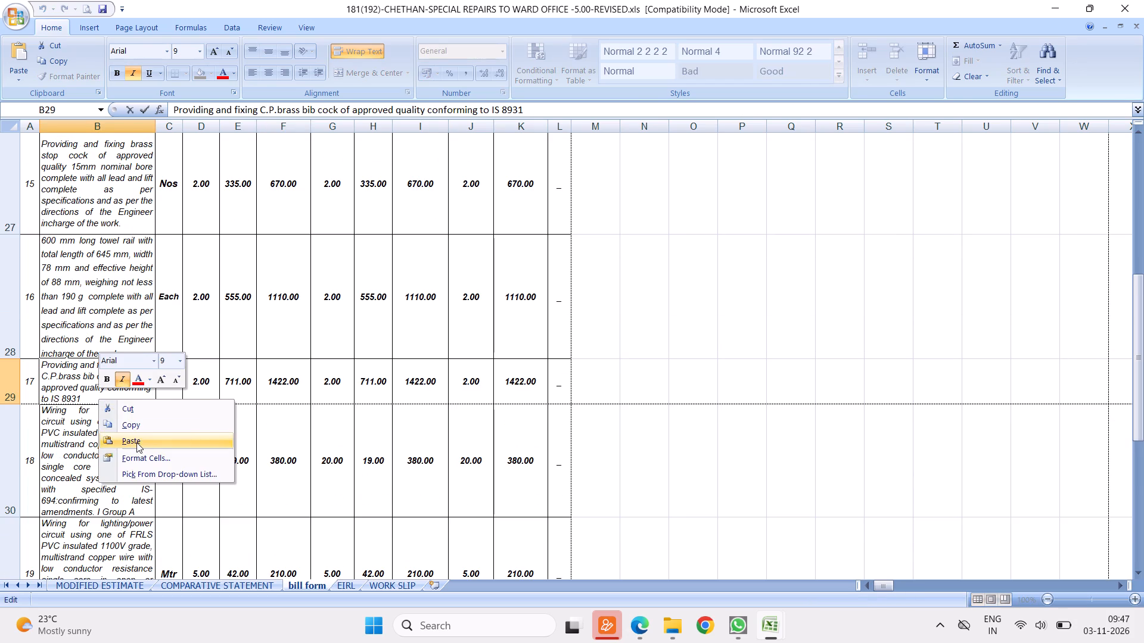
pyautogui.click(136, 441)
pyautogui.click(298, 448)
# Append the copied "complete with all lead and lift…" closing wording to the lighting/power circuit wiring descriptions of items 18 and 19.
pyautogui.doubleClick(109, 511)
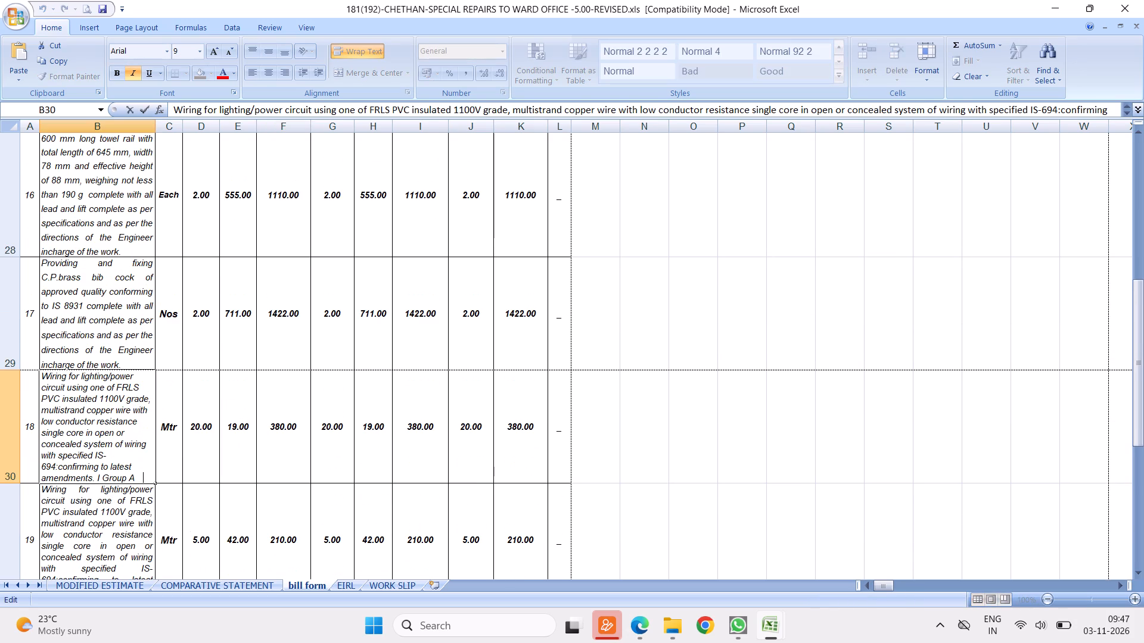
pyautogui.rightClick(140, 475)
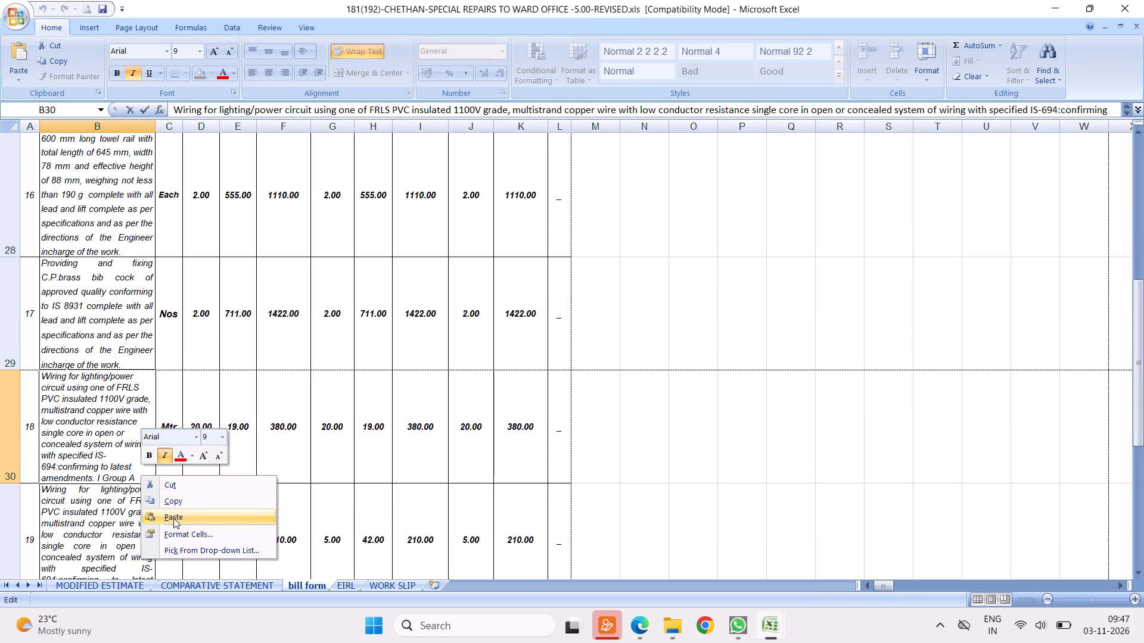
pyautogui.click(173, 516)
pyautogui.click(281, 508)
pyautogui.click(107, 550)
pyautogui.press('Down')
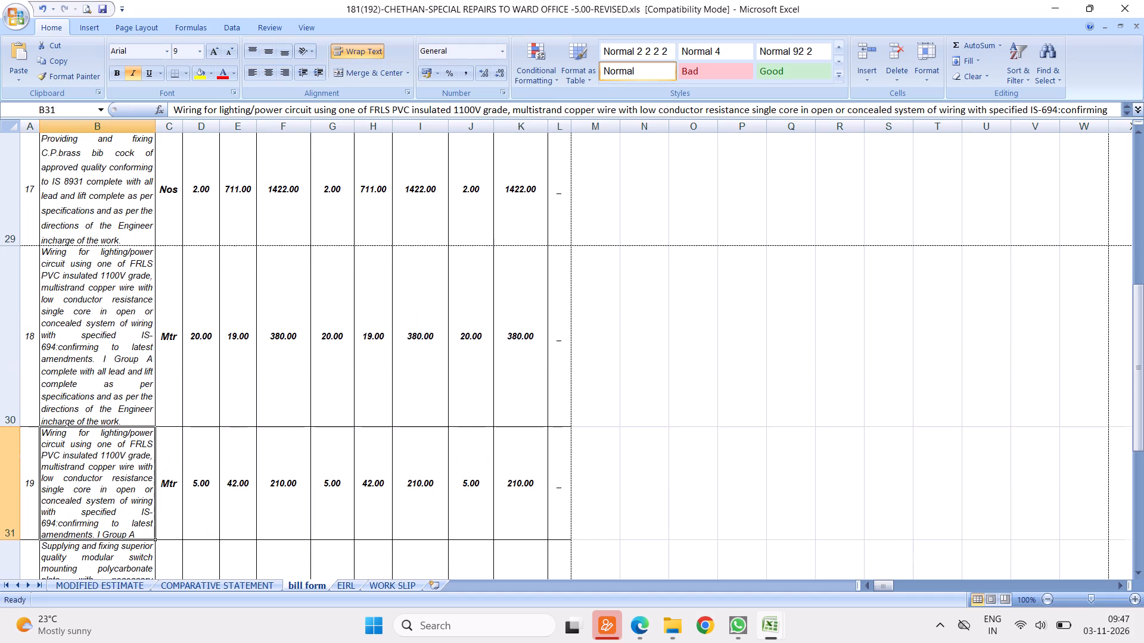
pyautogui.doubleClick(100, 505)
pyautogui.click(141, 535)
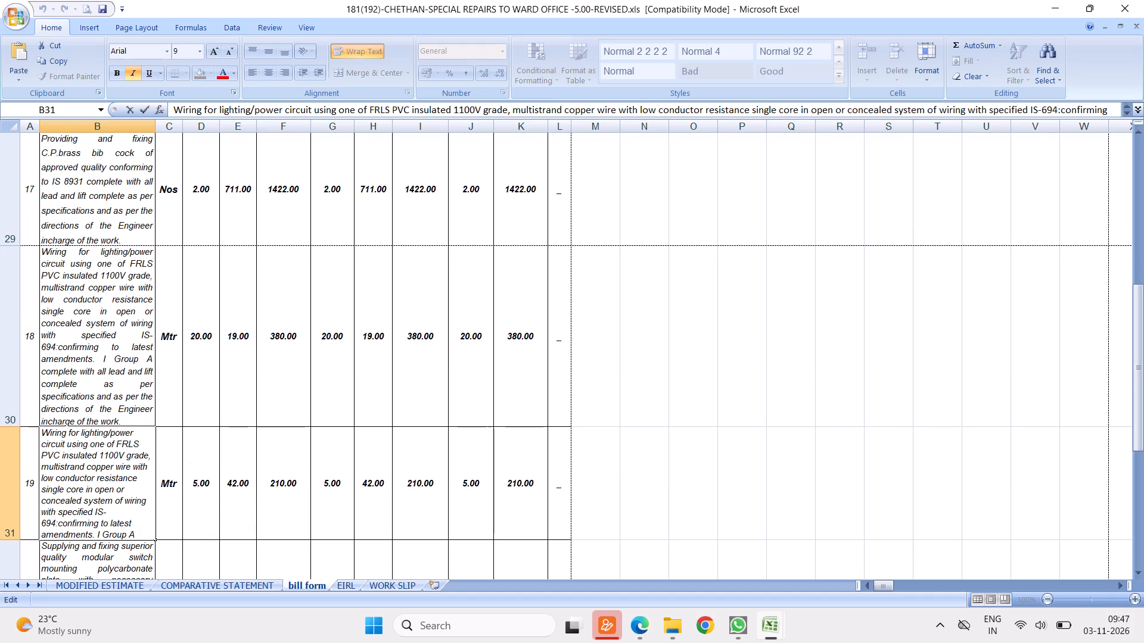
pyautogui.rightClick(141, 535)
pyautogui.click(170, 497)
pyautogui.click(393, 484)
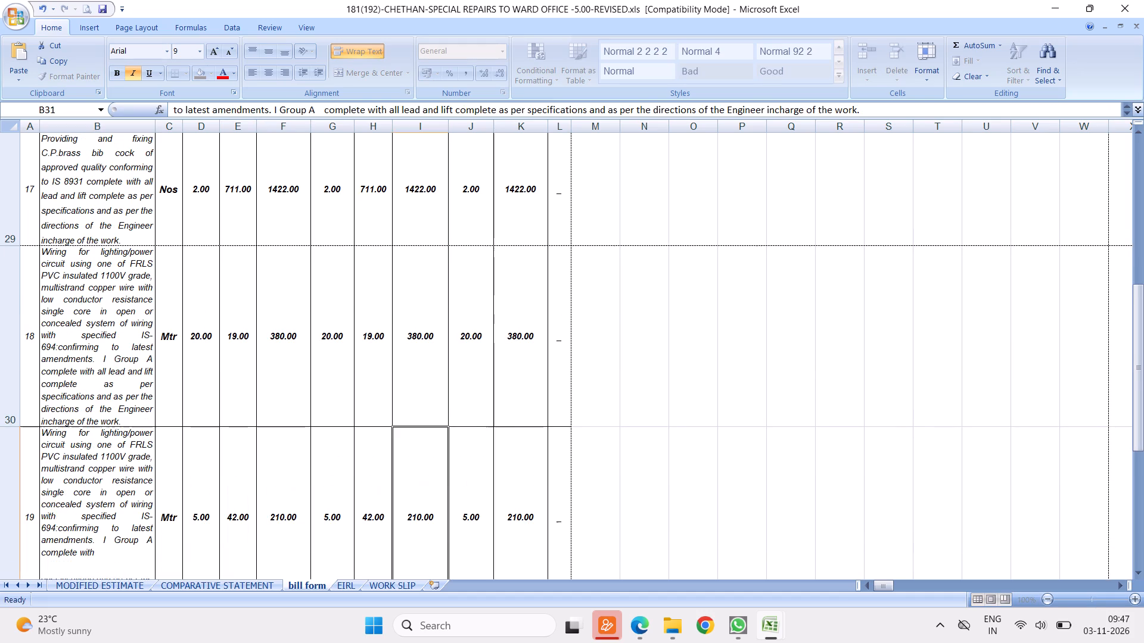
pyautogui.click(130, 491)
pyautogui.press('Down')
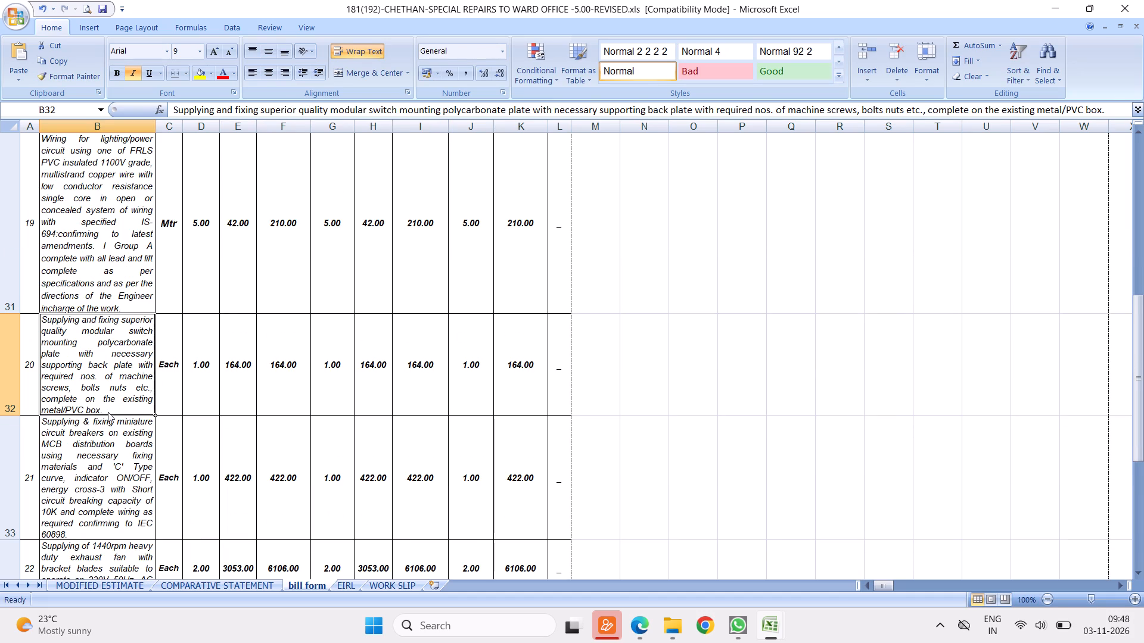
# Append the copied "complete with all lead and lift…" closing wording to item 20's modular switch plate and item 21's miniature circuit breaker descriptions.
pyautogui.doubleClick(108, 412)
pyautogui.click(145, 408)
pyautogui.rightClick(143, 408)
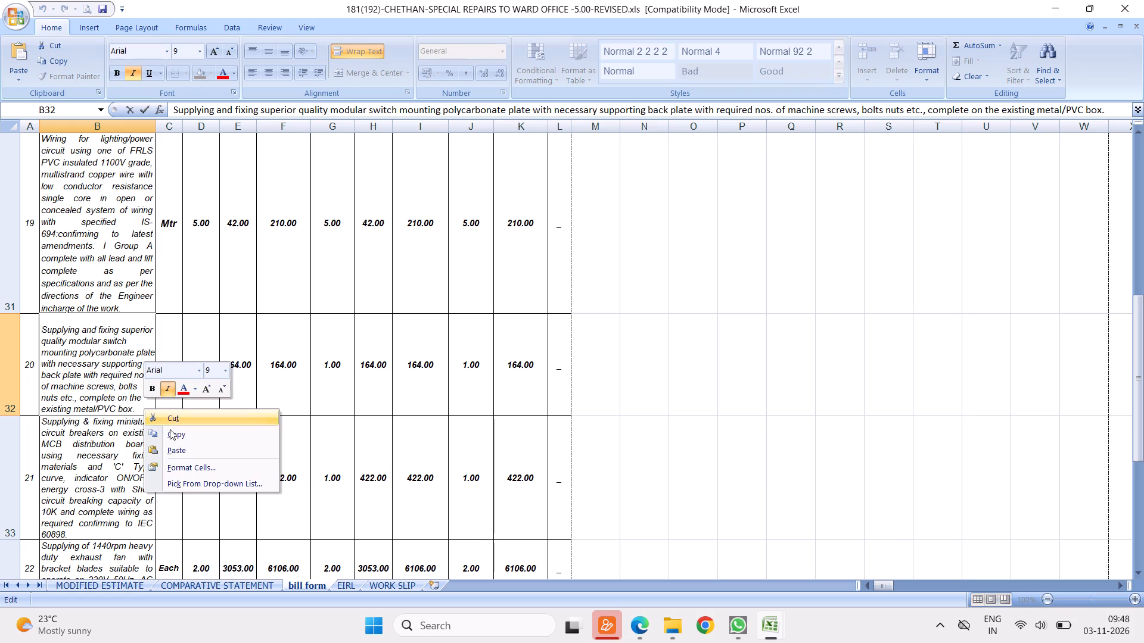
pyautogui.click(175, 451)
pyautogui.click(291, 446)
pyautogui.doubleClick(107, 535)
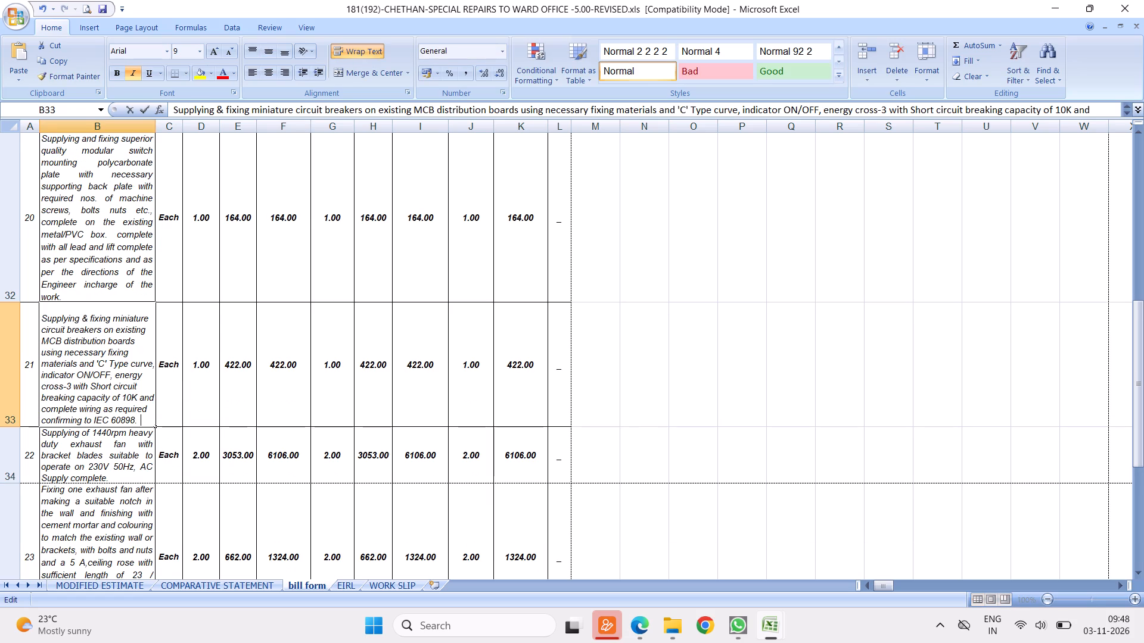
pyautogui.click(138, 422)
pyautogui.rightClick(138, 422)
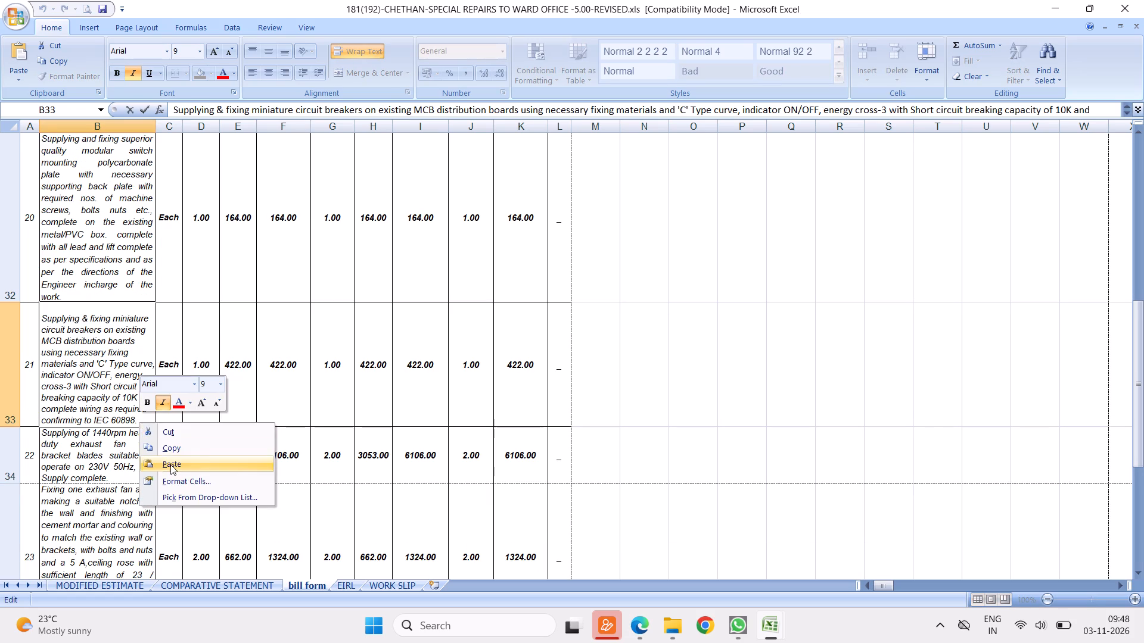
pyautogui.click(172, 466)
pyautogui.click(295, 448)
# Append the copied "complete with all lead and lift…" closing wording to item 22's exhaust fan supply and item 23's exhaust fan fixing descriptions.
pyautogui.doubleClick(109, 530)
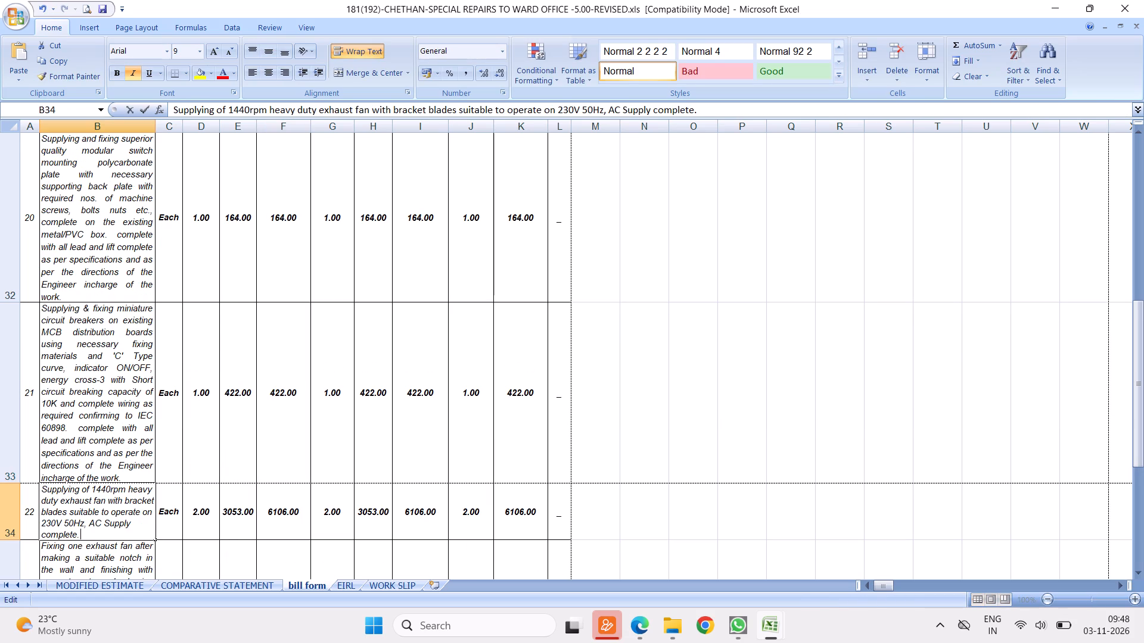
pyautogui.rightClick(100, 535)
pyautogui.click(135, 489)
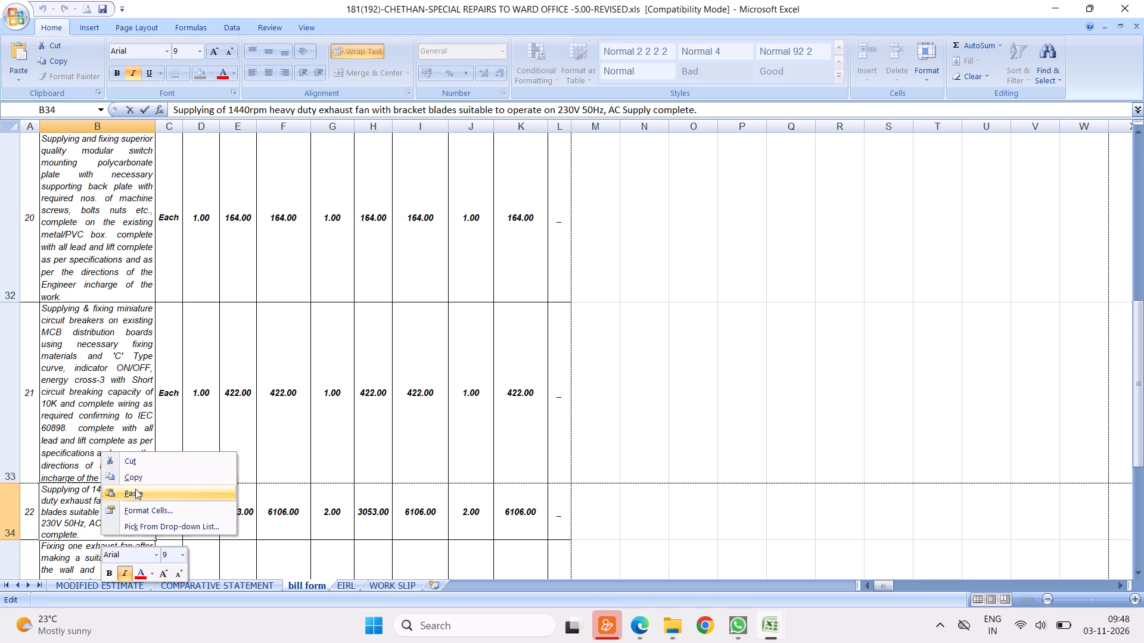
pyautogui.click(261, 473)
pyautogui.click(98, 514)
pyautogui.press('Down')
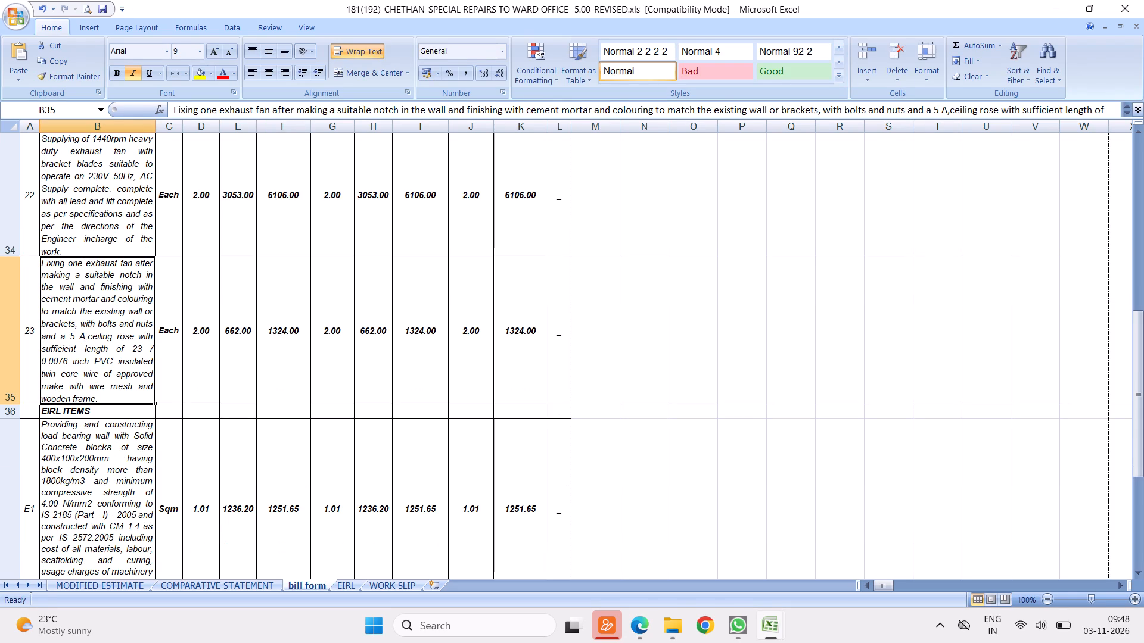
pyautogui.doubleClick(102, 397)
pyautogui.rightClick(102, 397)
pyautogui.click(131, 442)
pyautogui.click(282, 438)
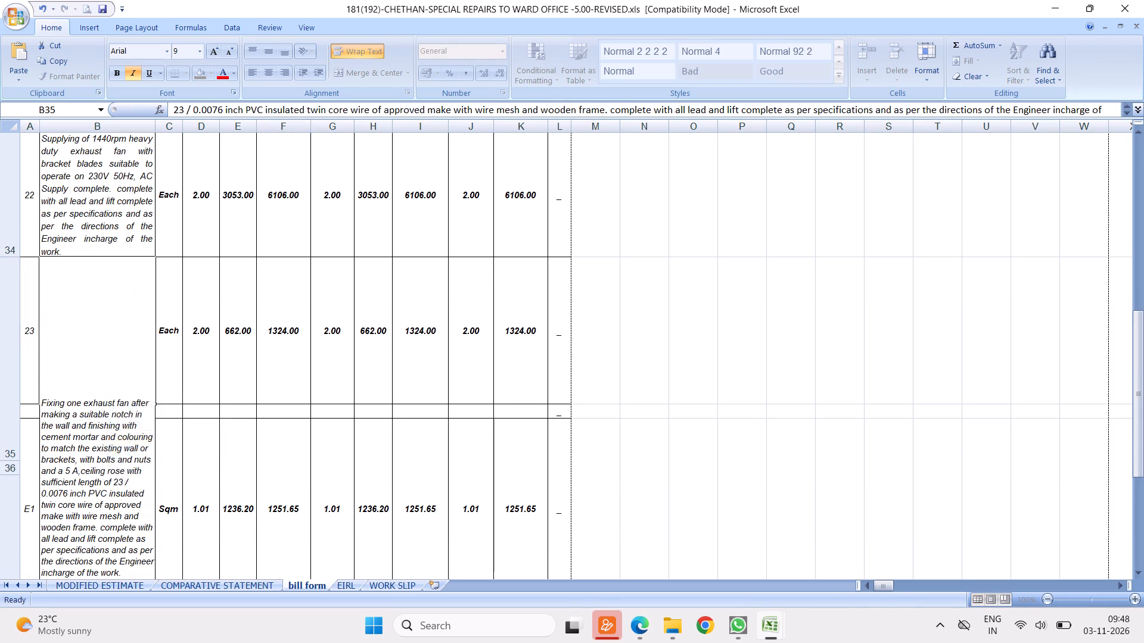
pyautogui.click(86, 466)
pyautogui.click(118, 410)
pyautogui.press('Down')
pyautogui.press('Down')
pyautogui.press('Down')
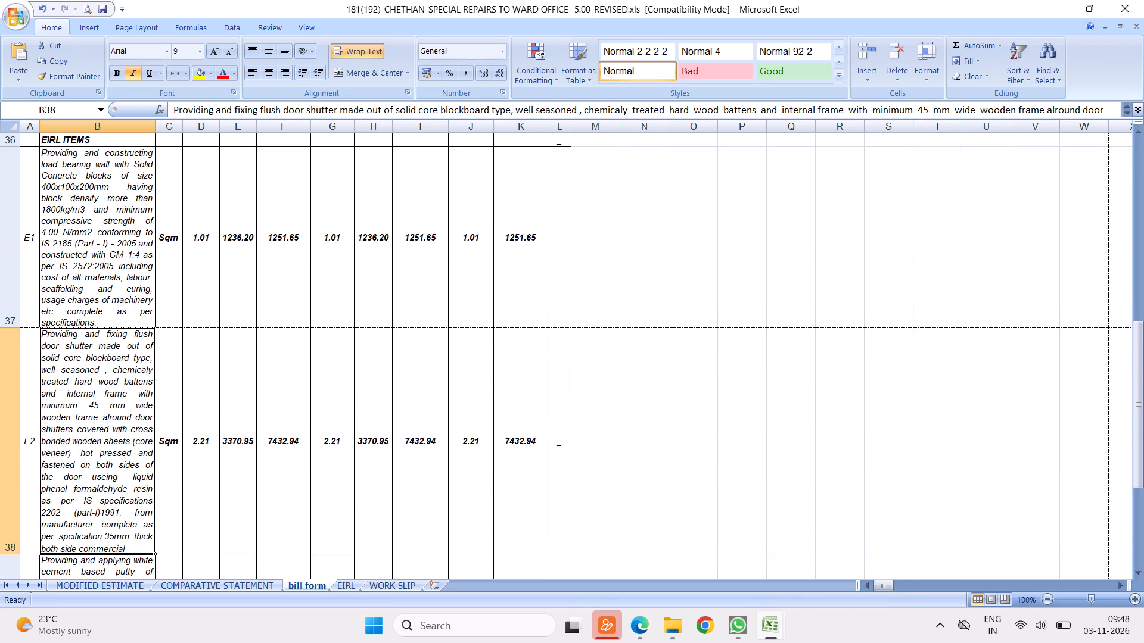
# Append the copied "complete with all lead and lift…" closing wording to item E1's concrete block wall and item E2's flush door shutter descriptions.
pyautogui.doubleClick(105, 322)
pyautogui.rightClick(105, 322)
pyautogui.click(139, 364)
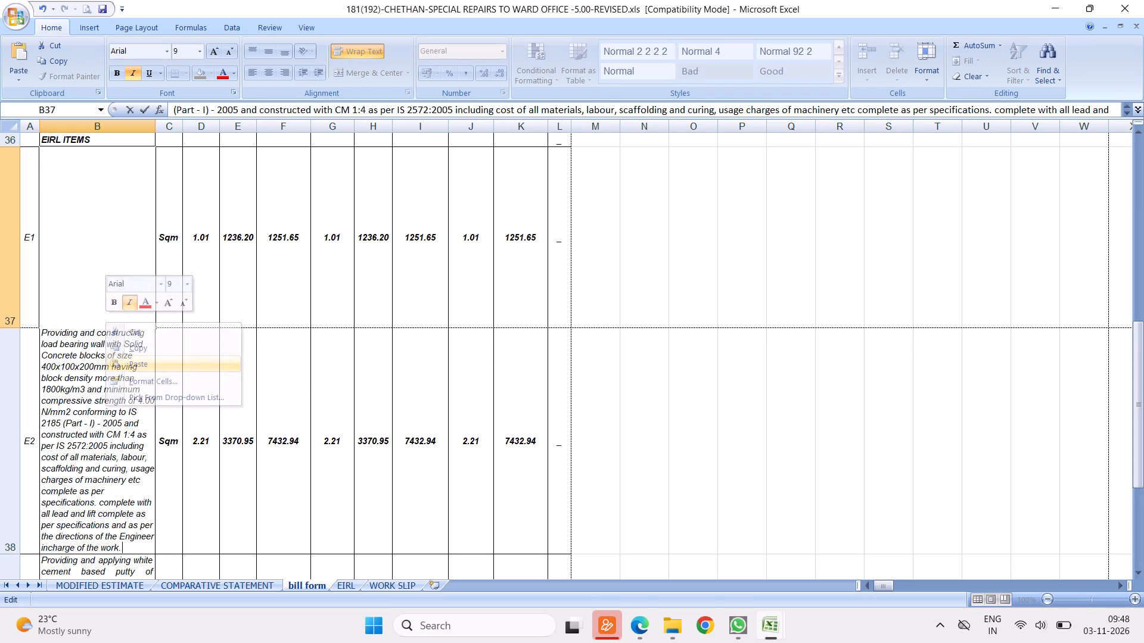
pyautogui.click(339, 383)
pyautogui.doubleClick(118, 502)
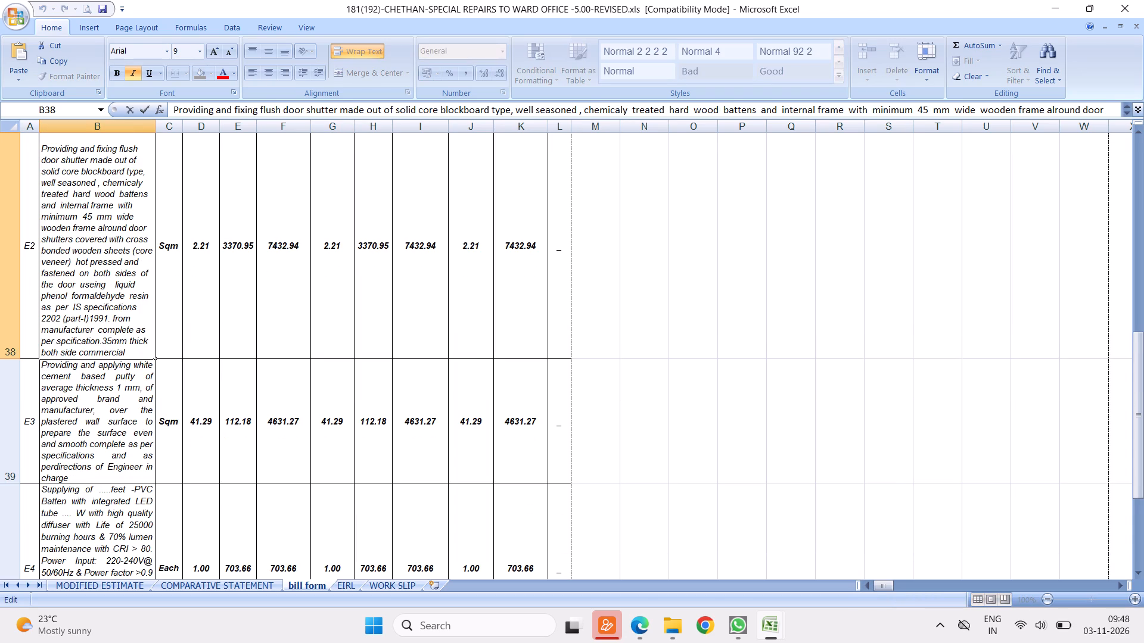
pyautogui.rightClick(126, 351)
pyautogui.click(154, 391)
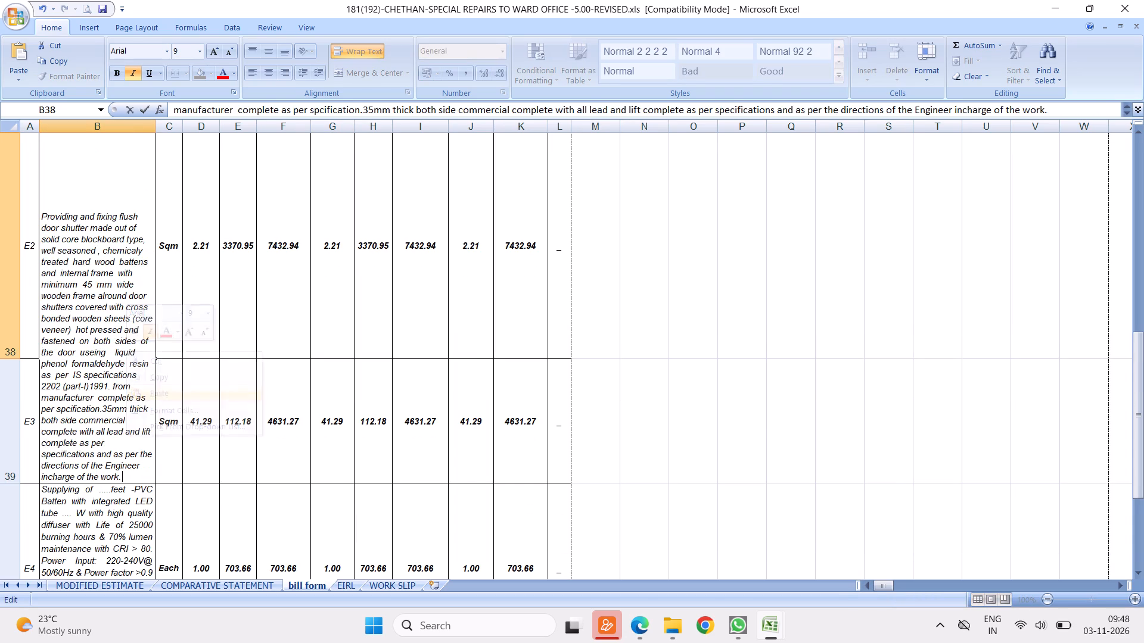
pyautogui.click(350, 397)
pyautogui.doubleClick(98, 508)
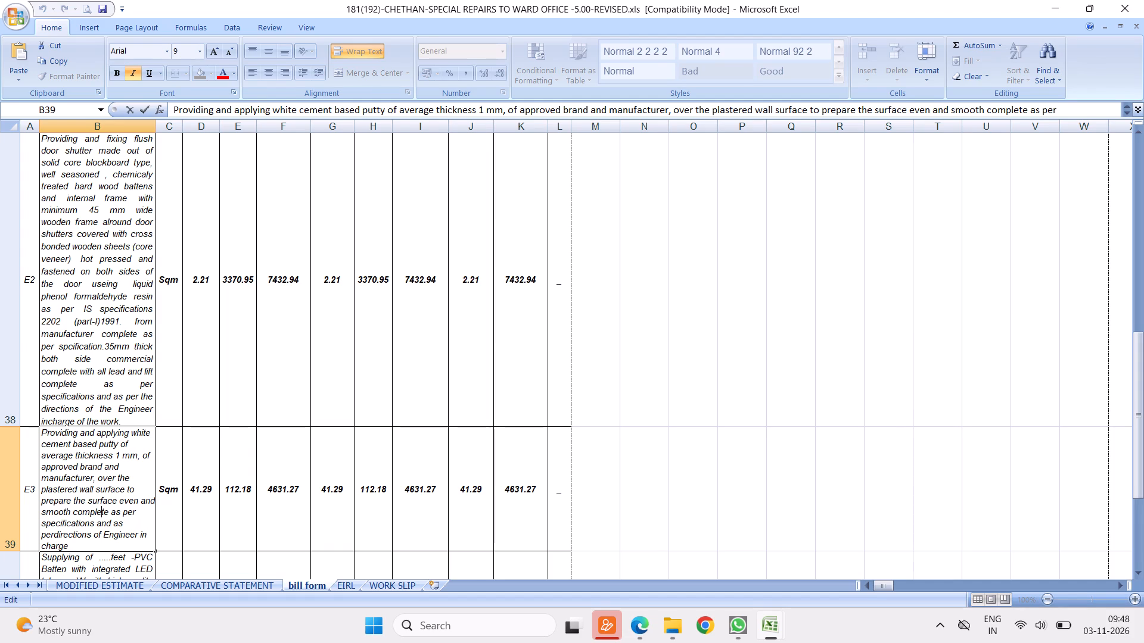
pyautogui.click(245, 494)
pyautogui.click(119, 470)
# Append the copied "complete with all lead and lift…" closing wording to item E4's LED batten and item E5's retrofit LED bulb descriptions.
pyautogui.press('Down')
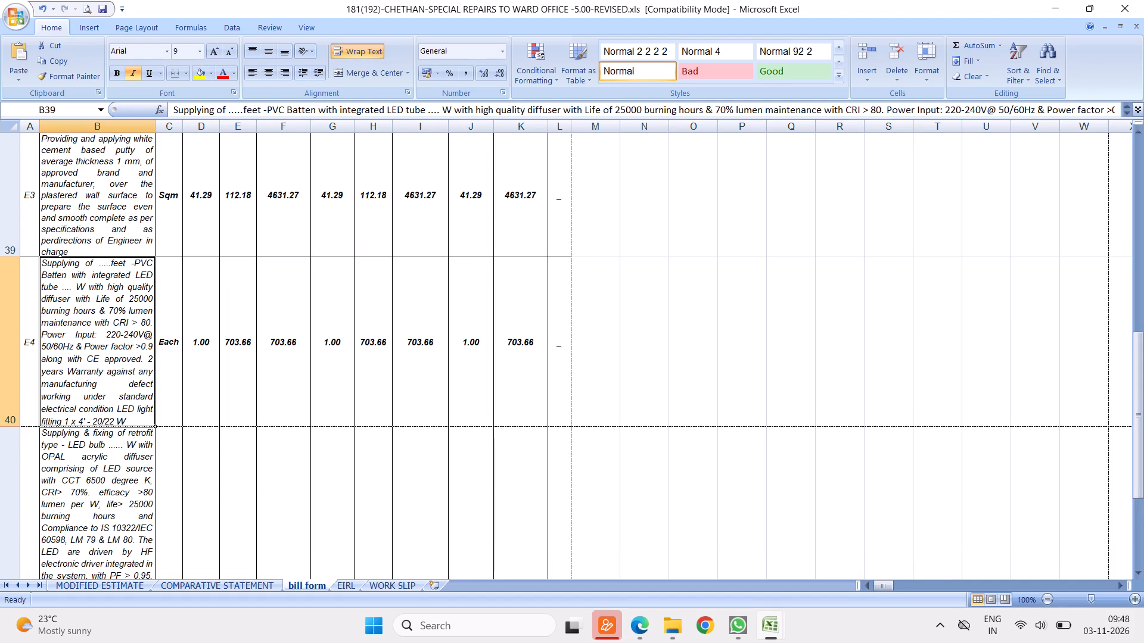
pyautogui.doubleClick(132, 421)
pyautogui.rightClick(132, 420)
pyautogui.click(164, 460)
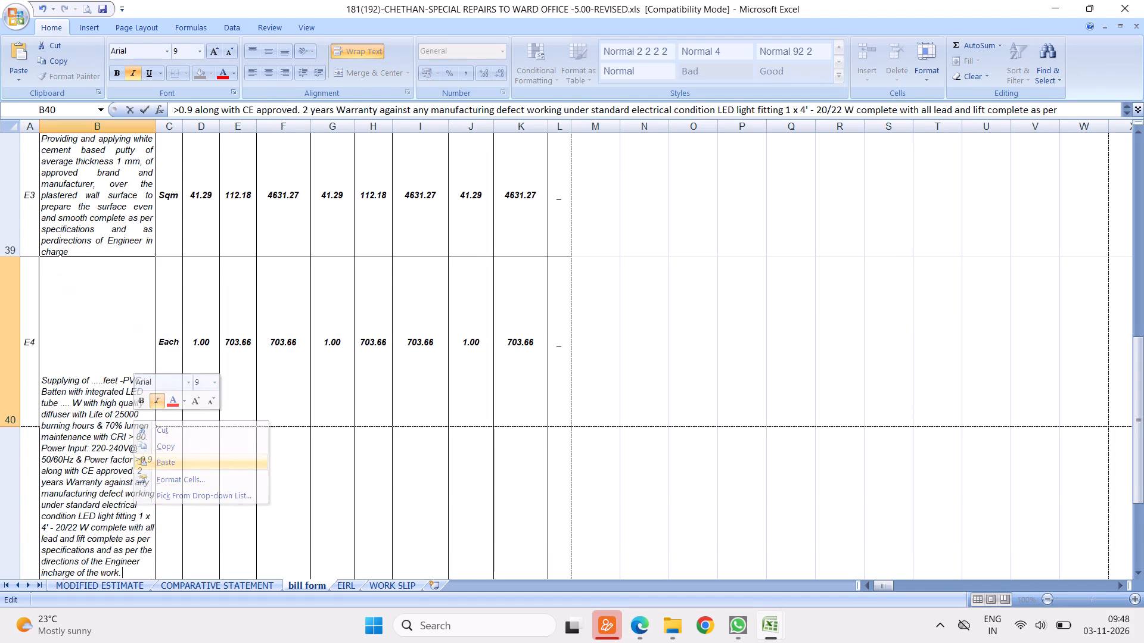
pyautogui.click(329, 452)
pyautogui.doubleClick(115, 521)
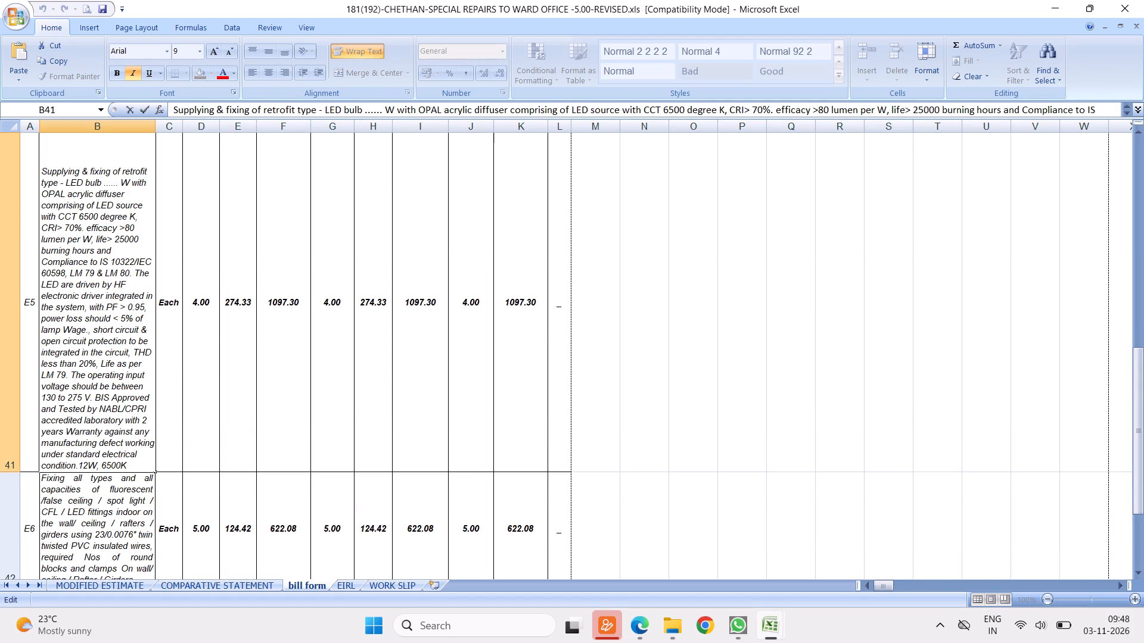
pyautogui.rightClick(132, 461)
pyautogui.click(163, 502)
pyautogui.click(346, 482)
# Append the copied "complete with all lead and lift…" closing wording to item E6's light fitting fixing and item E7's ceiling fan supply descriptions.
pyautogui.doubleClick(109, 551)
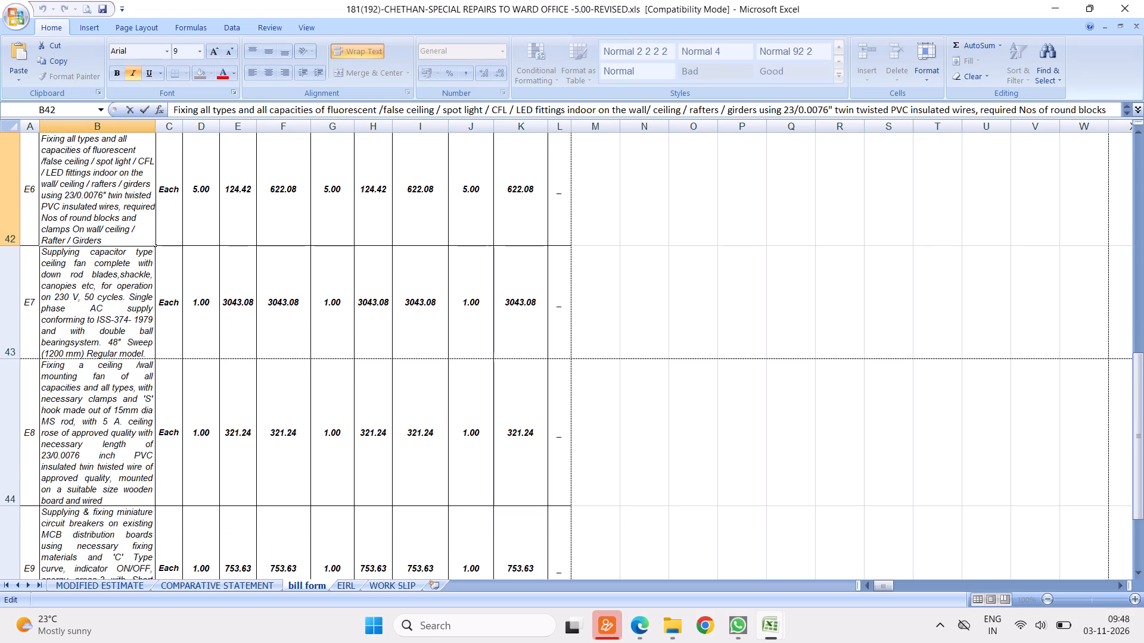
pyautogui.rightClick(110, 238)
pyautogui.click(140, 277)
pyautogui.click(276, 298)
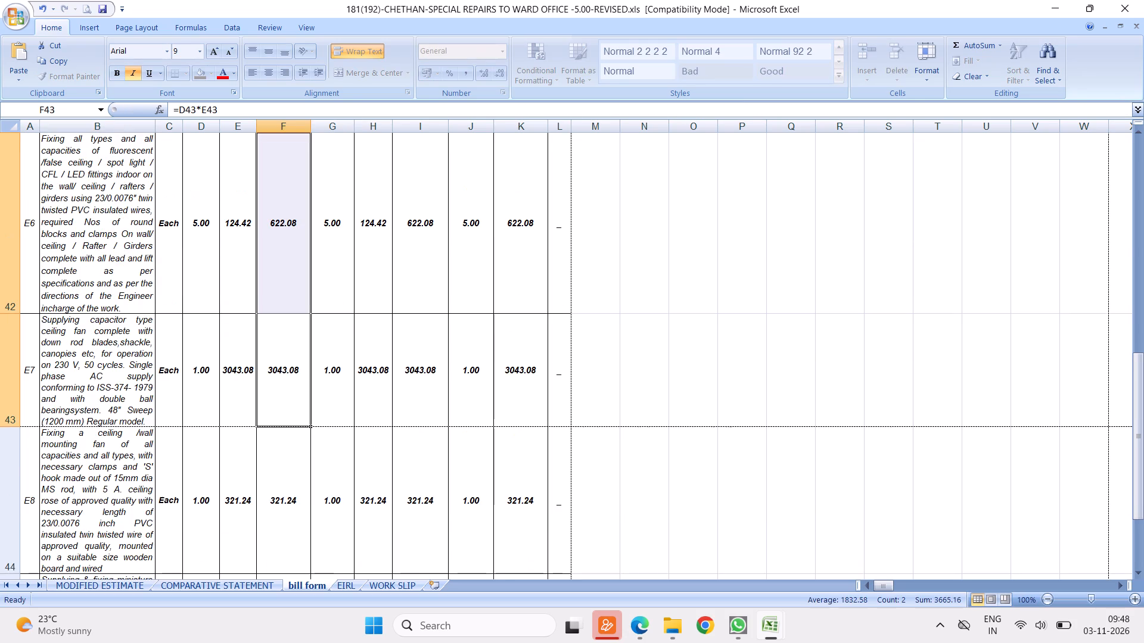
pyautogui.doubleClick(98, 363)
pyautogui.click(113, 418)
pyautogui.rightClick(113, 418)
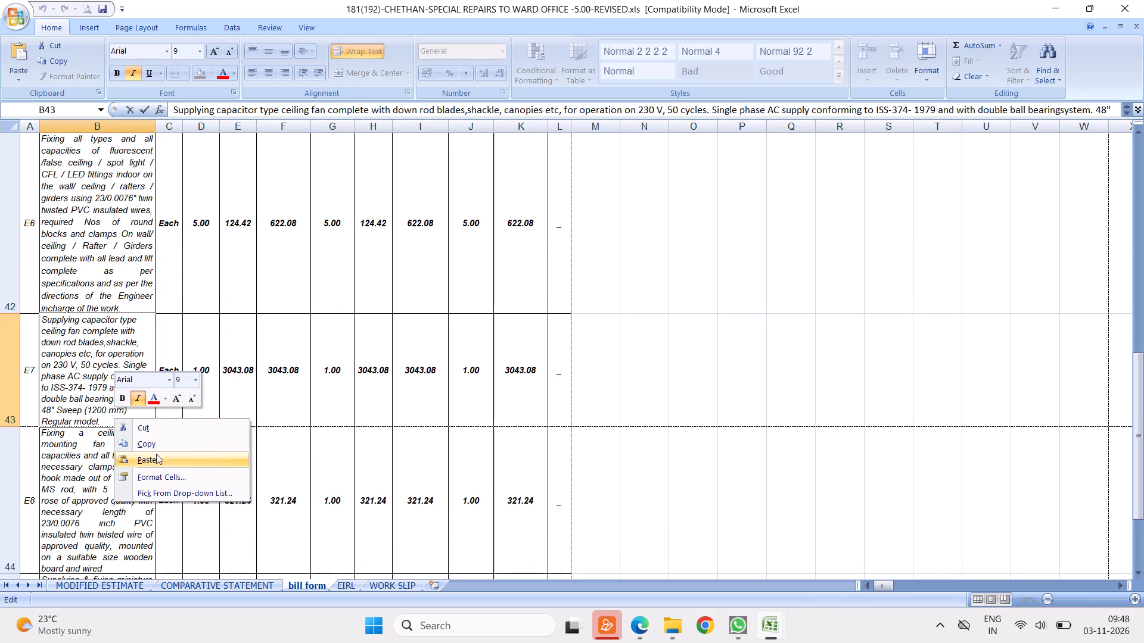
pyautogui.click(146, 461)
pyautogui.click(294, 445)
# Append the copied "complete with all lead and lift…" closing wording to item E8's fan fixing and item E9's miniature circuit breaker descriptions.
pyautogui.doubleClick(115, 525)
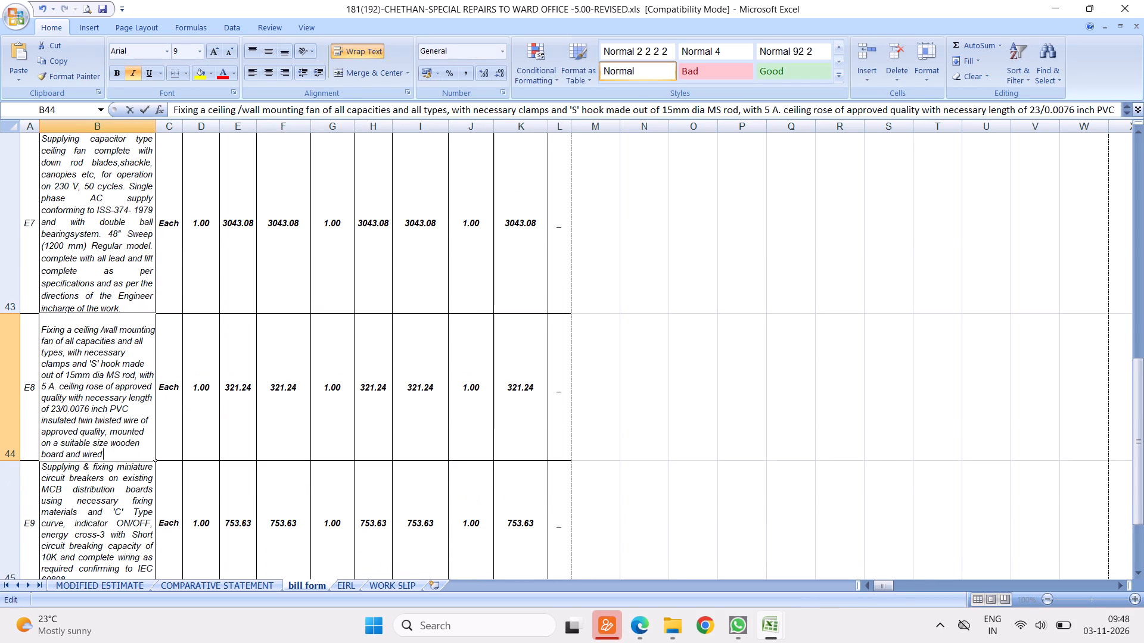
pyautogui.rightClick(106, 452)
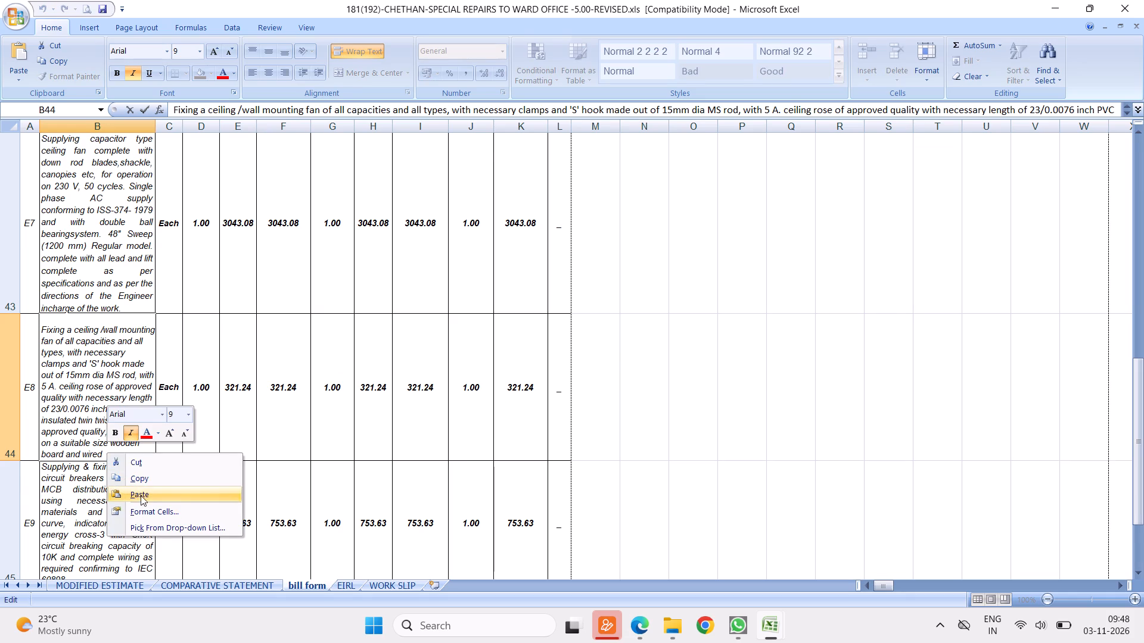
pyautogui.click(141, 497)
pyautogui.click(289, 479)
pyautogui.click(100, 484)
pyautogui.press('Down')
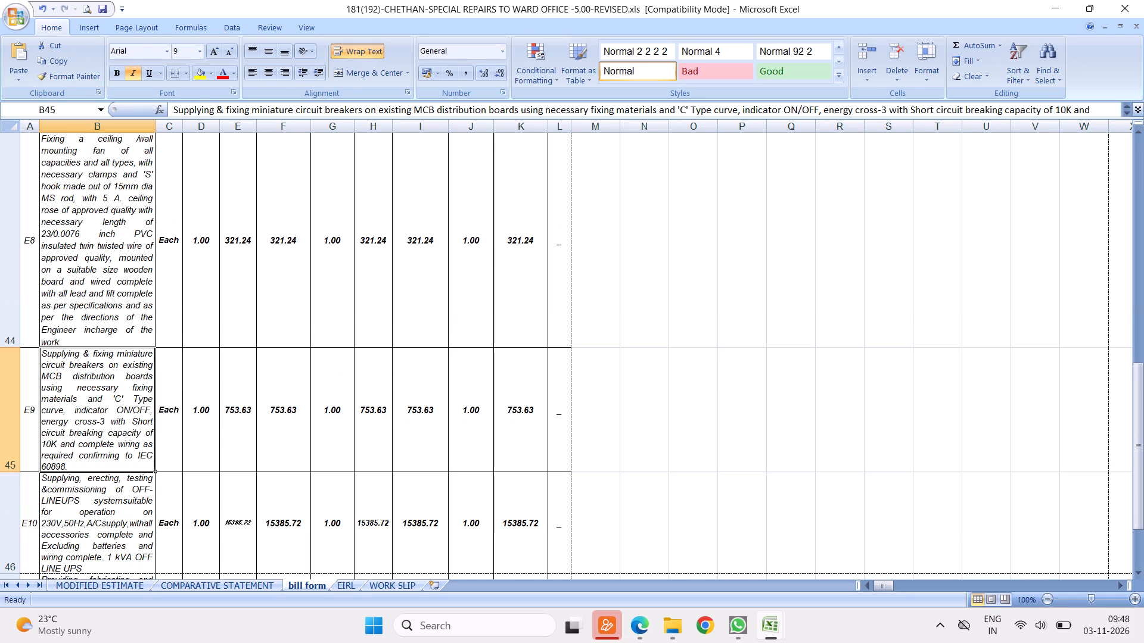
pyautogui.doubleClick(92, 467)
pyautogui.click(142, 463)
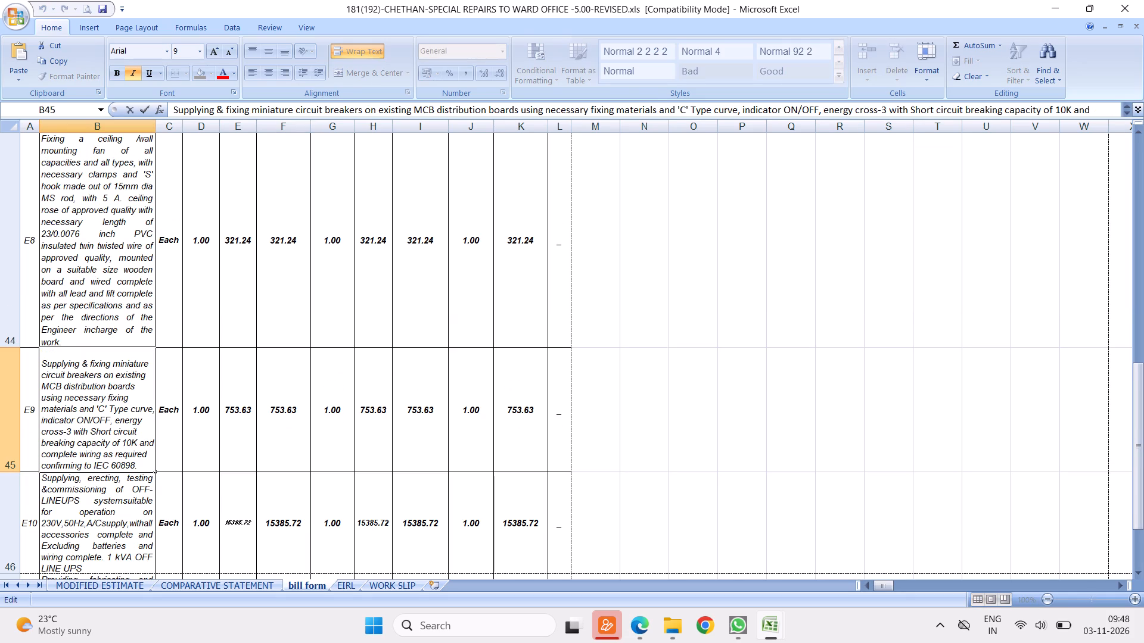
pyautogui.rightClick(142, 463)
pyautogui.click(176, 504)
pyautogui.click(355, 481)
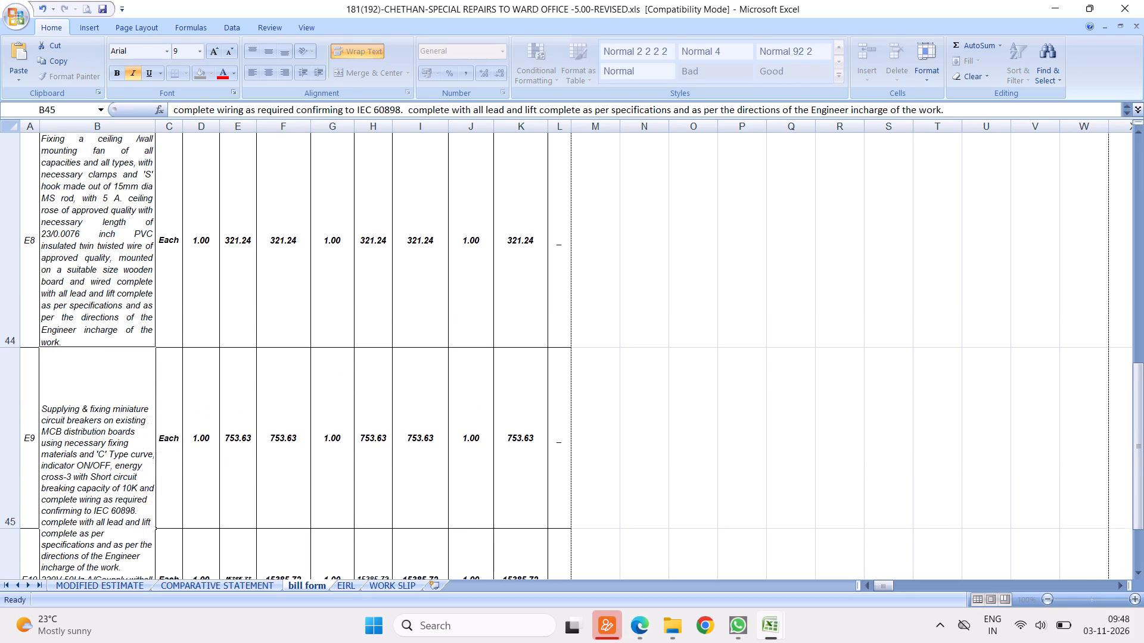
# Append the copied "complete with all lead and lift…" closing wording to item E10's 1 kVA off-line UPS description.
pyautogui.doubleClick(122, 549)
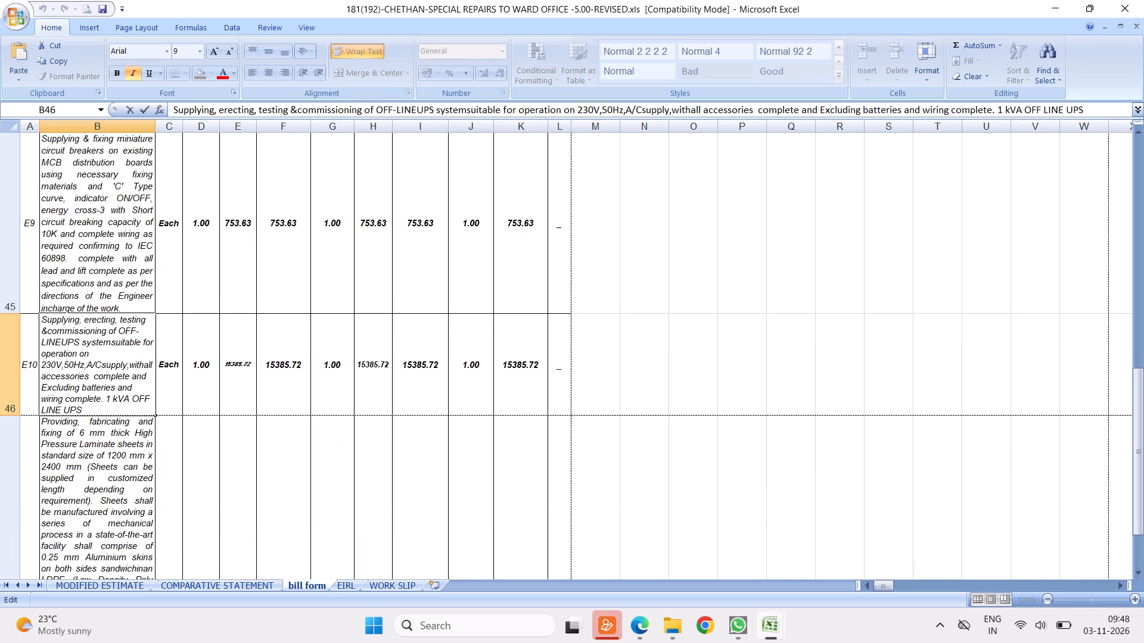
pyautogui.rightClick(90, 411)
pyautogui.click(125, 450)
pyautogui.click(341, 443)
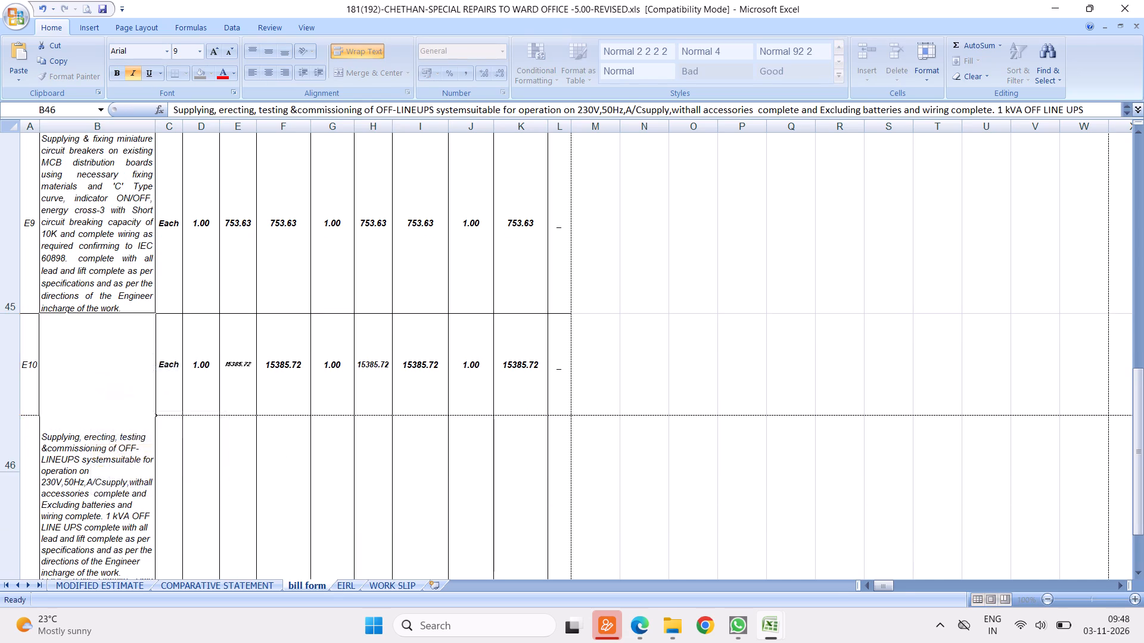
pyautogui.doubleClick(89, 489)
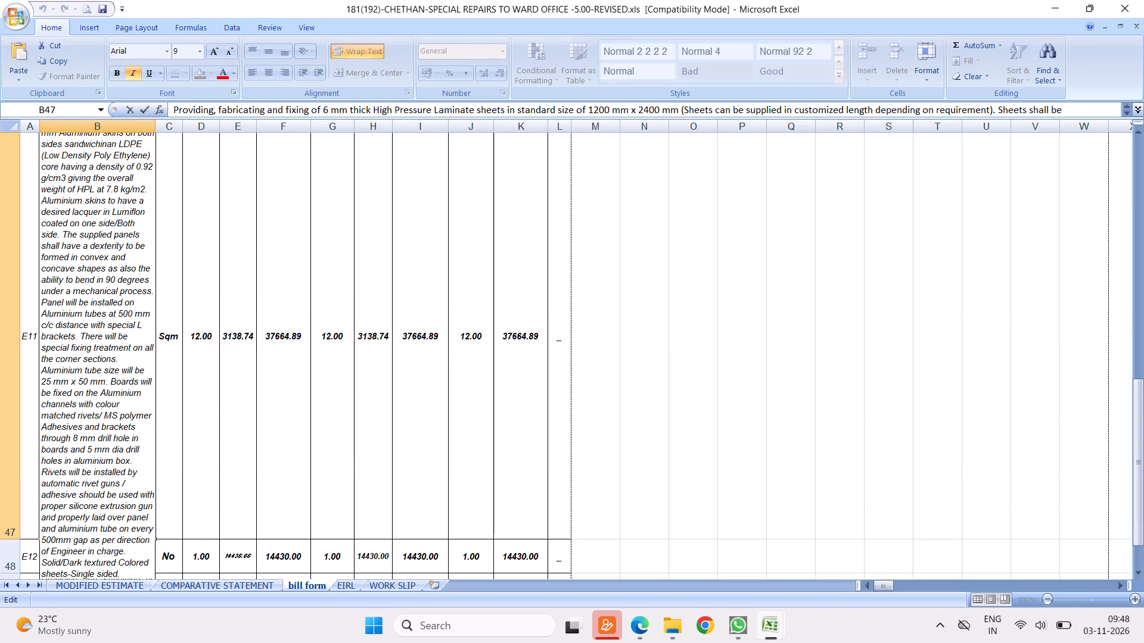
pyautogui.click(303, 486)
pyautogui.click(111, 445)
# Append the copied "complete with all lead and lift…" closing wording to item E12's executive high back chair and item E13's cushion chairs descriptions.
pyautogui.press('Down')
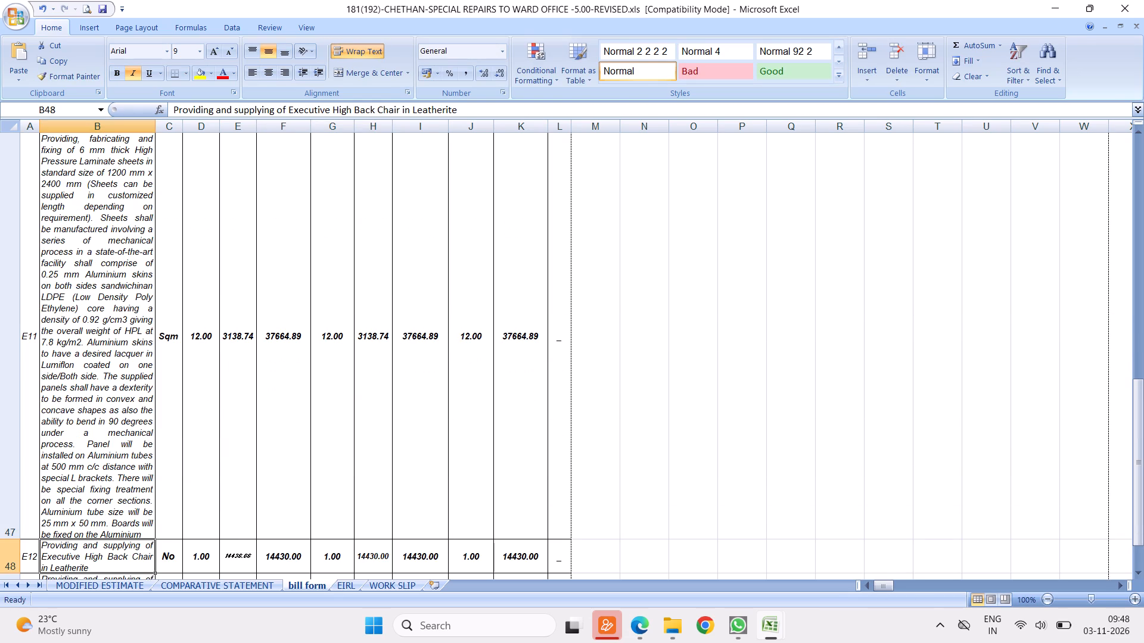
pyautogui.doubleClick(108, 564)
pyautogui.rightClick(108, 564)
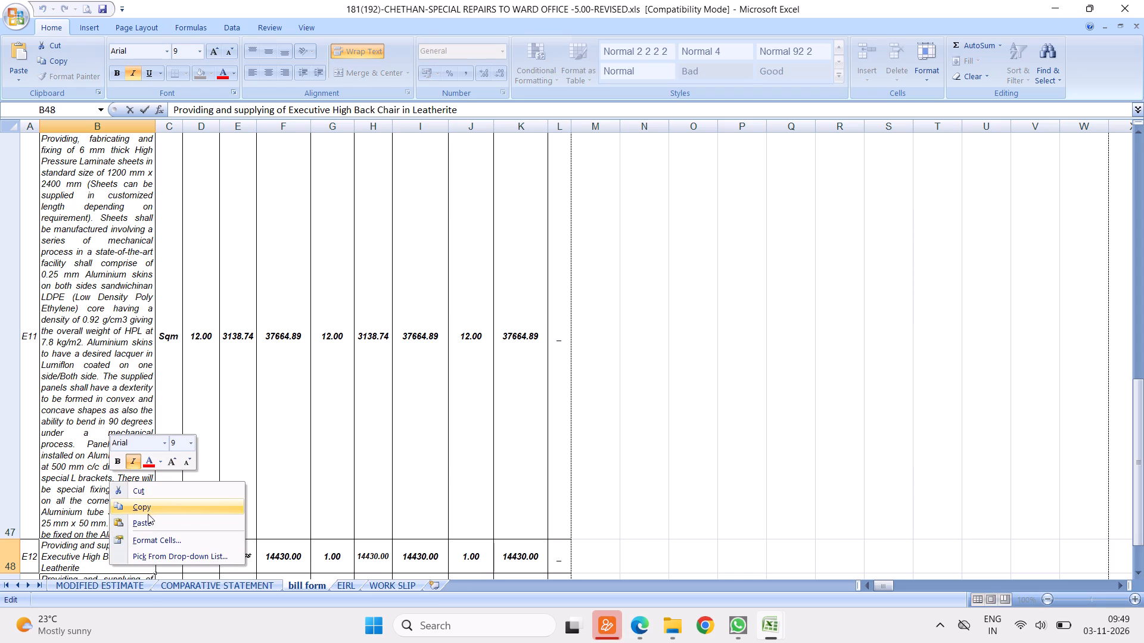
pyautogui.click(142, 523)
pyautogui.click(314, 496)
pyautogui.click(125, 554)
pyautogui.press('Down')
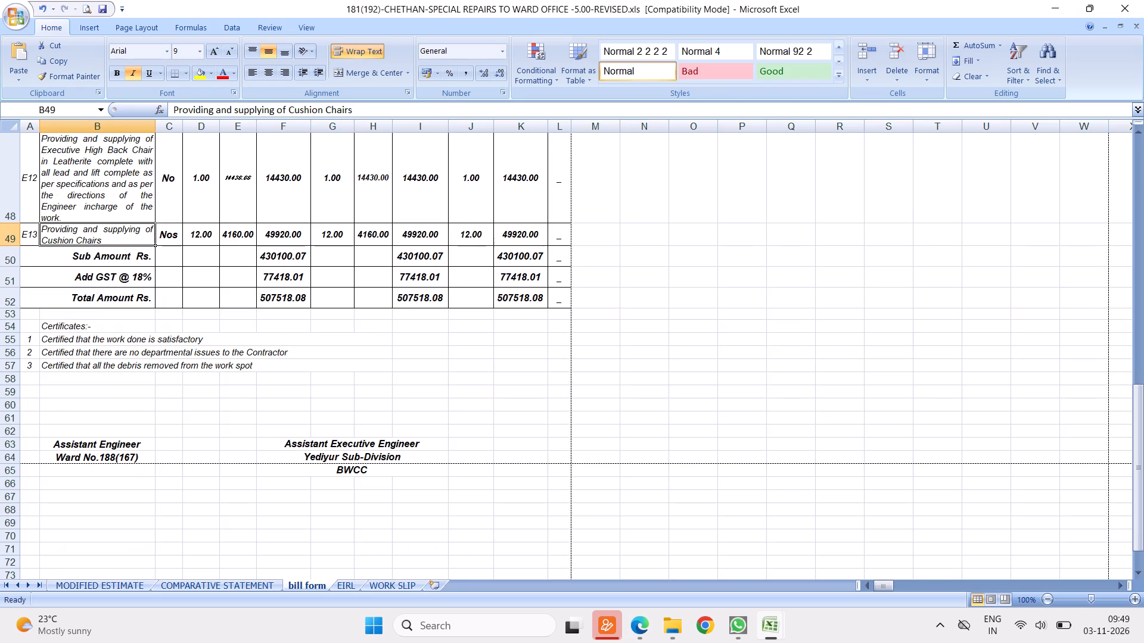
pyautogui.doubleClick(112, 241)
pyautogui.rightClick(112, 241)
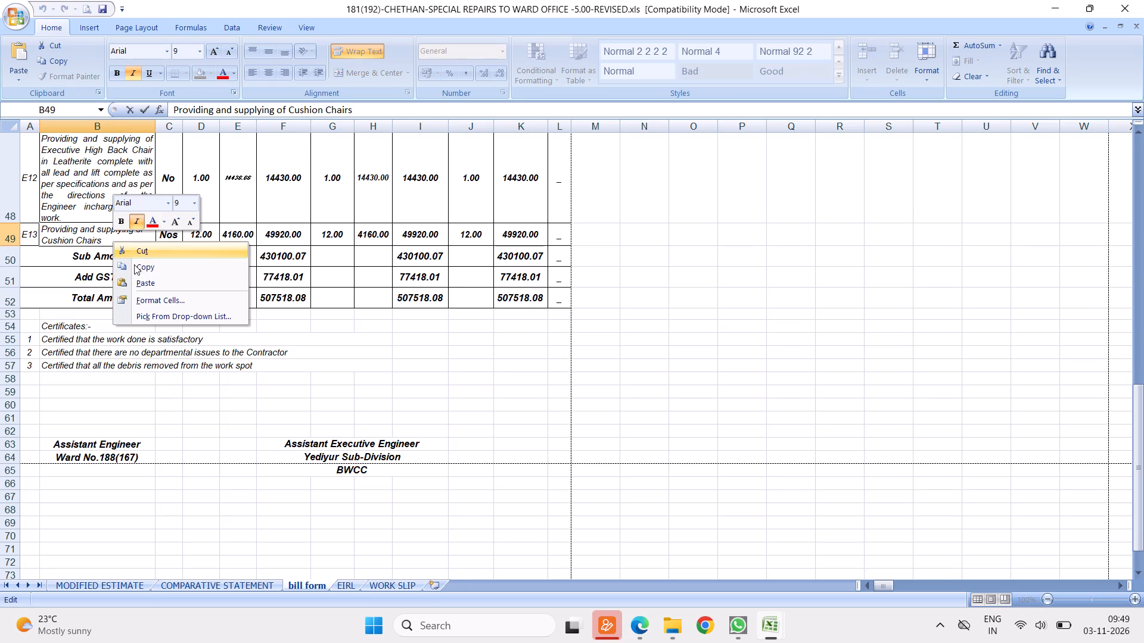
pyautogui.click(144, 283)
pyautogui.click(278, 273)
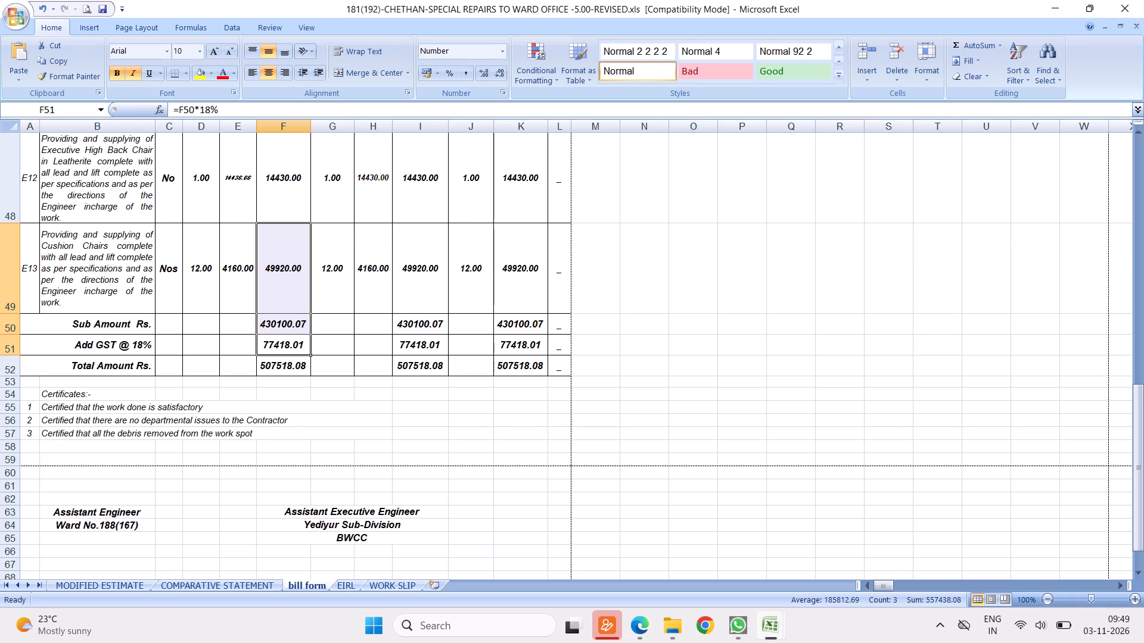
pyautogui.click(405, 394)
# Open the bill form's print preview and enlarge the bottom page margin to leave more space above the page number.
pyautogui.scroll(15, 362, 332)
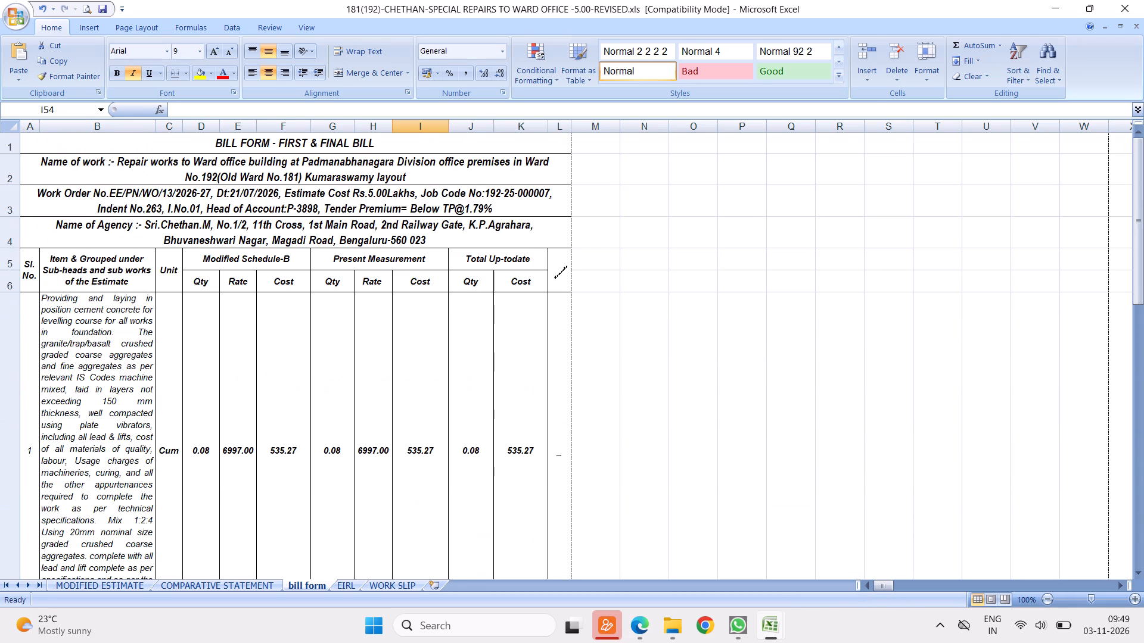
pyautogui.scroll(6, 360, 330)
pyautogui.click(85, 8)
pyautogui.scroll(-20, 405, 182)
pyautogui.scroll(-12, 405, 182)
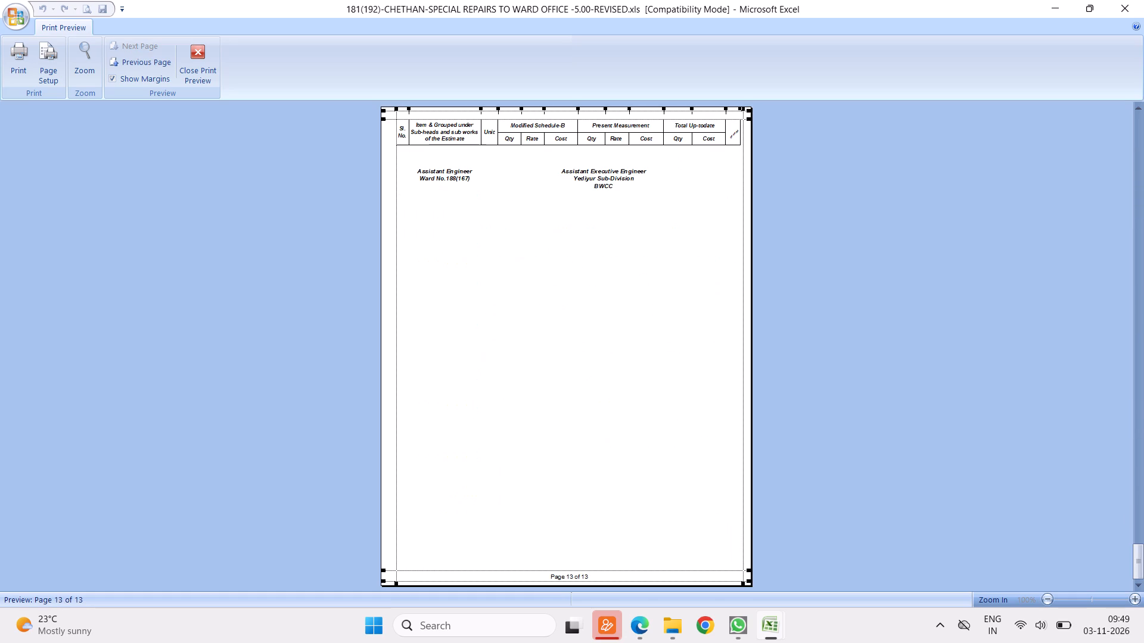
pyautogui.scroll(-7, 444, 290)
pyautogui.scroll(2, 559, 183)
pyautogui.scroll(-1, 560, 192)
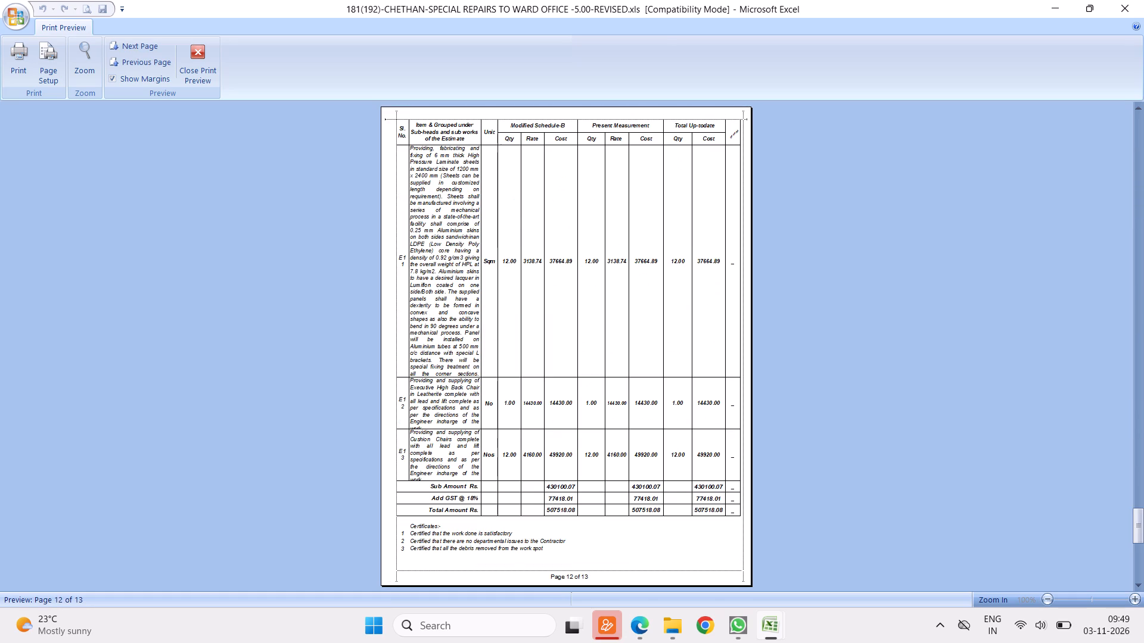
pyautogui.moveTo(531, 570); pyautogui.dragTo(531, 555)
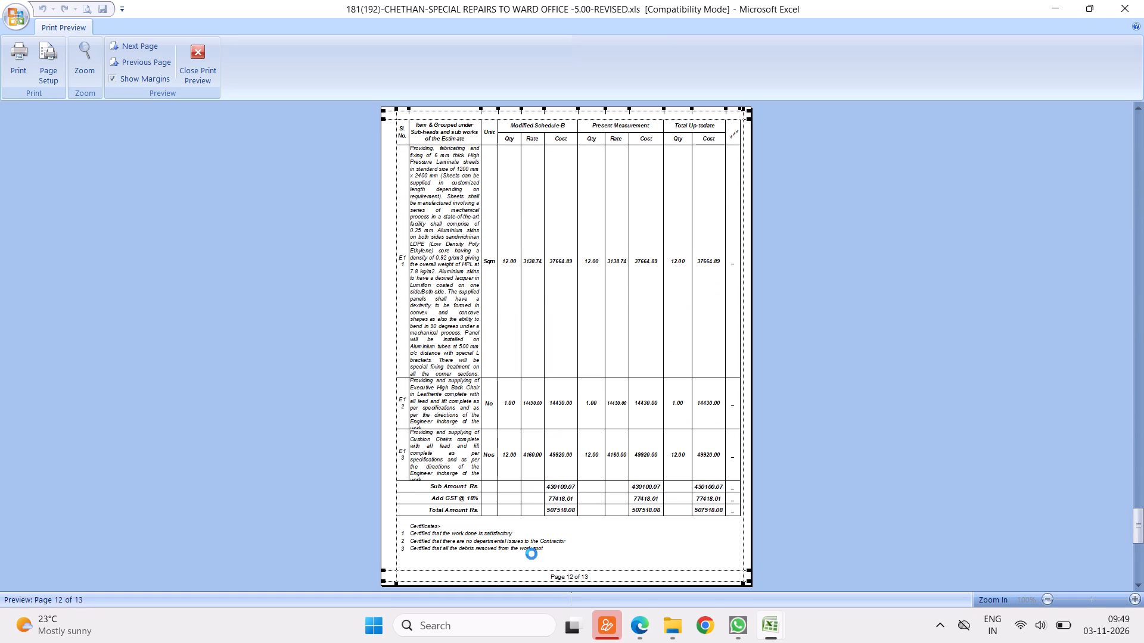
# Enlarge the top page margin slightly and reduce the bottom margin so all three certificate lines fit on page 13, then leave the preview.
pyautogui.scroll(10, 545, 372)
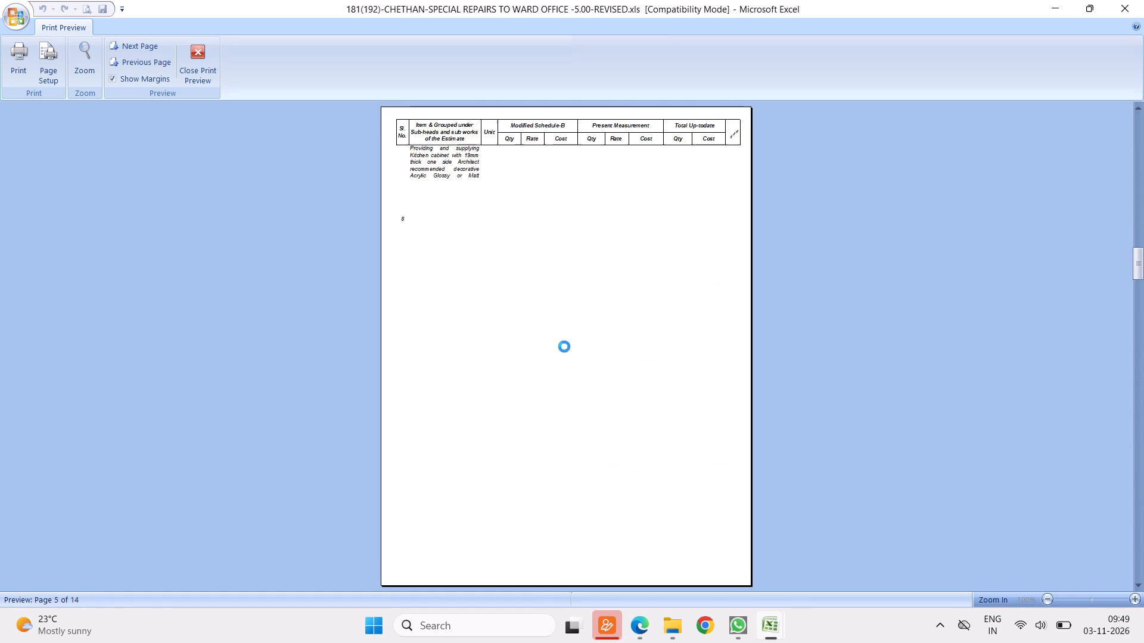
pyautogui.scroll(-19, 564, 346)
pyautogui.scroll(1, 555, 379)
pyautogui.scroll(-20, 555, 379)
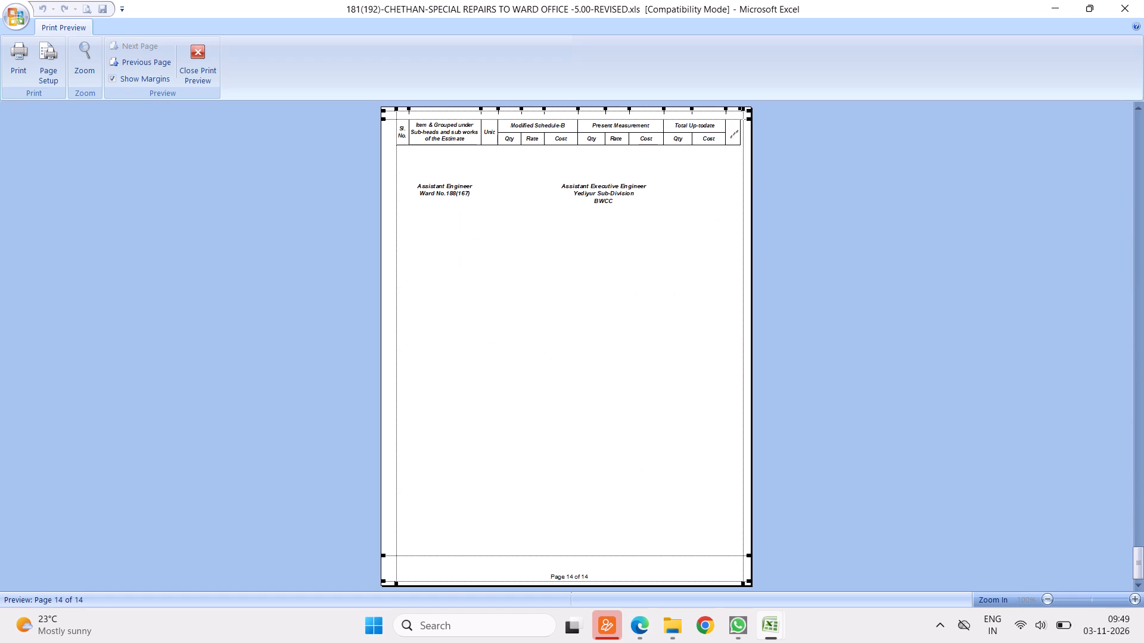
pyautogui.moveTo(465, 121); pyautogui.dragTo(464, 130)
pyautogui.scroll(1, 642, 391)
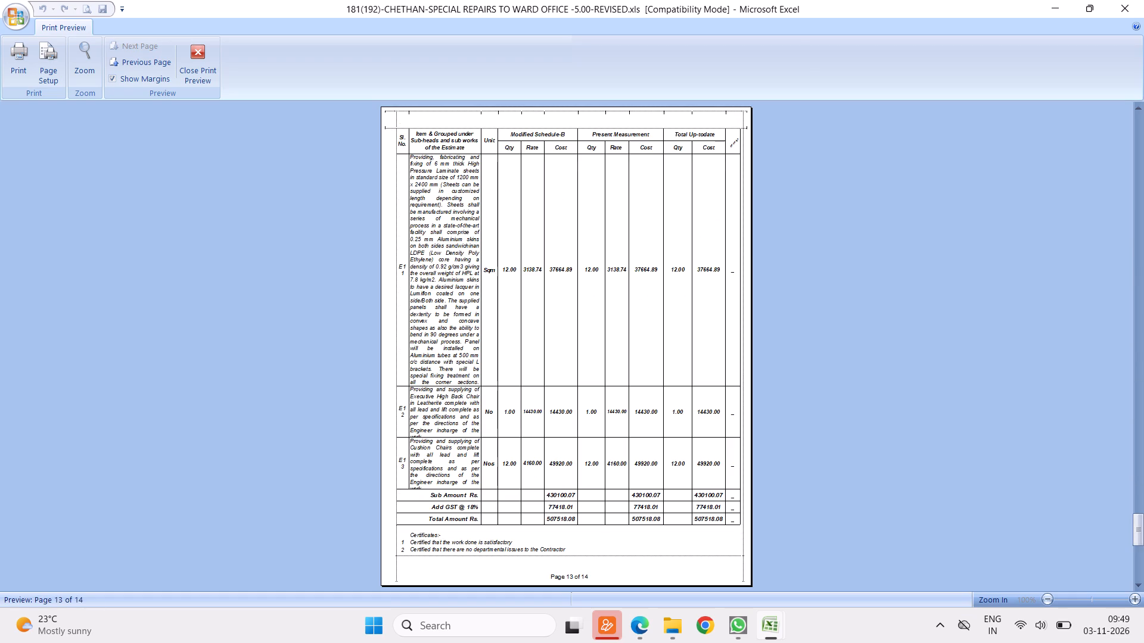
pyautogui.moveTo(571, 558); pyautogui.dragTo(571, 566)
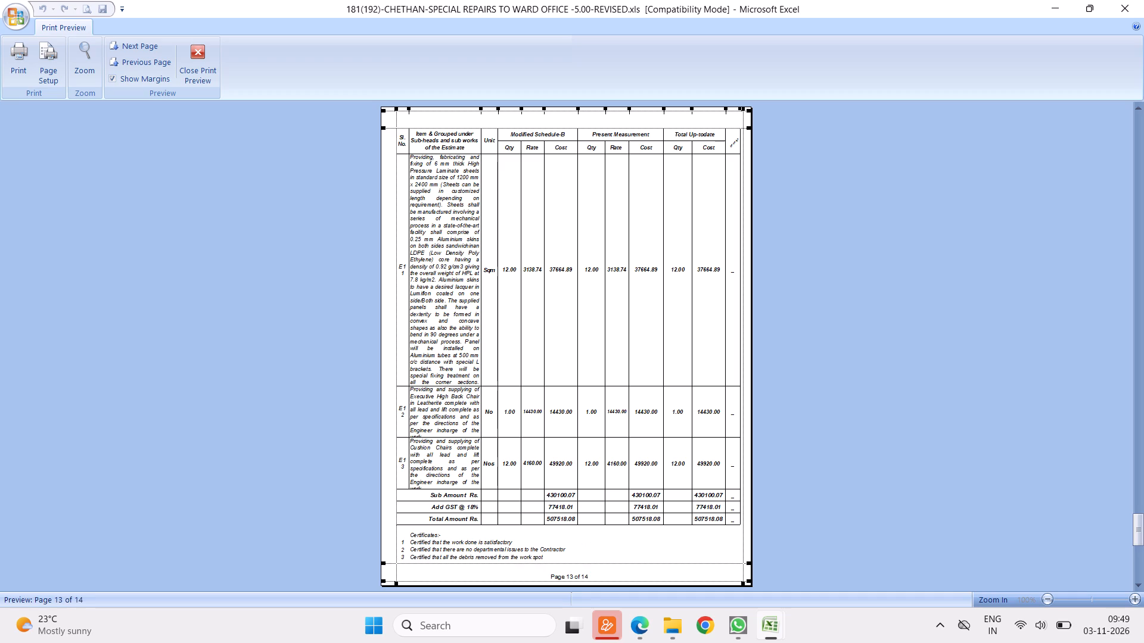
pyautogui.scroll(1, 575, 369)
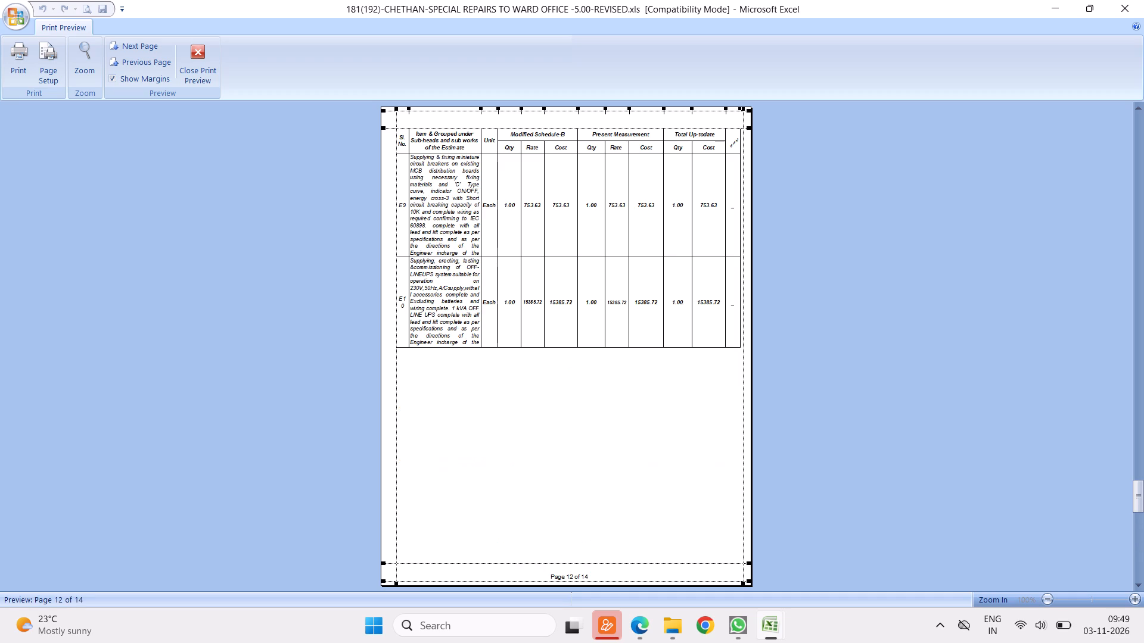
pyautogui.scroll(-1, 572, 377)
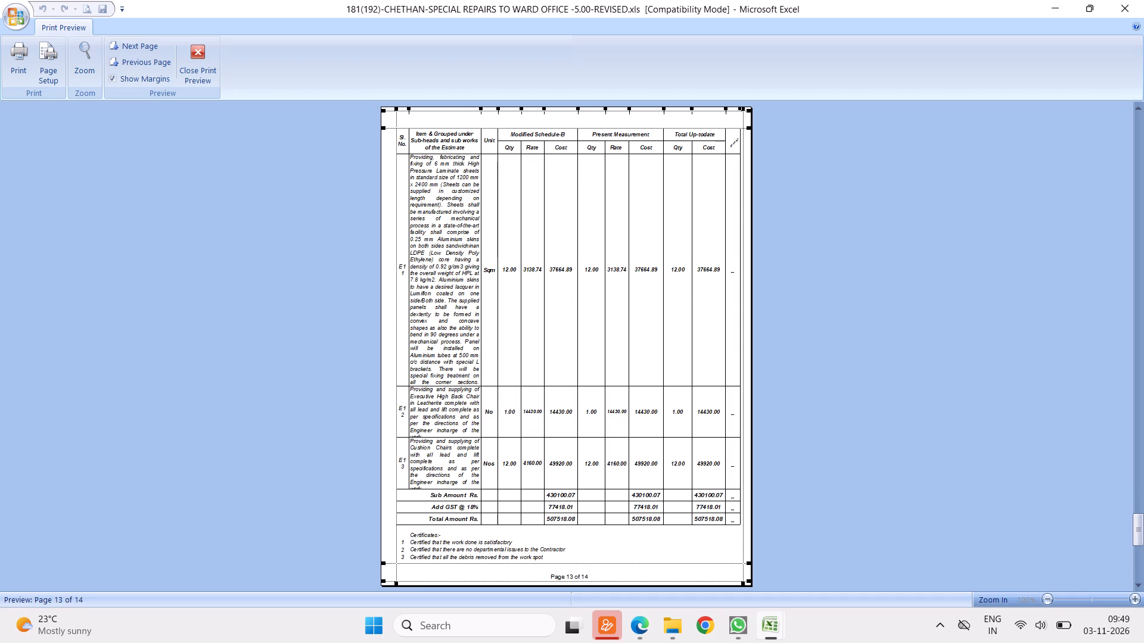
pyautogui.press('Escape')
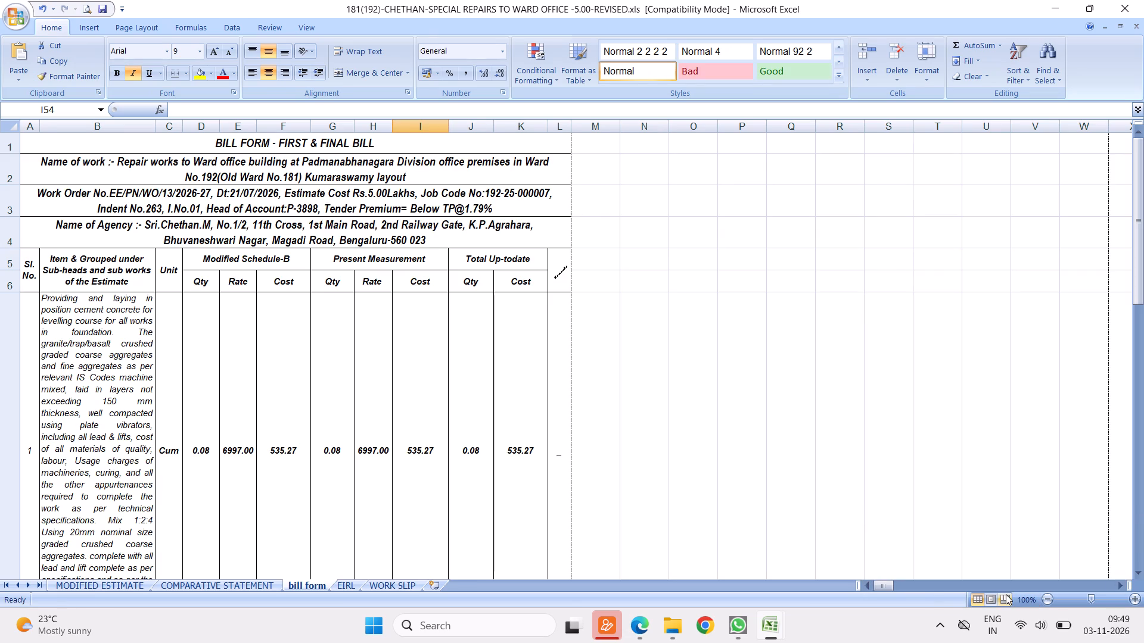
# Move the bill form's last page break up to just above item E13, so E13, the totals and the certificates start page 14.
pyautogui.click(1006, 595)
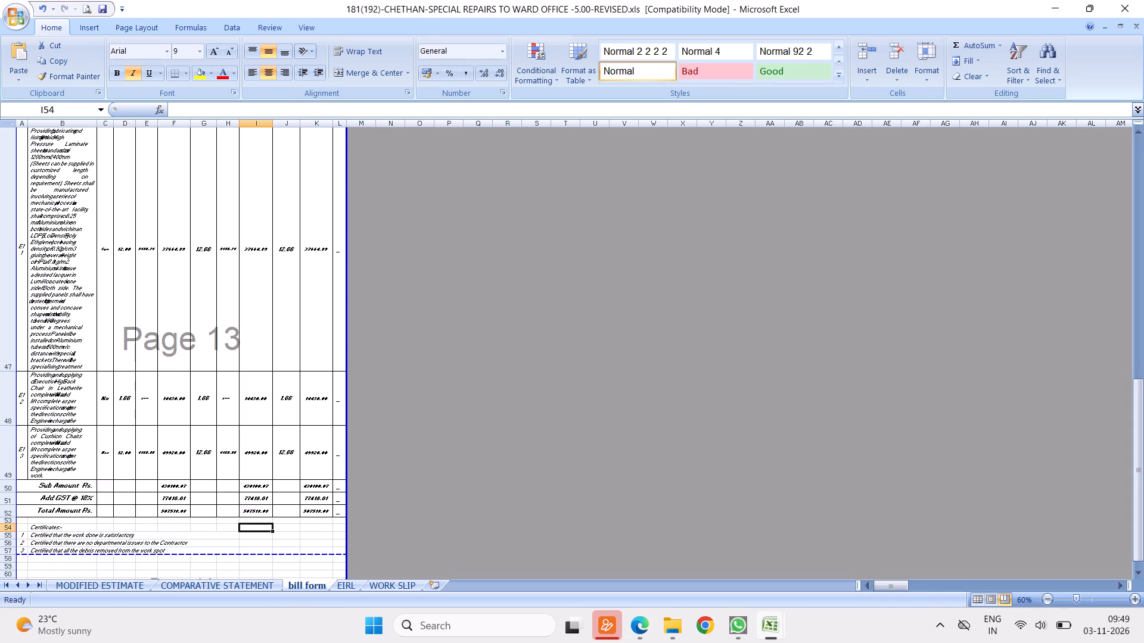
pyautogui.scroll(-1, 273, 491)
pyautogui.scroll(1, 301, 359)
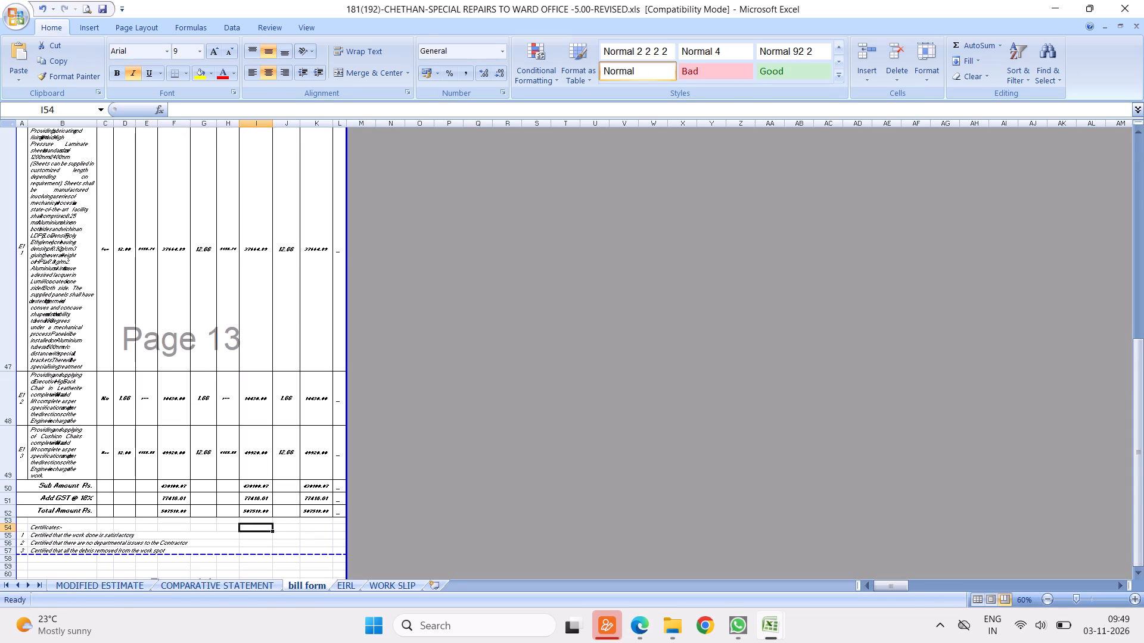
pyautogui.moveTo(197, 554); pyautogui.dragTo(225, 429)
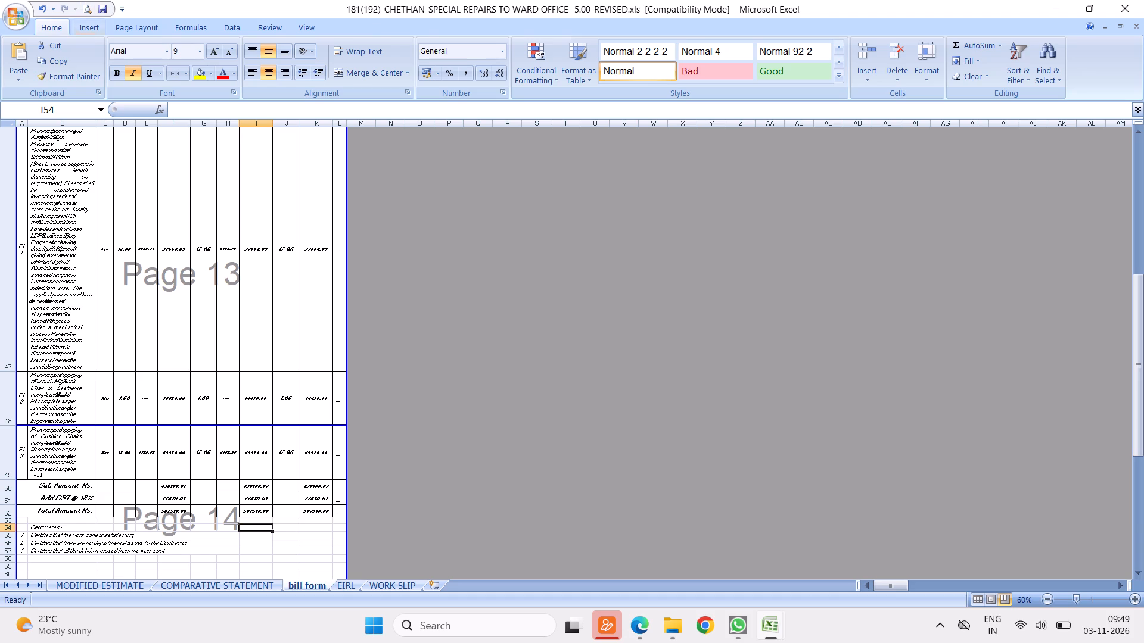
pyautogui.click(978, 596)
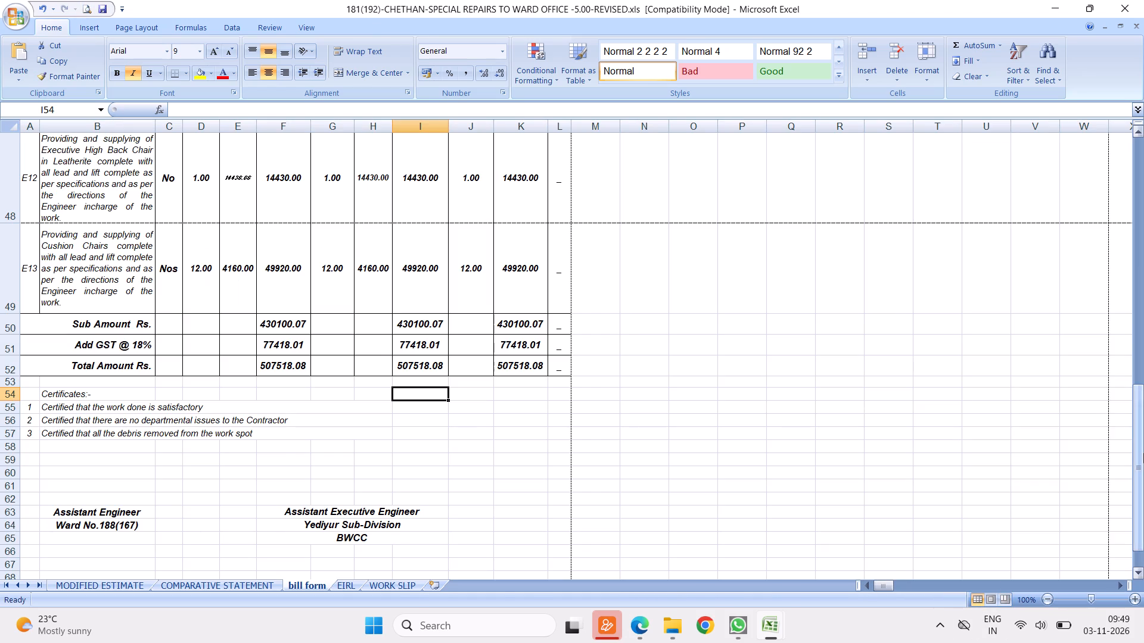
# Check the bill form's page layout in print preview from page 1 through to the last page.
pyautogui.moveTo(1140, 445); pyautogui.dragTo(1143, 160)
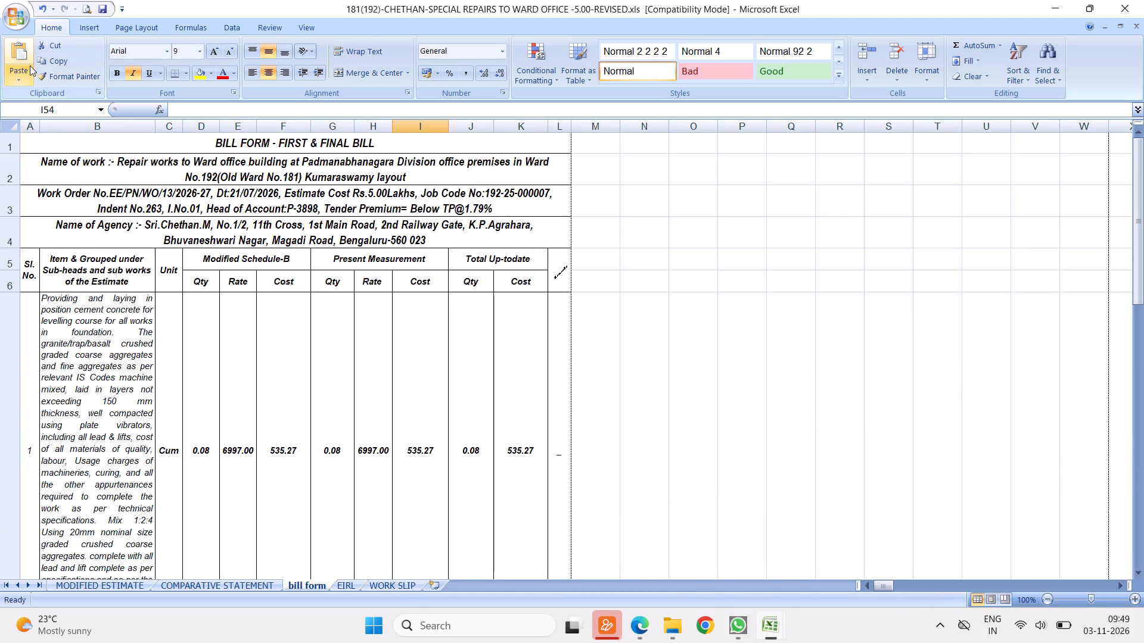
pyautogui.click(86, 7)
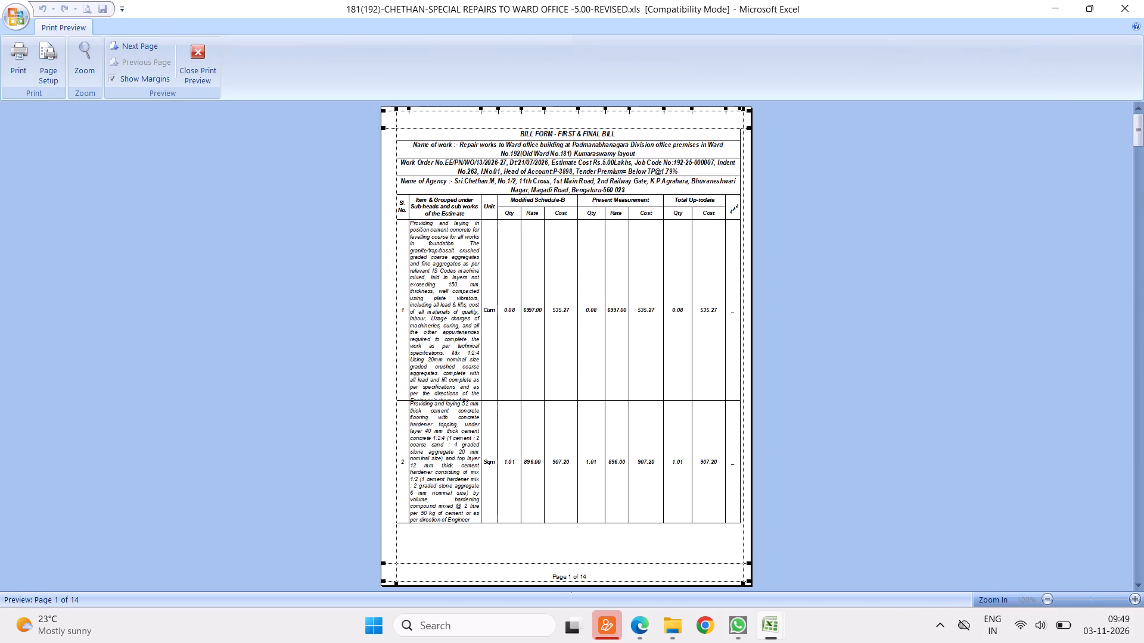
pyautogui.scroll(-20, 585, 269)
pyautogui.scroll(-14, 585, 269)
pyautogui.scroll(1, 565, 311)
pyautogui.scroll(-7, 566, 311)
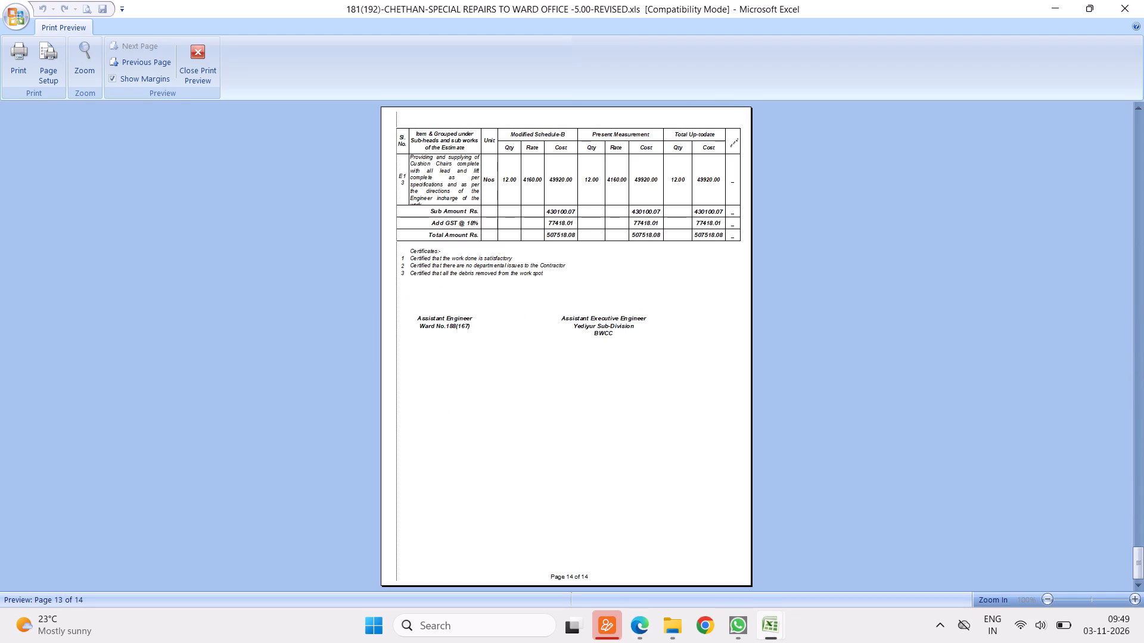
pyautogui.scroll(-7, 558, 289)
pyautogui.press('Escape')
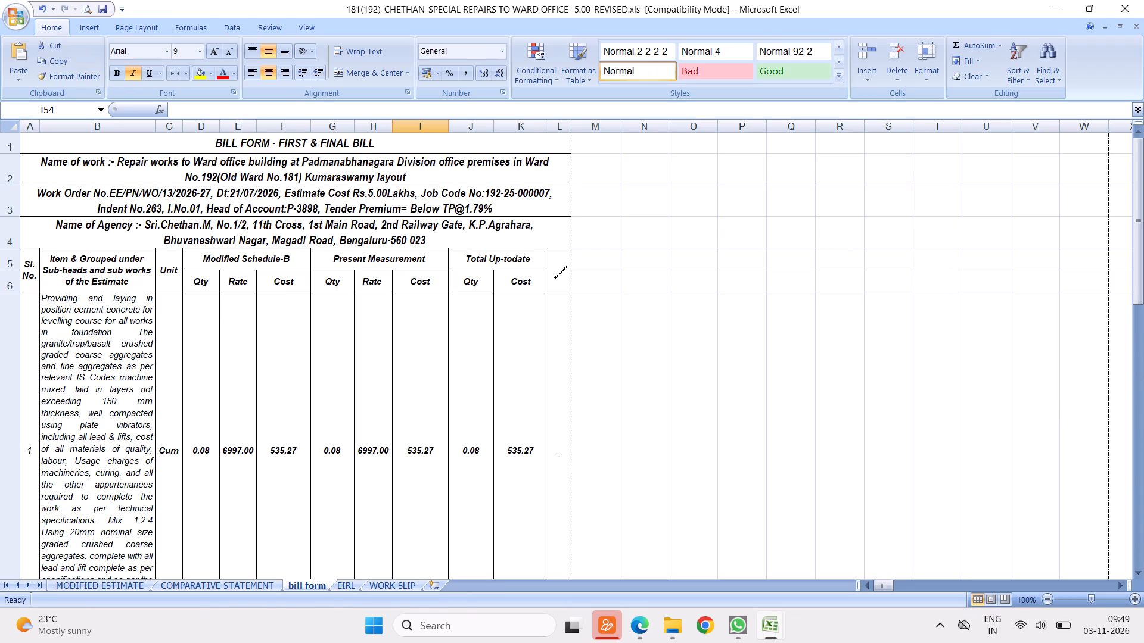
# Create a copy of the MODIFIED ESTIMATE sheet at the end of the workbook.
pyautogui.click(82, 583)
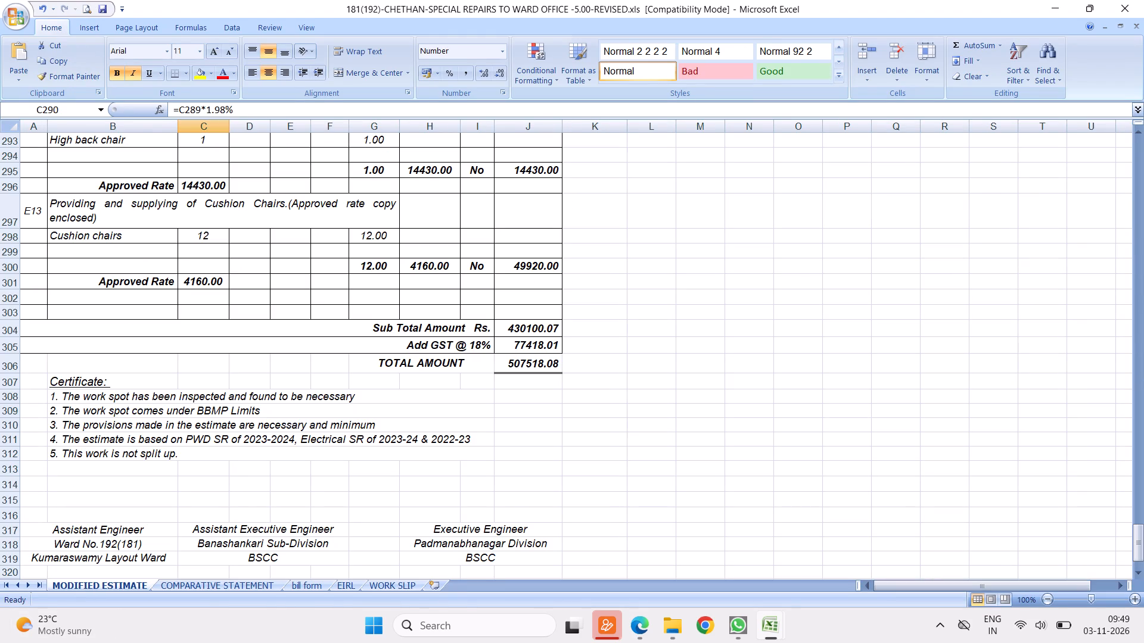
pyautogui.rightClick(114, 584)
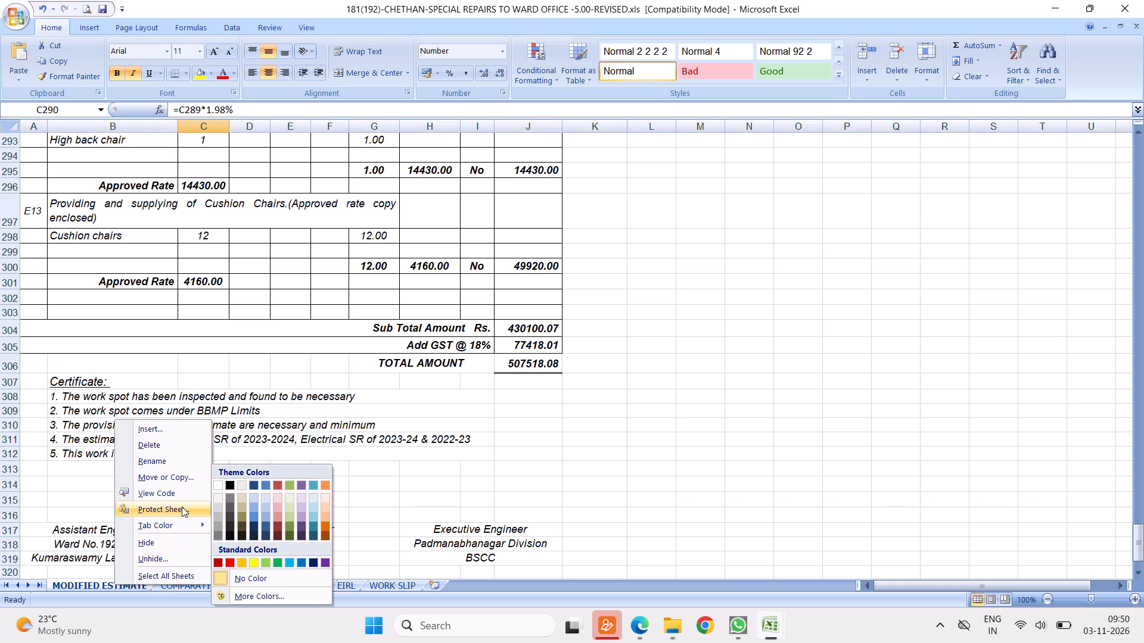
pyautogui.click(160, 477)
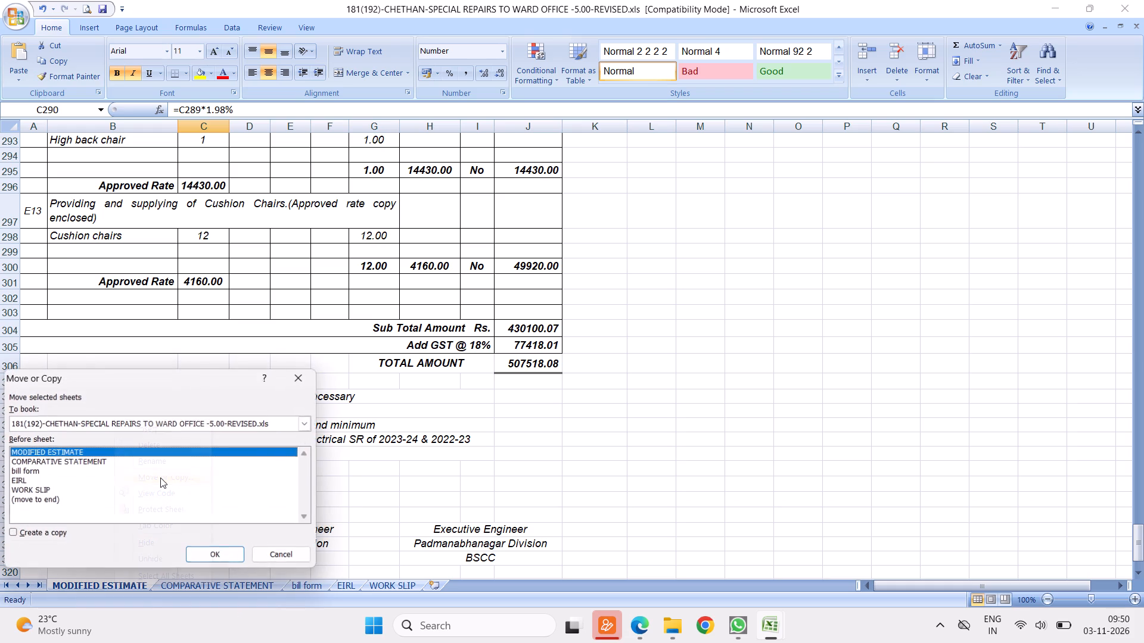
pyautogui.click(39, 498)
pyautogui.click(42, 535)
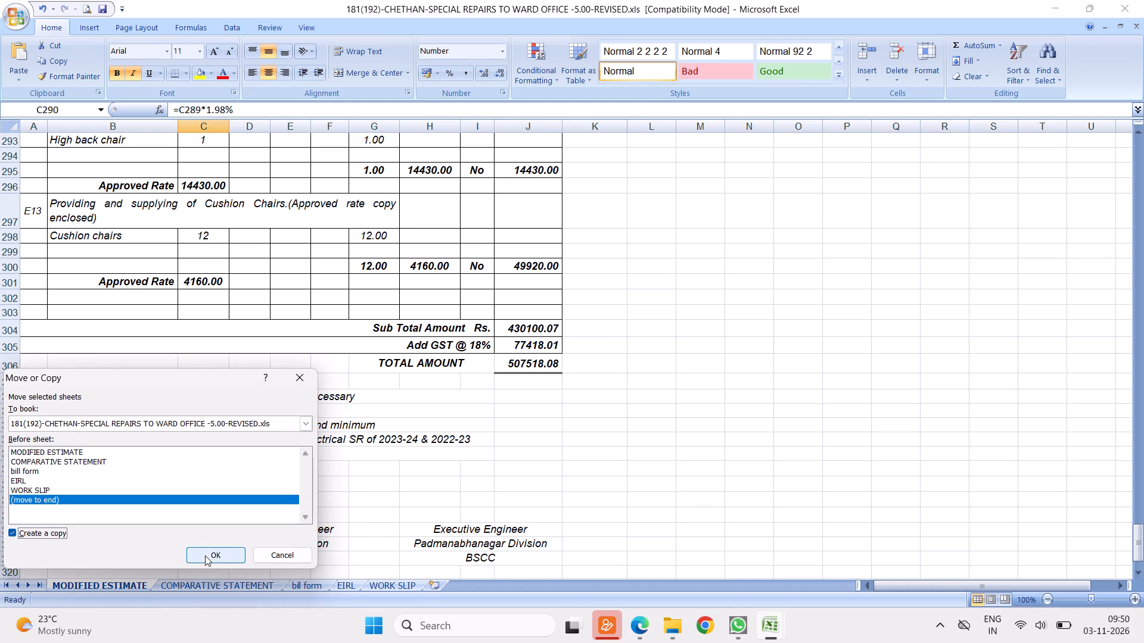
pyautogui.click(208, 553)
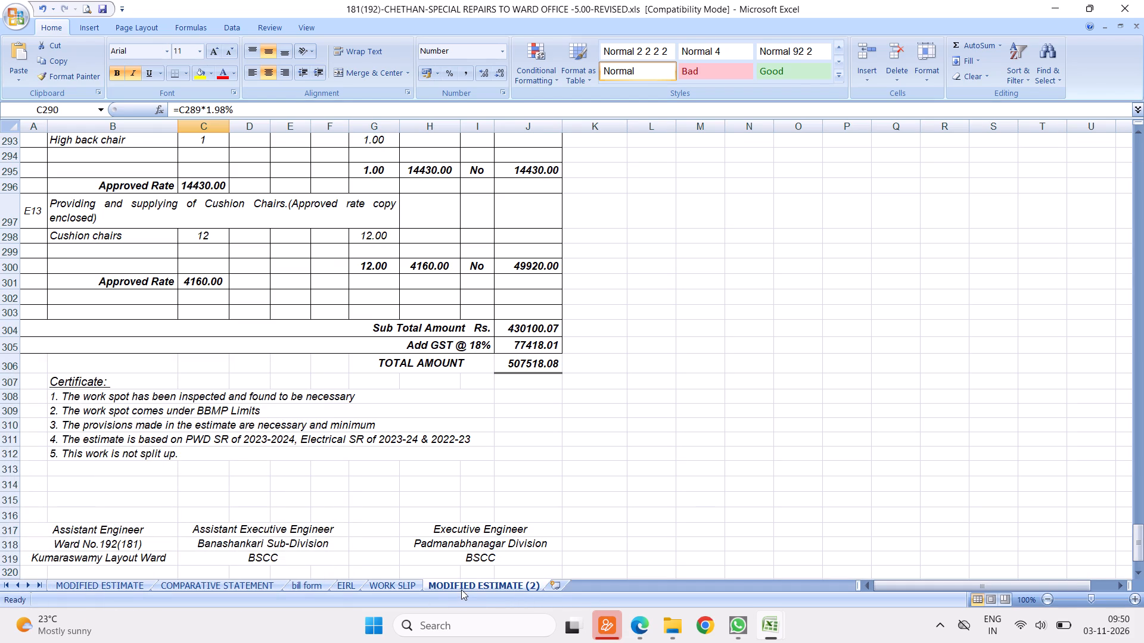
# Rename the copied estimate sheet as "bill" and place it directly after MODIFIED ESTIMATE.
pyautogui.rightClick(465, 587)
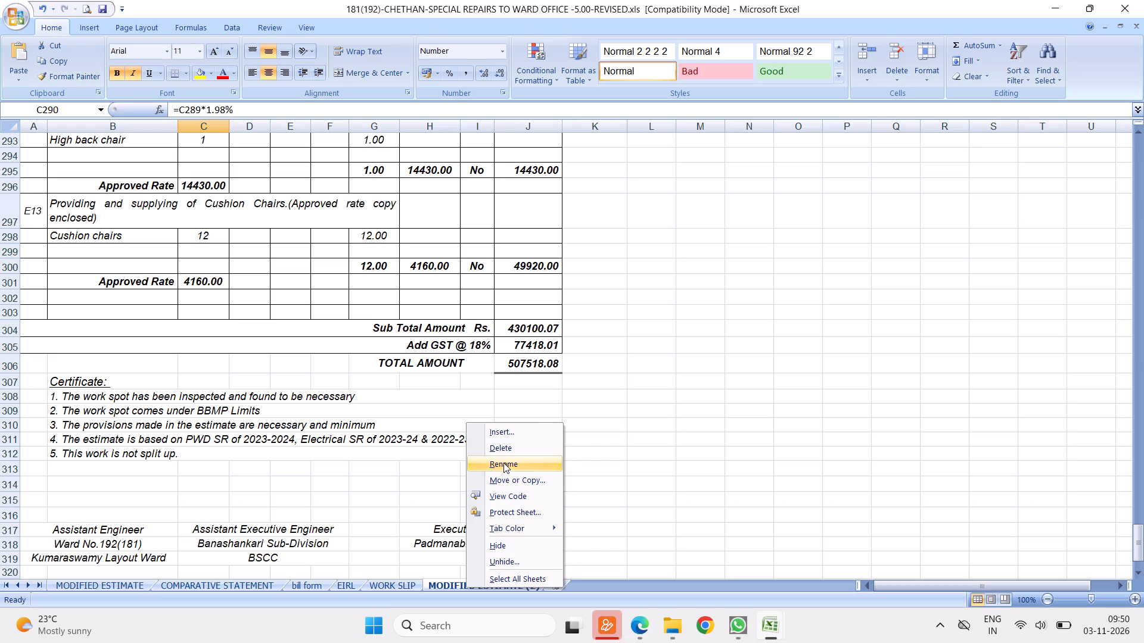
pyautogui.click(503, 461)
pyautogui.write('bill')
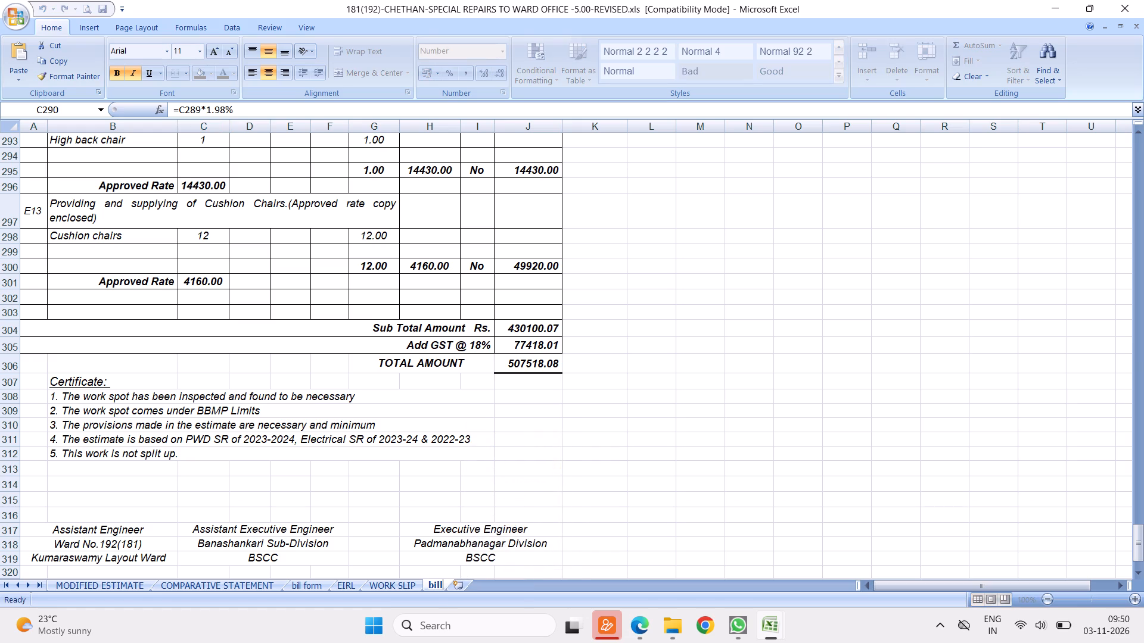
pyautogui.click(506, 456)
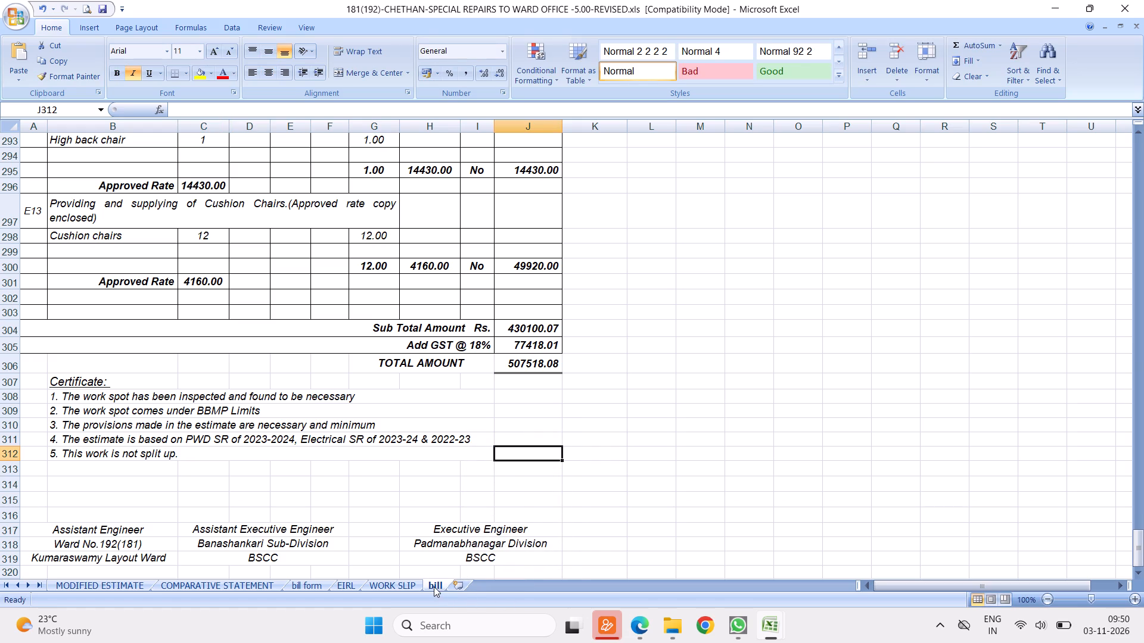
pyautogui.moveTo(434, 586); pyautogui.dragTo(163, 588)
pyautogui.moveTo(163, 588); pyautogui.dragTo(163, 589)
# On the bill sheet, link item 4's Schedule-B quantity in C17 to the total quantity in G17 of MODIFIED ESTIMATE.
pyautogui.scroll(12, 440, 390)
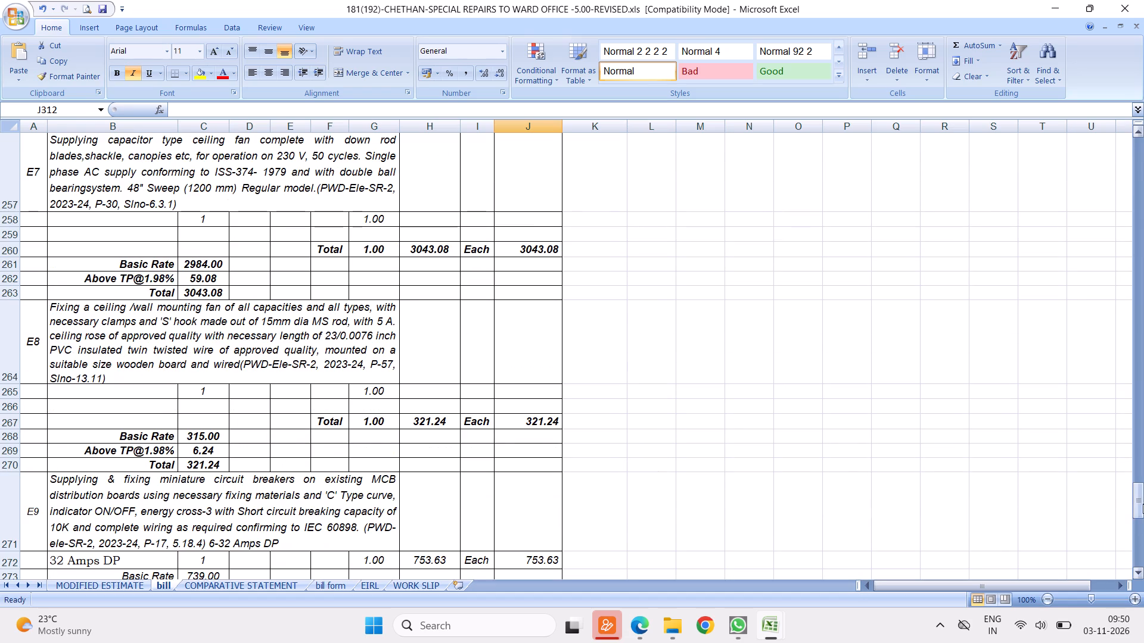
pyautogui.moveTo(1139, 496); pyautogui.dragTo(1124, 71)
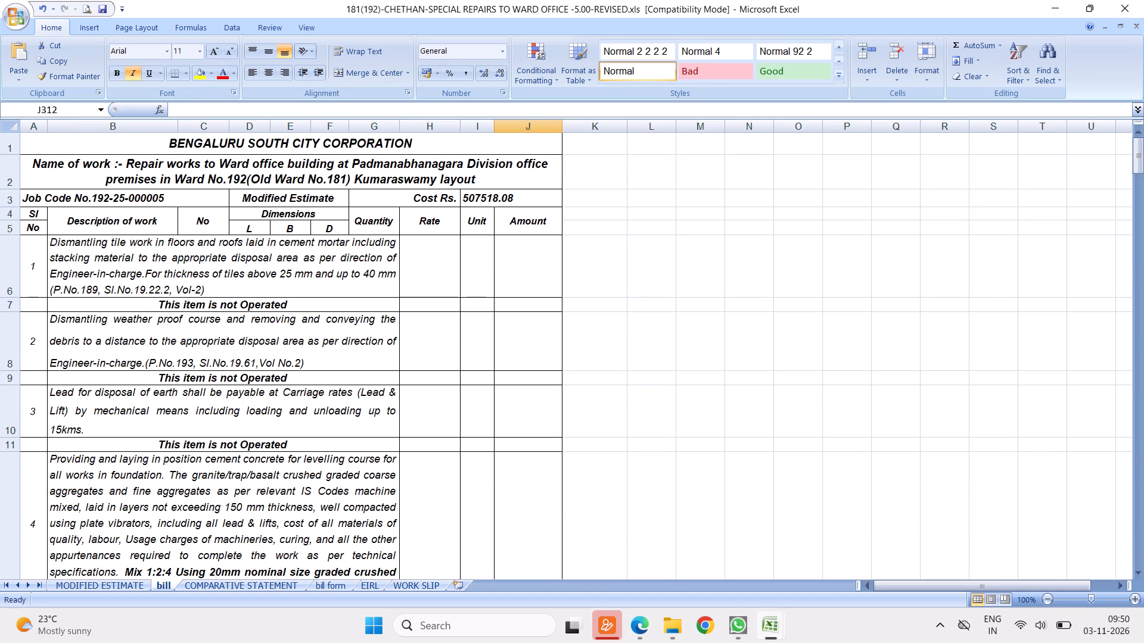
pyautogui.scroll(-3, 136, 399)
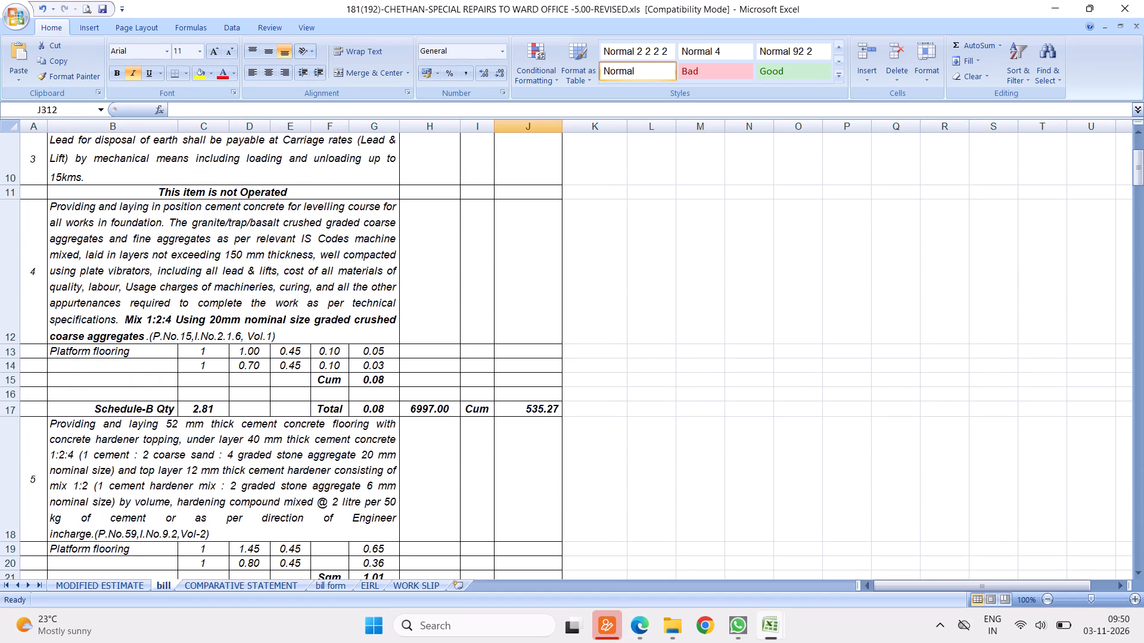
pyautogui.click(197, 408)
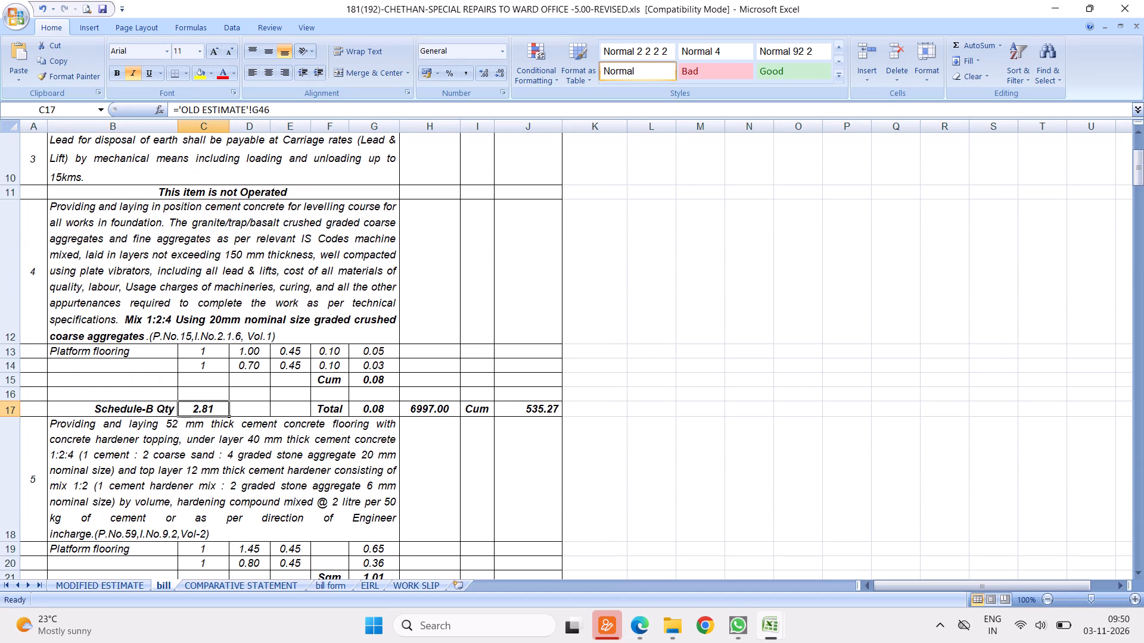
pyautogui.press('=')
pyautogui.click(108, 584)
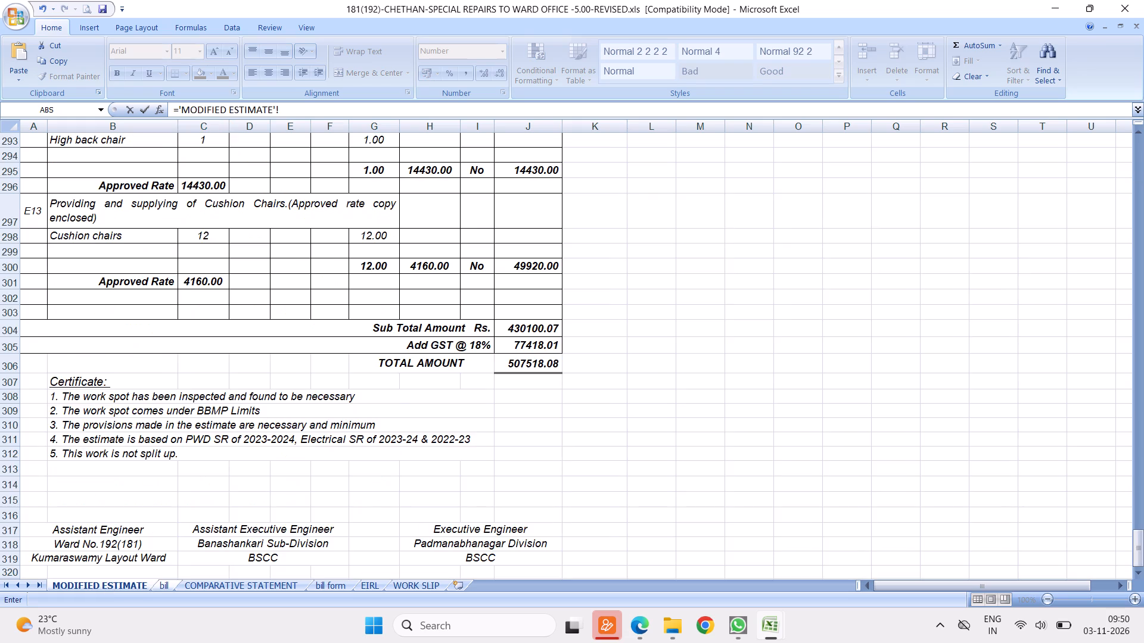
pyautogui.scroll(17, 323, 308)
pyautogui.moveTo(1137, 488); pyautogui.dragTo(1137, 487)
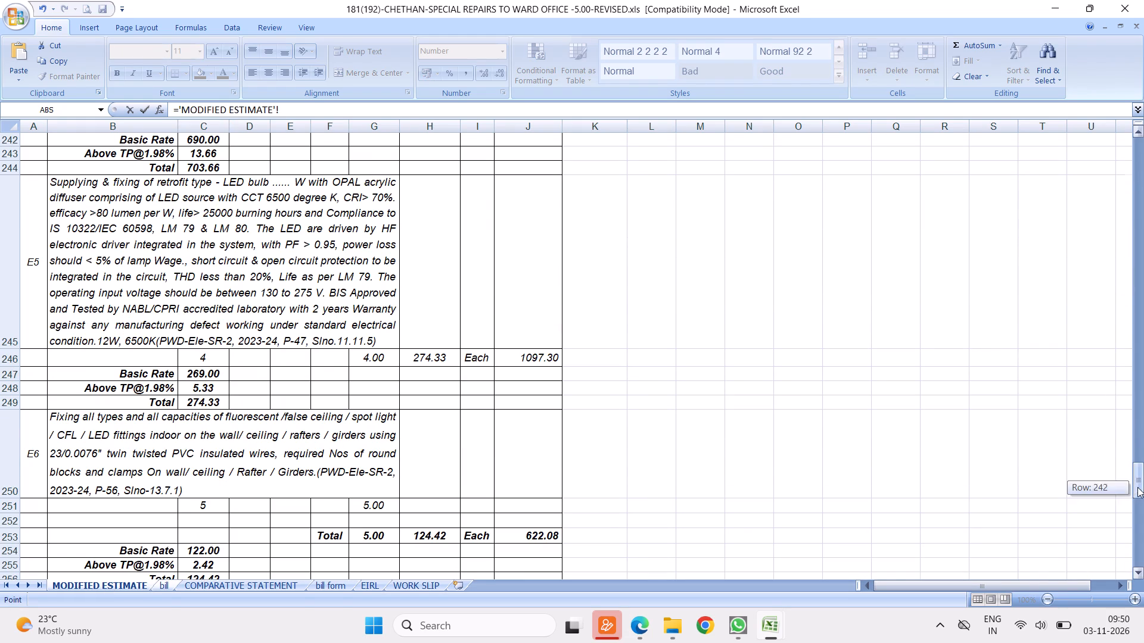
pyautogui.moveTo(1137, 487); pyautogui.dragTo(1143, 0)
pyautogui.scroll(-3, 455, 268)
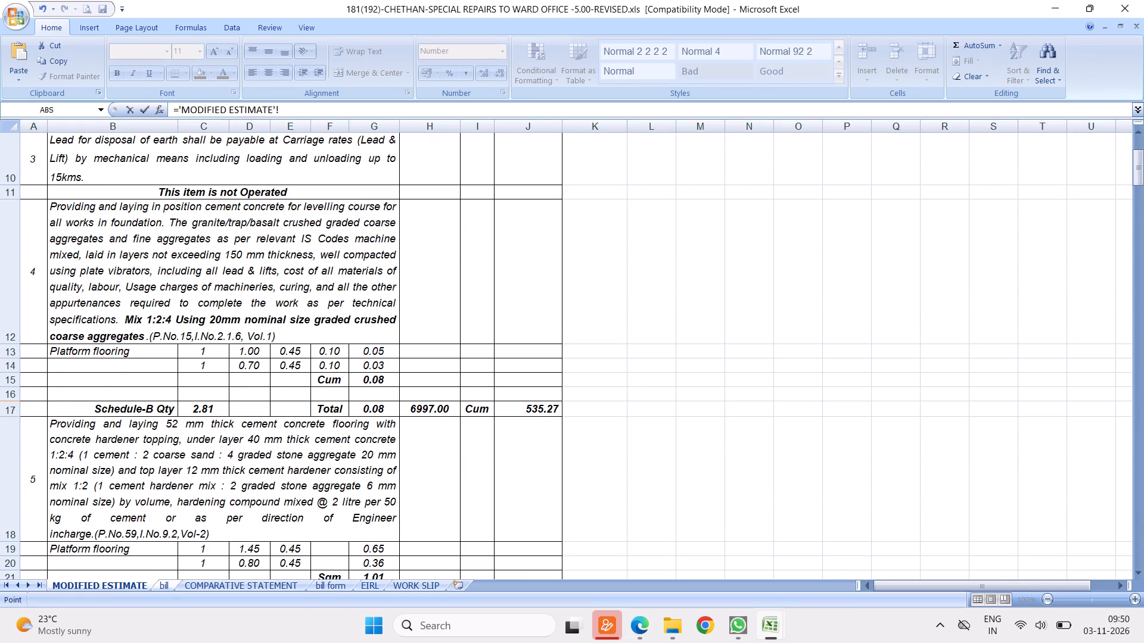
pyautogui.click(368, 411)
pyautogui.press('Return')
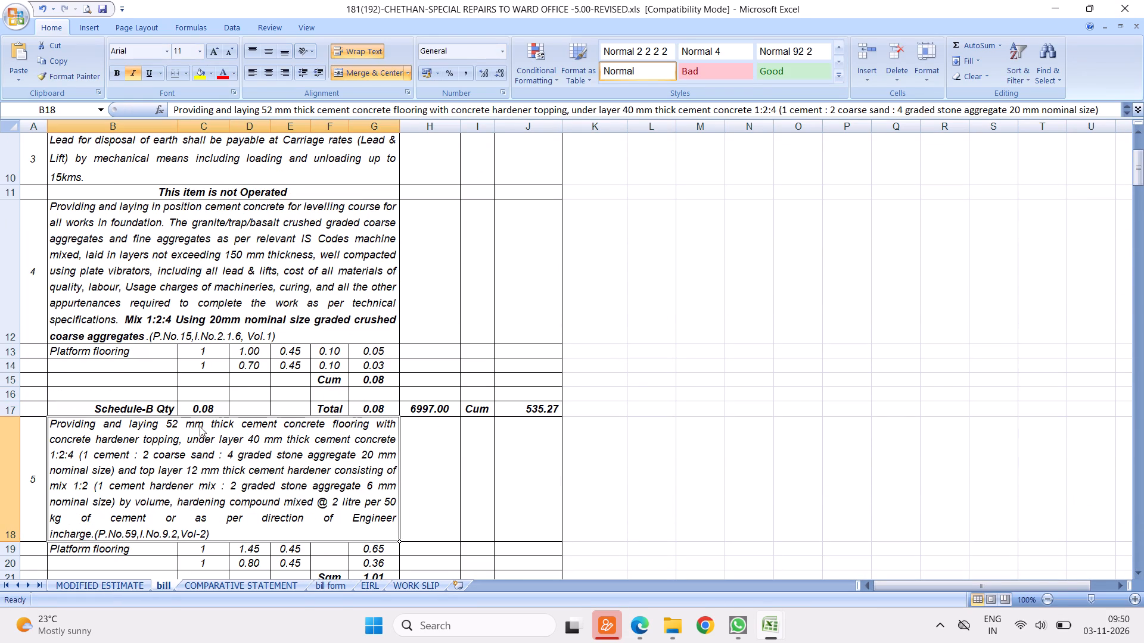
# Change item 4's quantity label in B17 to "Modified Schedule-B Qty".
pyautogui.doubleClick(92, 406)
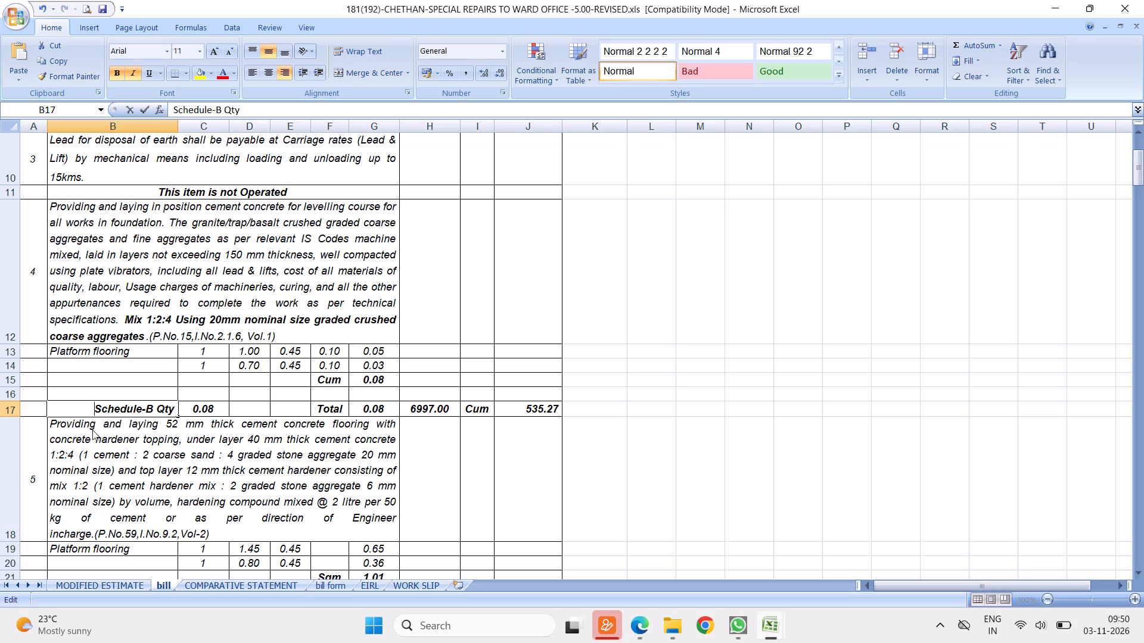
pyautogui.write('Modified')
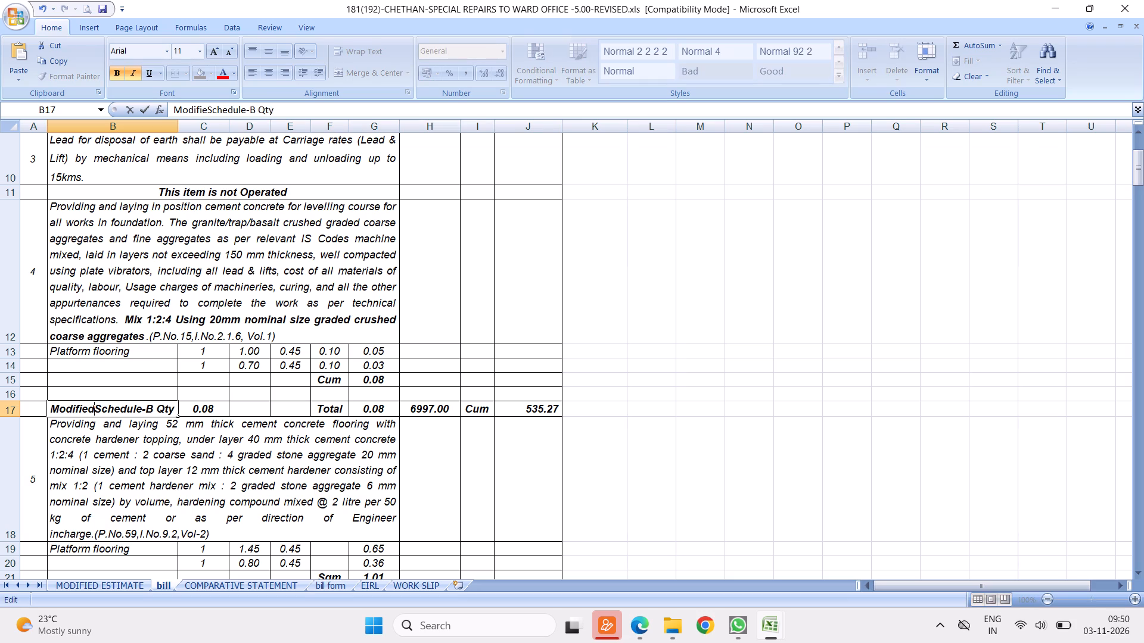
pyautogui.press('space')
pyautogui.click(259, 332)
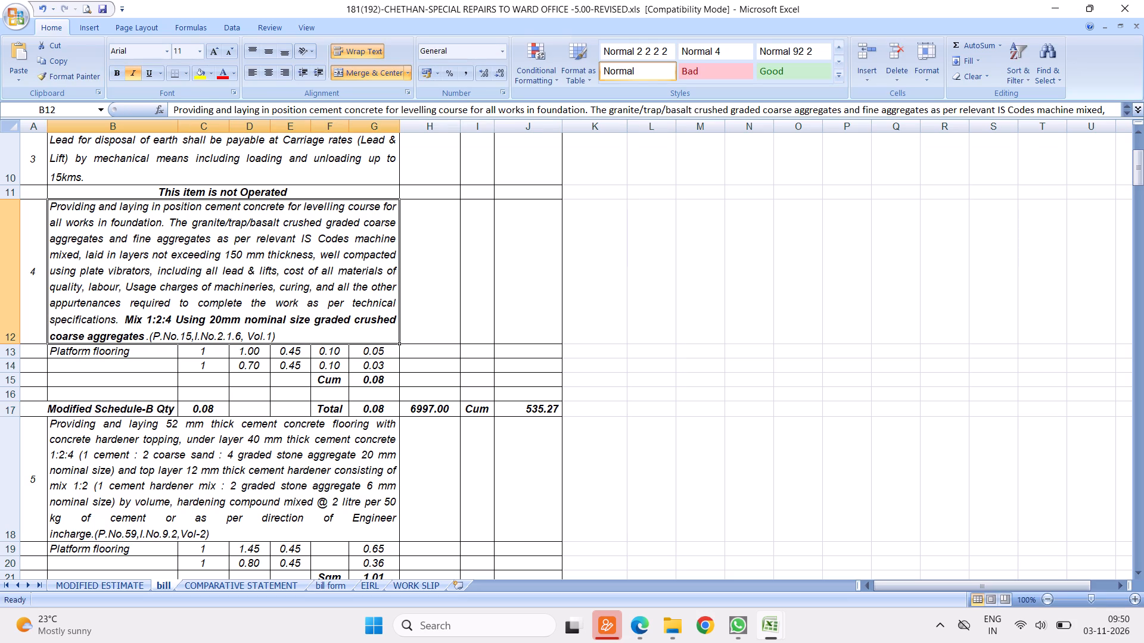
# Apply shrink to fit to the "Modified Schedule-B Qty" label cell B17.
pyautogui.click(115, 408)
pyautogui.rightClick(133, 411)
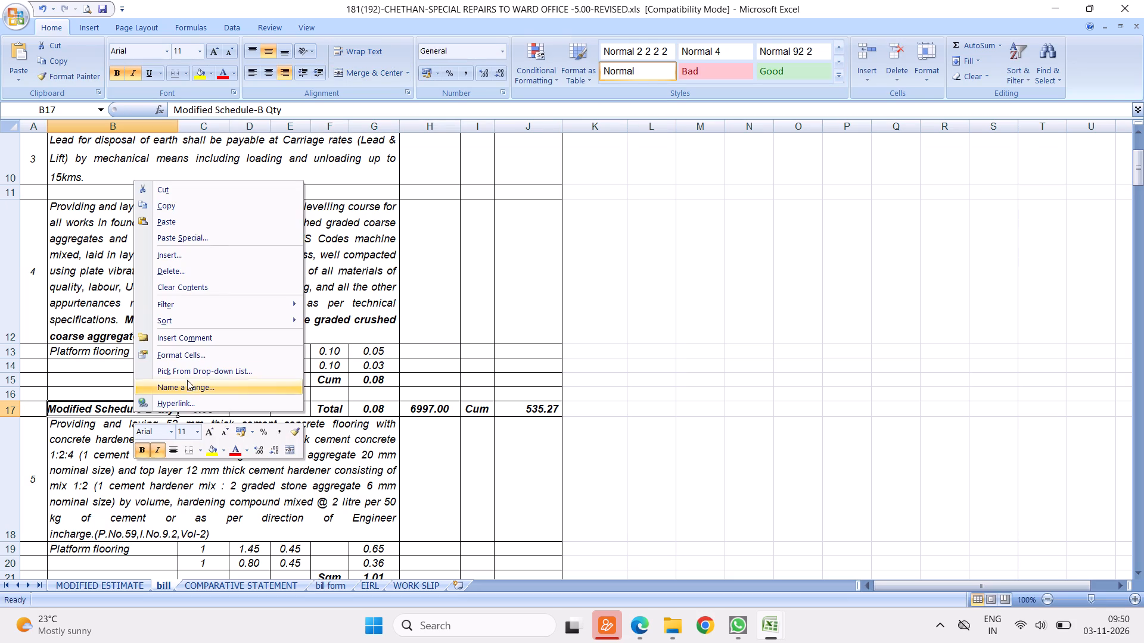
pyautogui.click(181, 354)
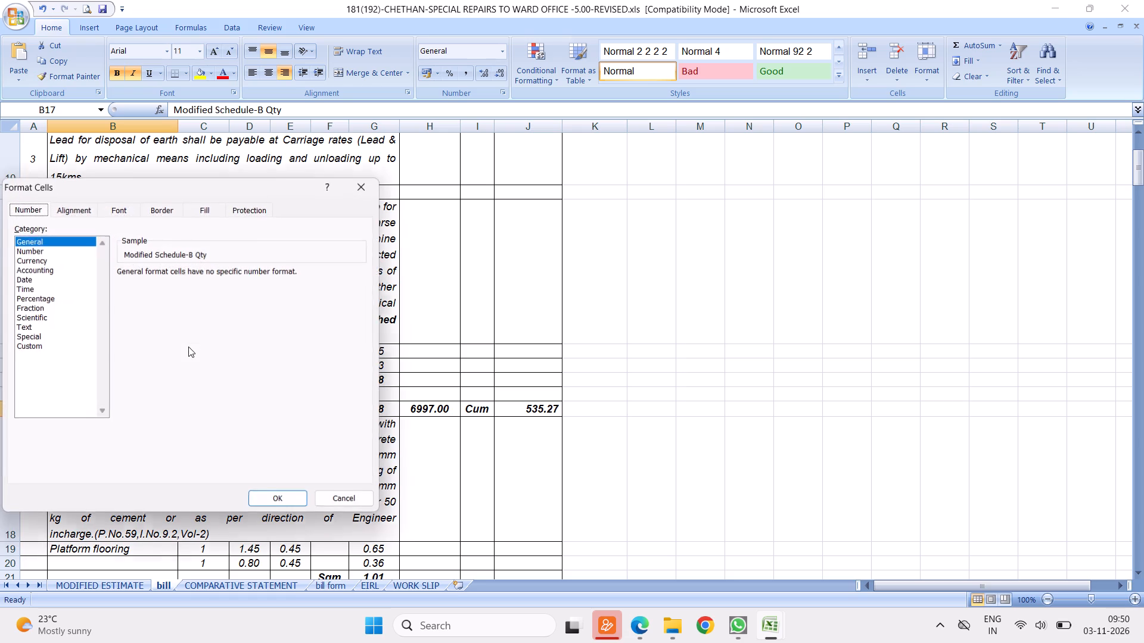
pyautogui.click(69, 211)
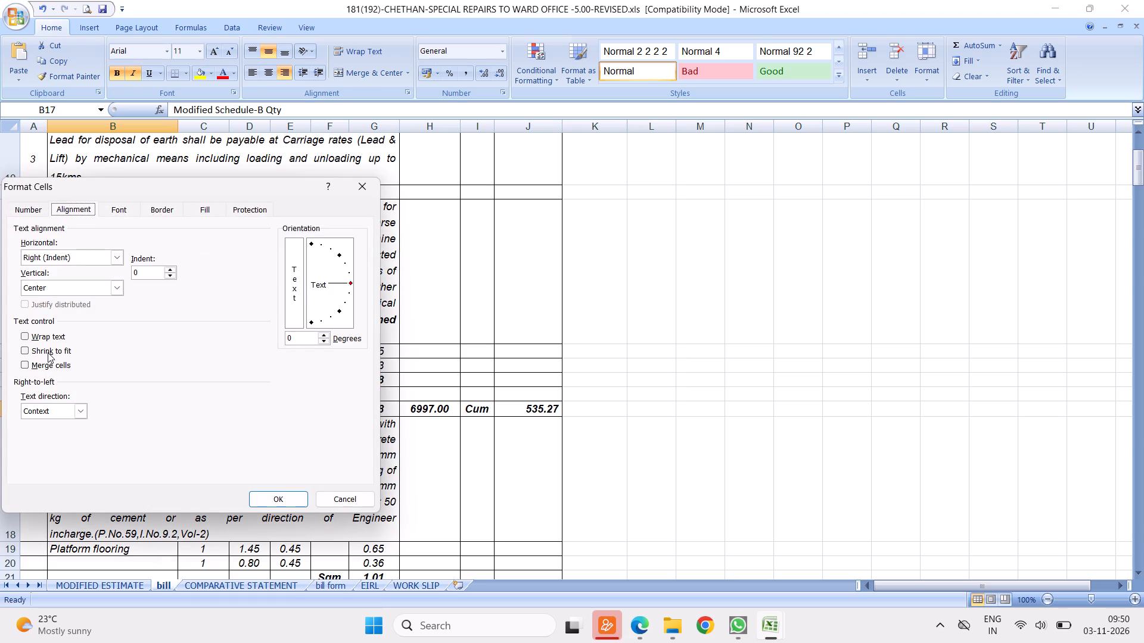
pyautogui.click(48, 352)
pyautogui.click(271, 501)
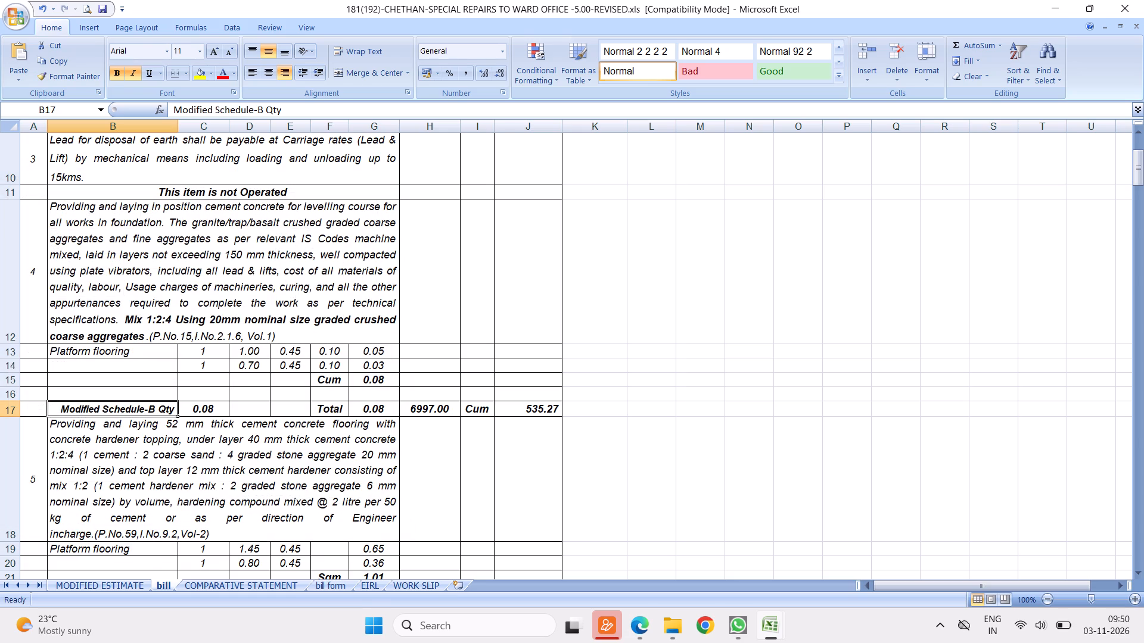
# Copy item 4's "Modified Schedule-B Qty" label and linked quantity to item 5's Schedule-B quantity cells in row 23.
pyautogui.moveTo(142, 409); pyautogui.dragTo(206, 411)
pyautogui.rightClick(206, 411)
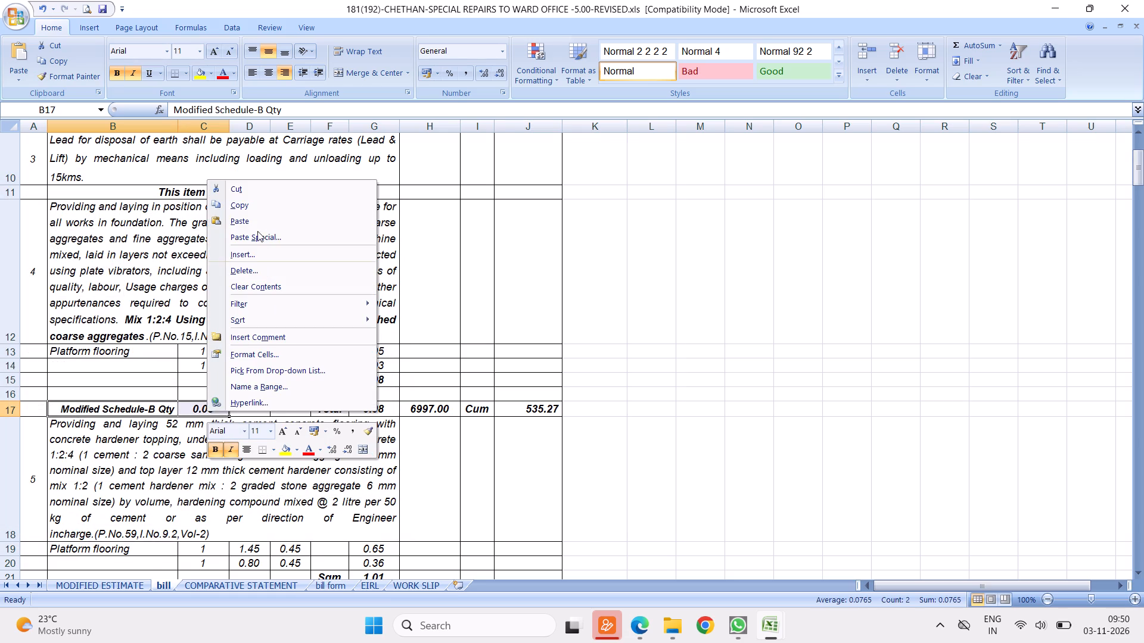
pyautogui.click(238, 206)
pyautogui.scroll(-3, 256, 318)
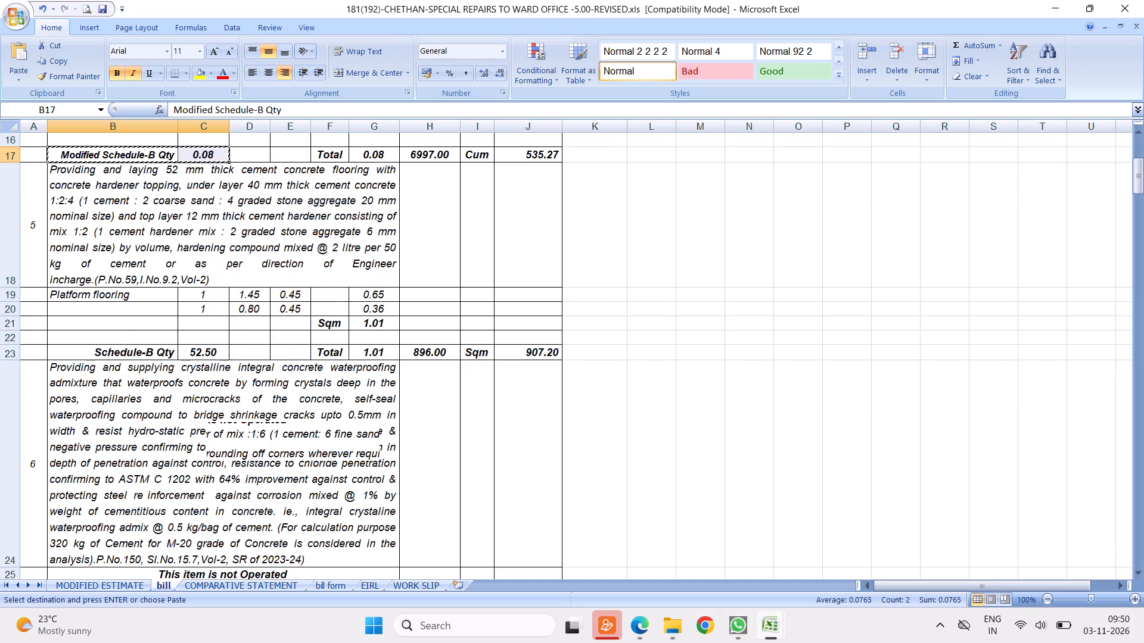
pyautogui.rightClick(139, 201)
pyautogui.click(170, 241)
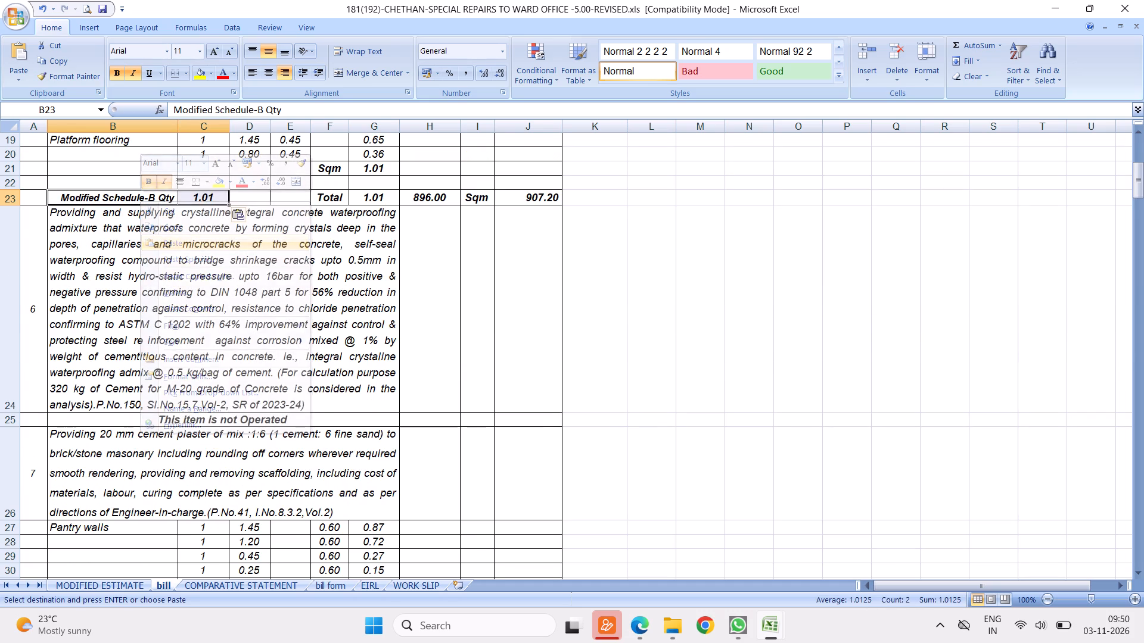
# Paste the copied "Modified Schedule-B Qty" label and linked quantity over item 7's and item 8's Schedule-B quantities in rows 34 and 42.
pyautogui.scroll(-2, 257, 360)
pyautogui.rightClick(134, 351)
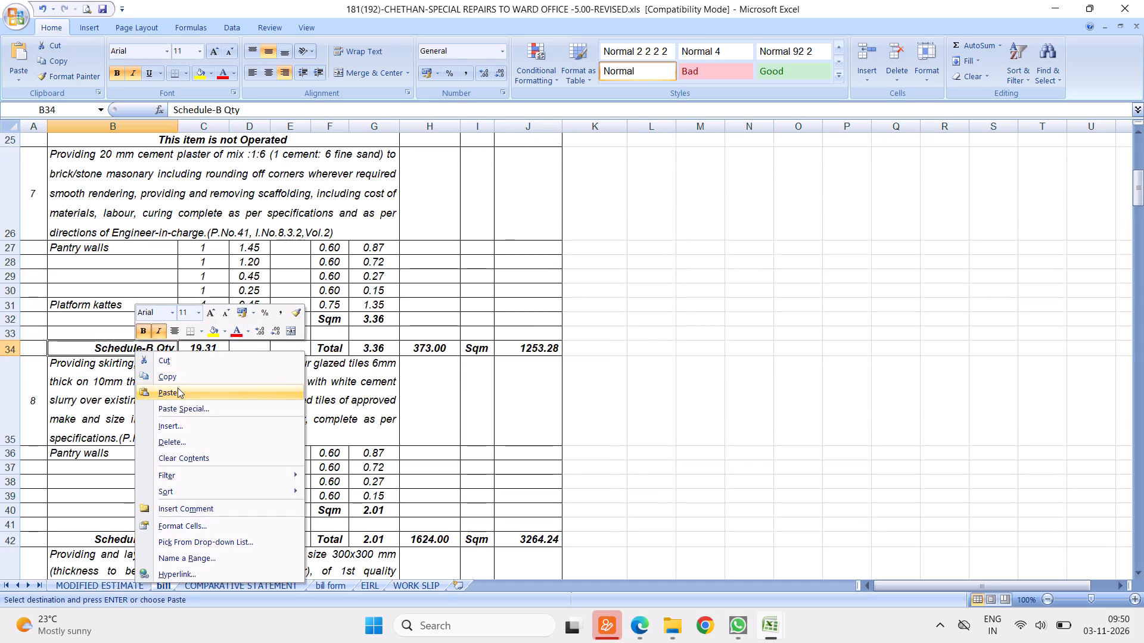
pyautogui.click(172, 392)
pyautogui.scroll(-1, 369, 370)
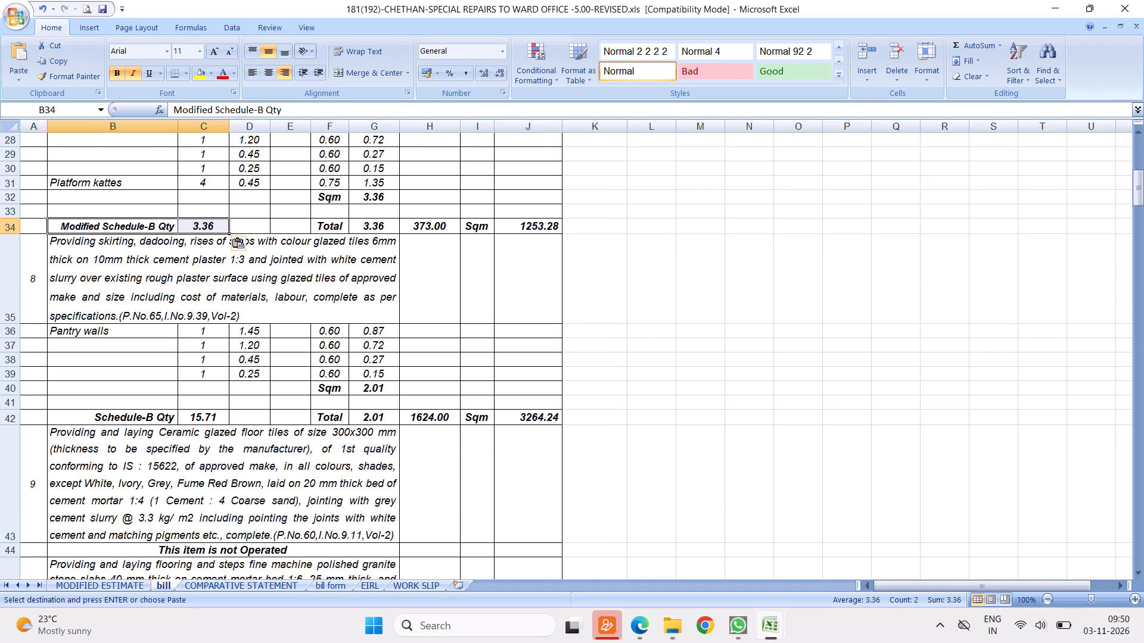
pyautogui.rightClick(143, 417)
pyautogui.click(172, 229)
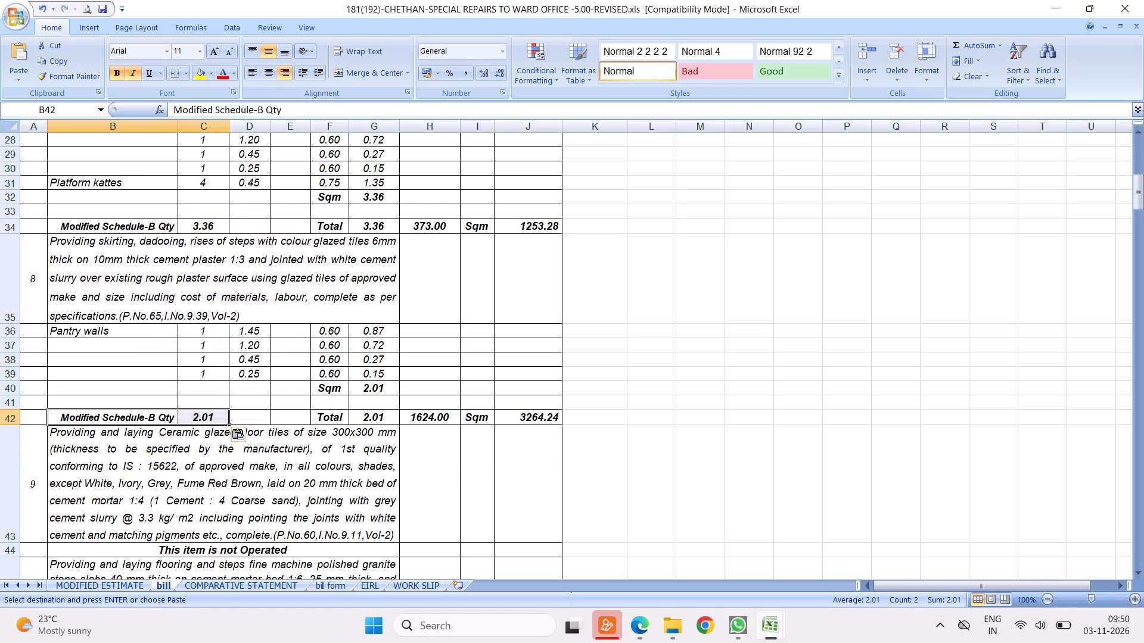
# Paste the "Modified Schedule-B Qty" label and linked quantity over item 10's and item 11's Schedule-B quantities in rows 50 and 59.
pyautogui.scroll(-3, 271, 358)
pyautogui.scroll(-3, 329, 326)
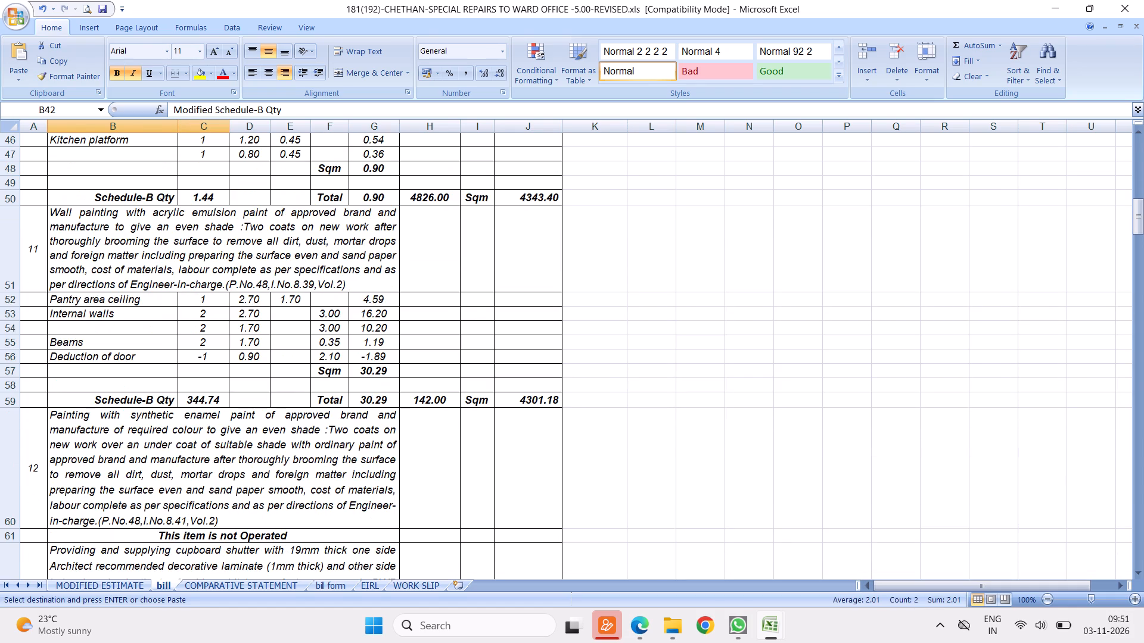
pyautogui.rightClick(137, 197)
pyautogui.click(170, 237)
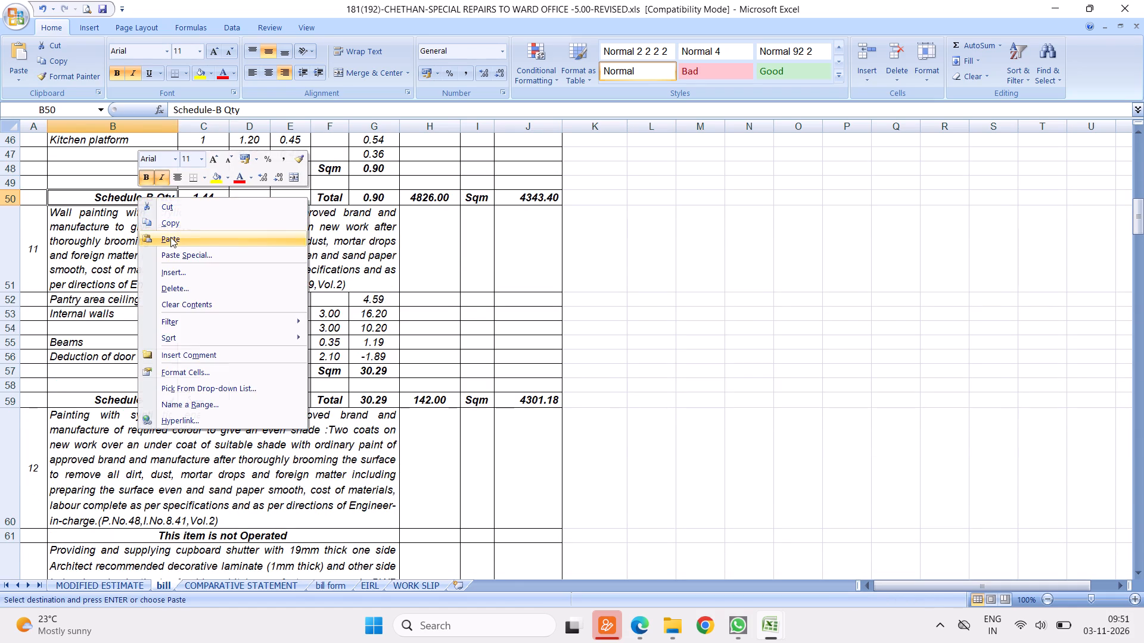
pyautogui.rightClick(157, 401)
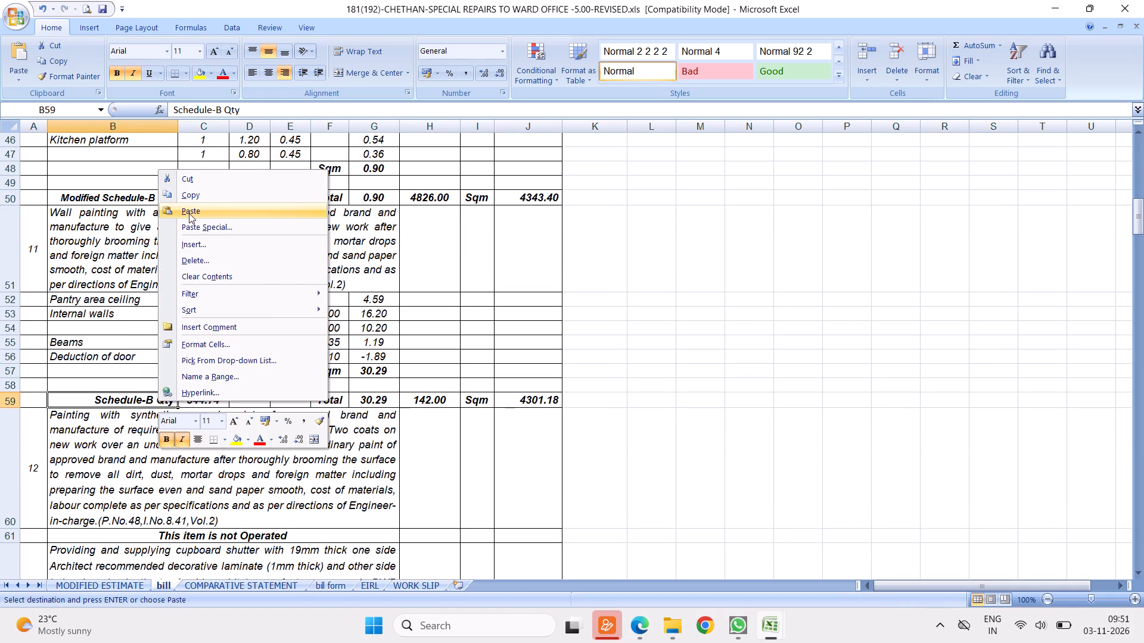
pyautogui.click(189, 213)
# Paste the "Modified Schedule-B Qty" label and linked quantity over items 13, 14 and 15's Schedule-B quantities in rows 68, 90 and 106.
pyautogui.scroll(-6, 268, 377)
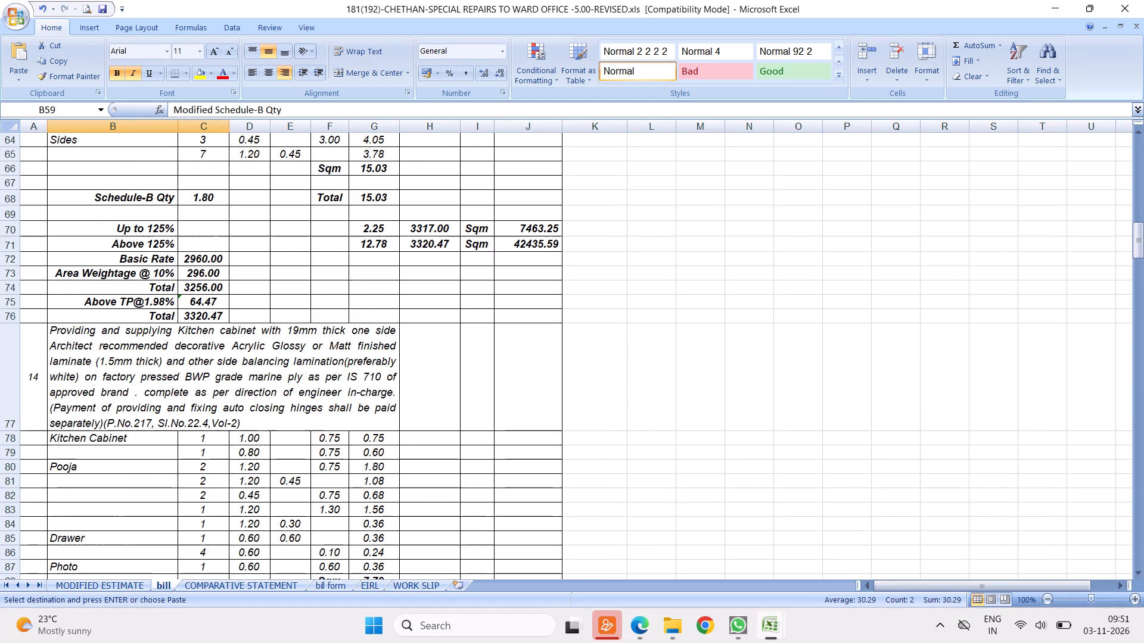
pyautogui.rightClick(127, 201)
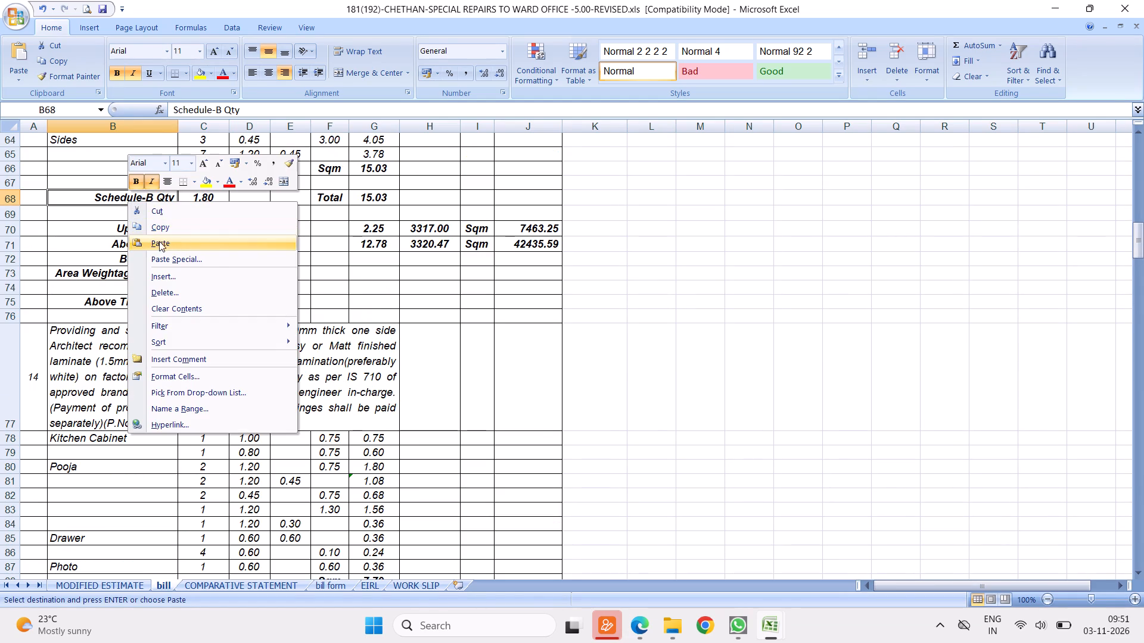
pyautogui.click(158, 240)
pyautogui.scroll(-5, 291, 306)
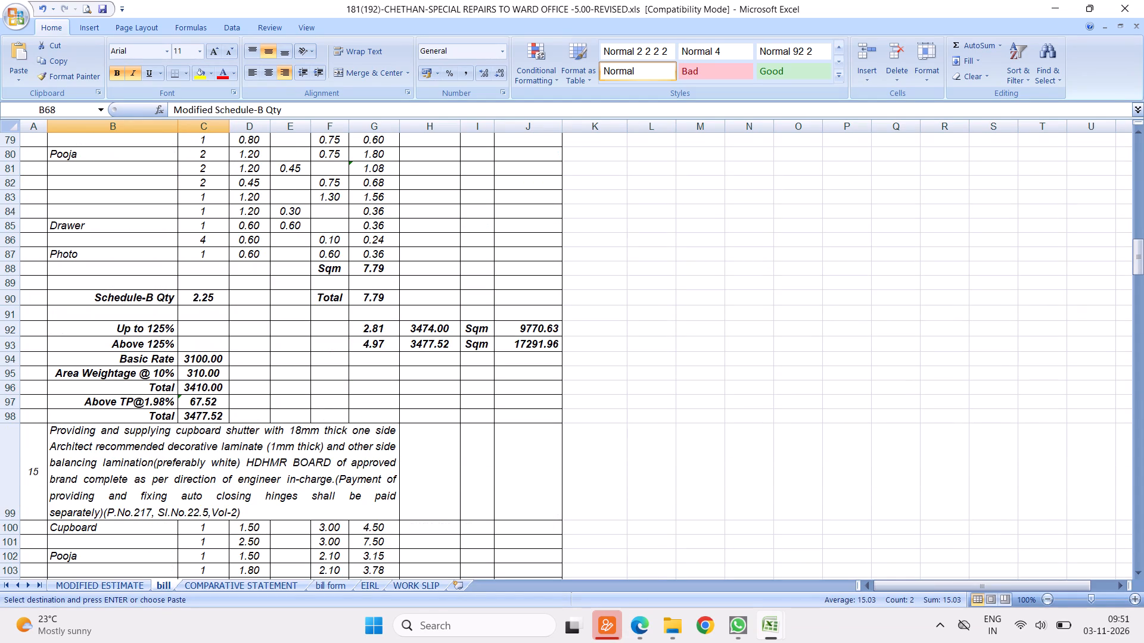
pyautogui.rightClick(129, 301)
pyautogui.click(165, 344)
pyautogui.scroll(-4, 276, 347)
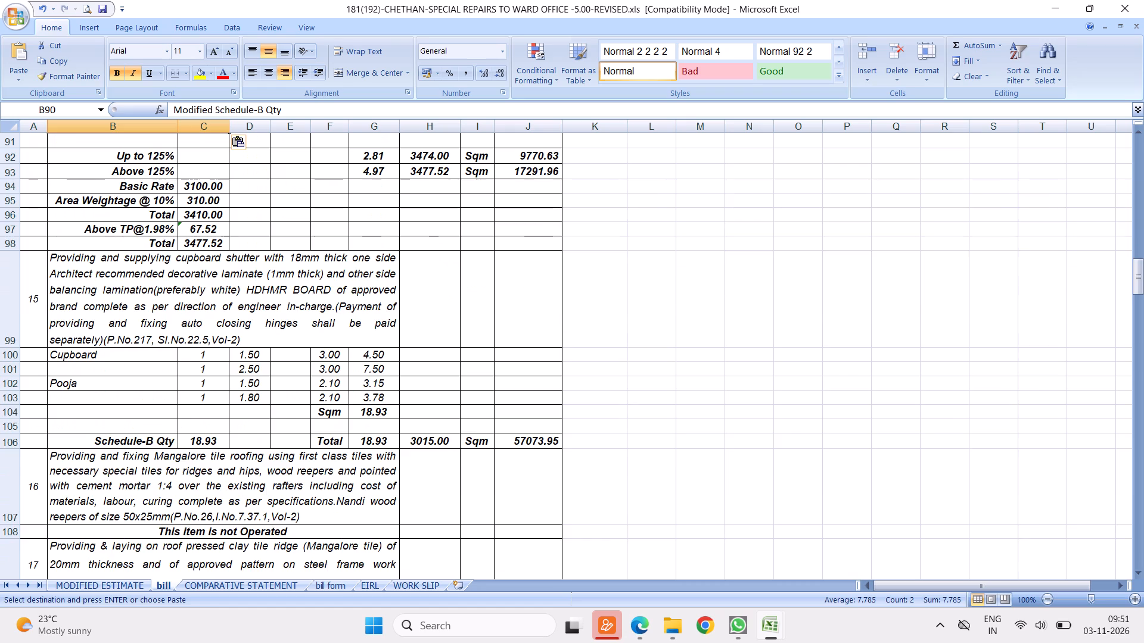
pyautogui.scroll(-3, 267, 322)
pyautogui.rightClick(151, 227)
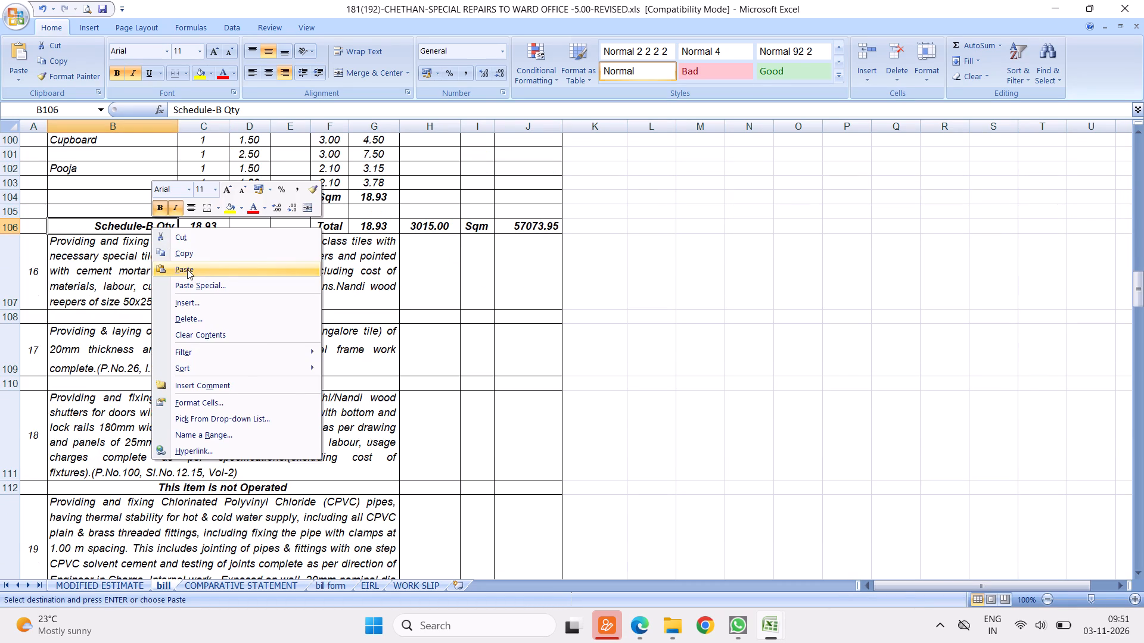
pyautogui.click(187, 269)
# Paste the "Modified Schedule-B Qty" label and linked quantity over the stainless steel pipe item's Schedule-B quantity in row 139.
pyautogui.scroll(-9, 301, 325)
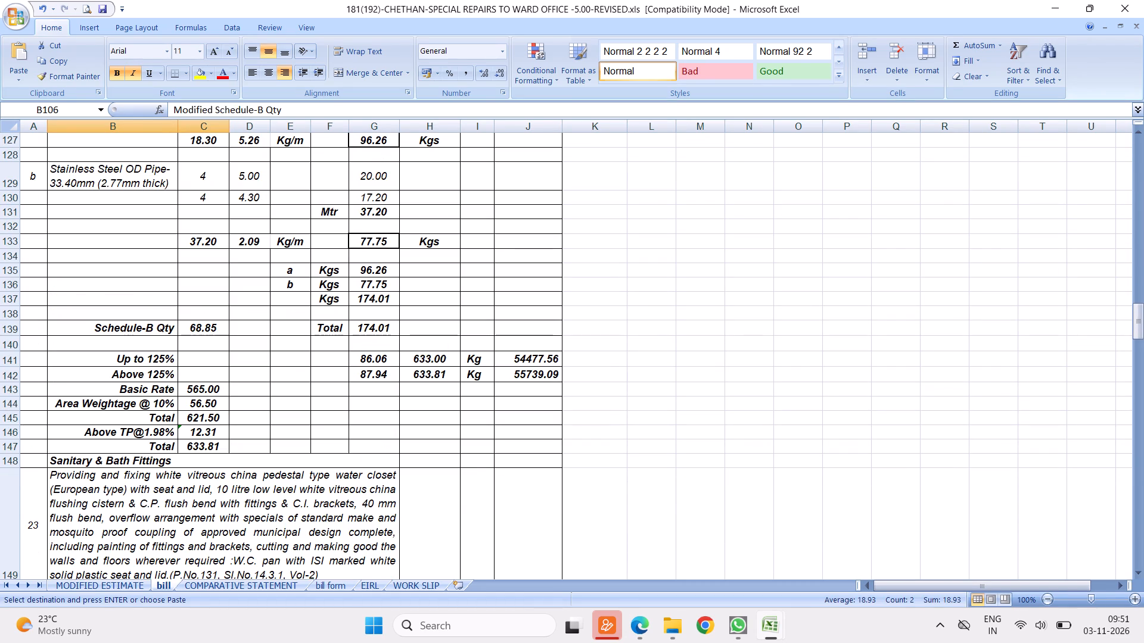
pyautogui.rightClick(156, 330)
pyautogui.click(185, 375)
# Paste the "Modified Schedule-B Qty" label and linked quantity over sanitary items 23 to 26's Schedule-B quantities in rows 151, 154, 157 and 161.
pyautogui.scroll(-3, 285, 366)
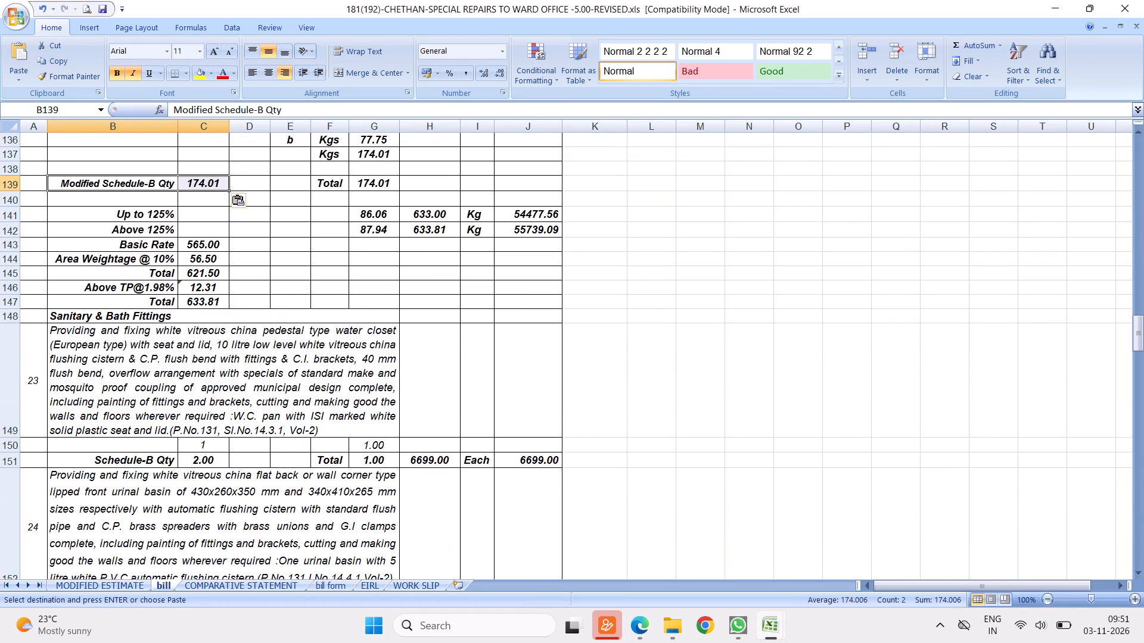
pyautogui.scroll(-3, 295, 320)
pyautogui.rightClick(137, 325)
pyautogui.click(172, 365)
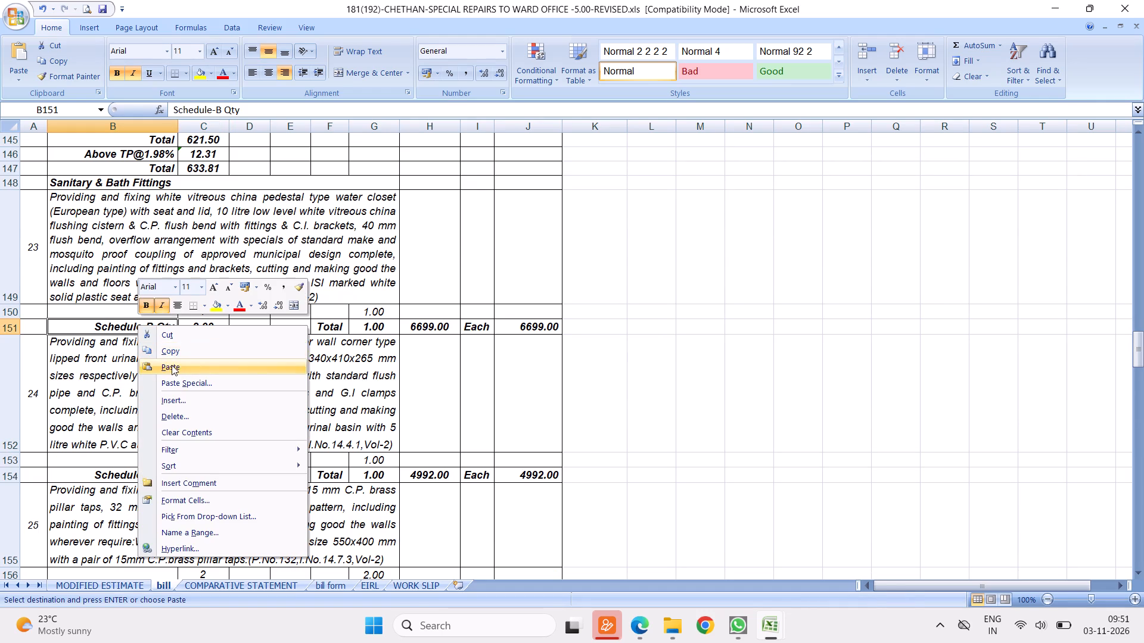
pyautogui.scroll(-2, 288, 354)
pyautogui.rightClick(144, 291)
pyautogui.click(182, 335)
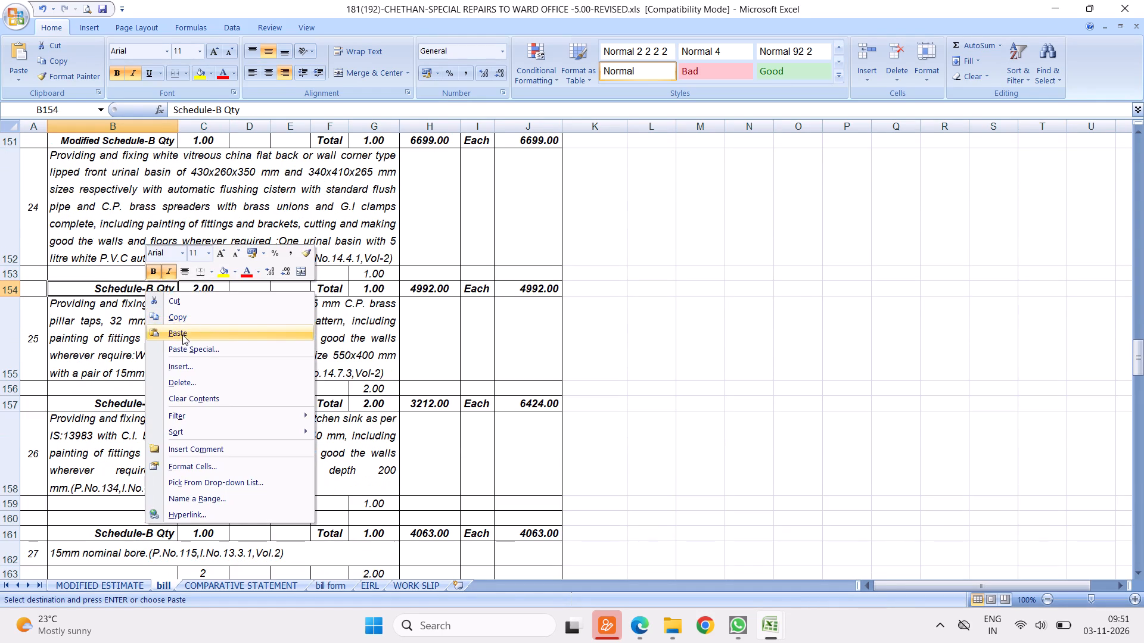
pyautogui.scroll(-1, 275, 354)
pyautogui.rightClick(147, 257)
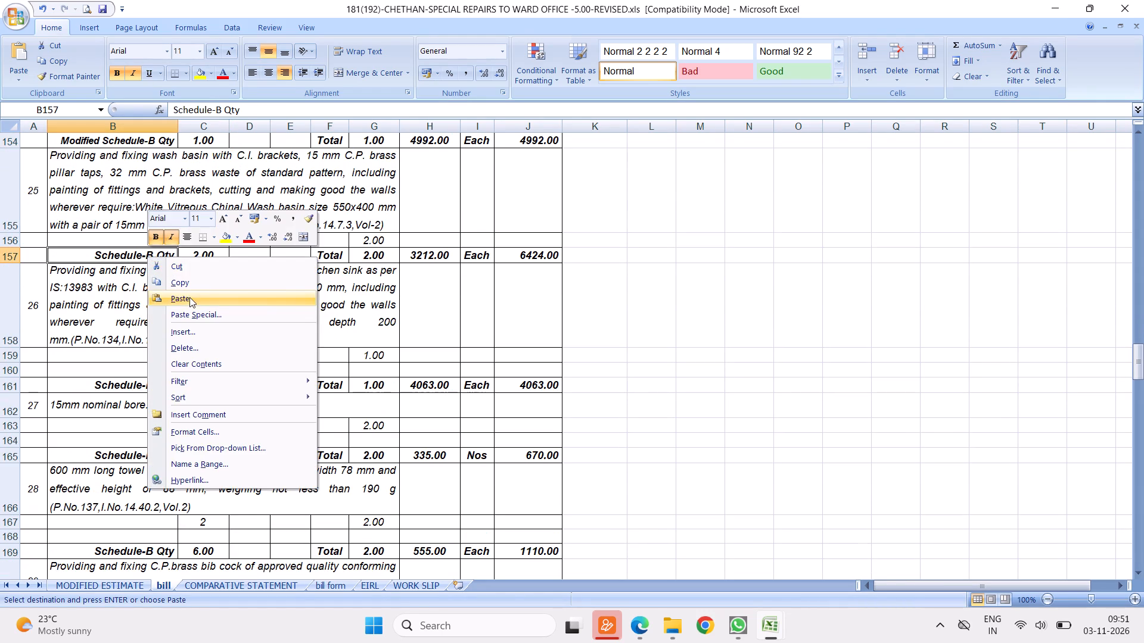
pyautogui.click(184, 303)
pyautogui.rightClick(150, 389)
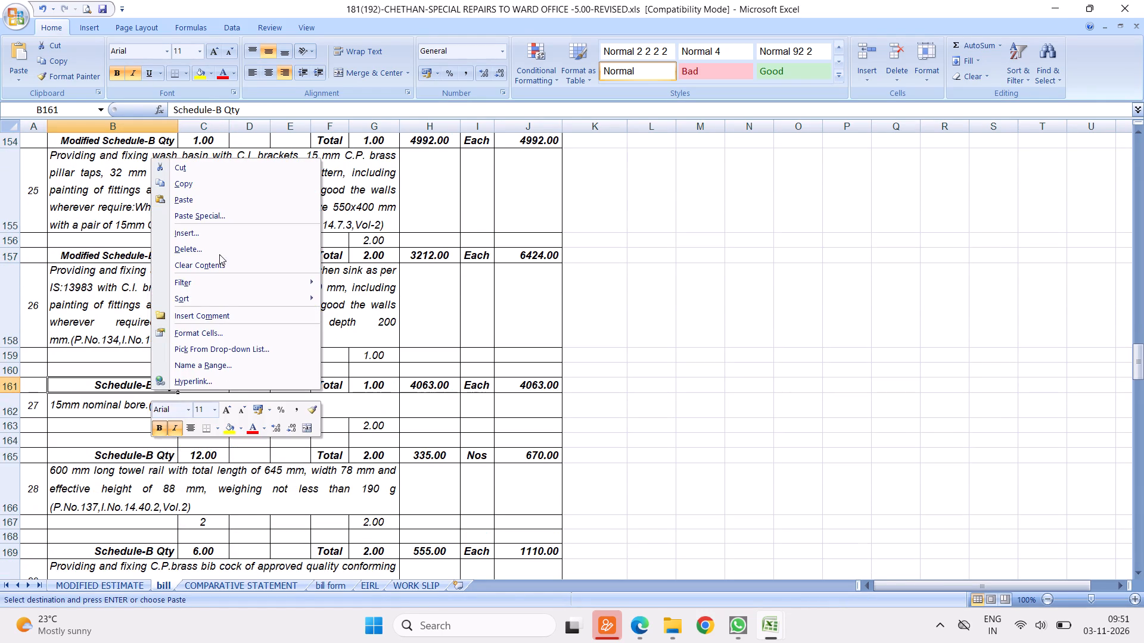
pyautogui.click(181, 199)
# Paste the "Modified Schedule-B Qty" label and linked quantity over items 27, 28 and 29's Schedule-B quantities in rows 165, 169 and 173.
pyautogui.scroll(-2, 236, 377)
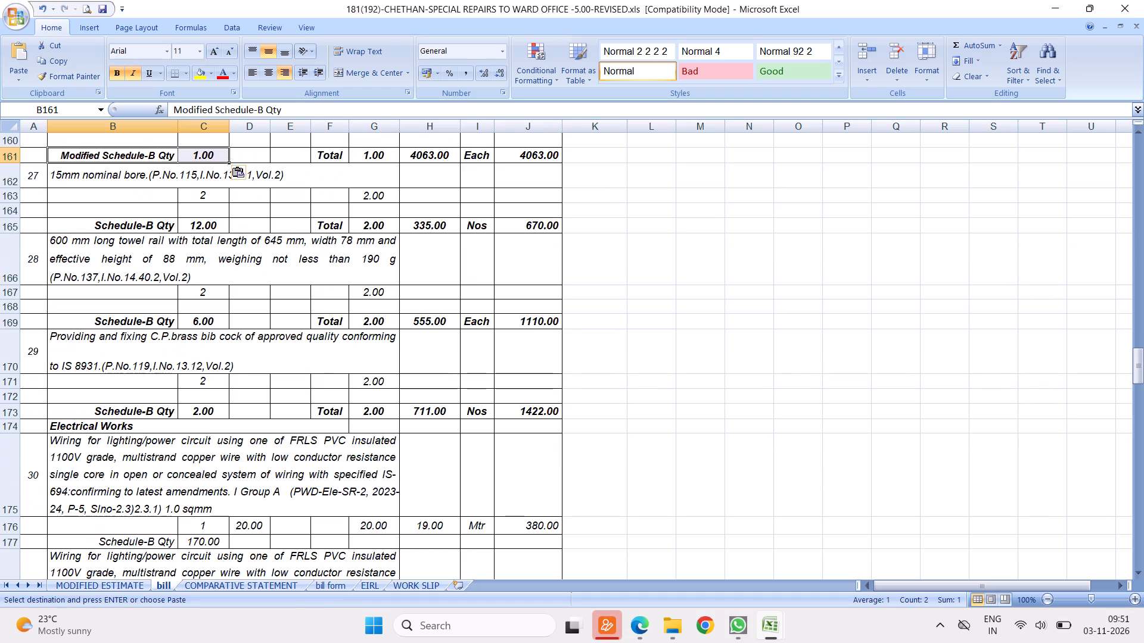
pyautogui.rightClick(143, 226)
pyautogui.click(179, 269)
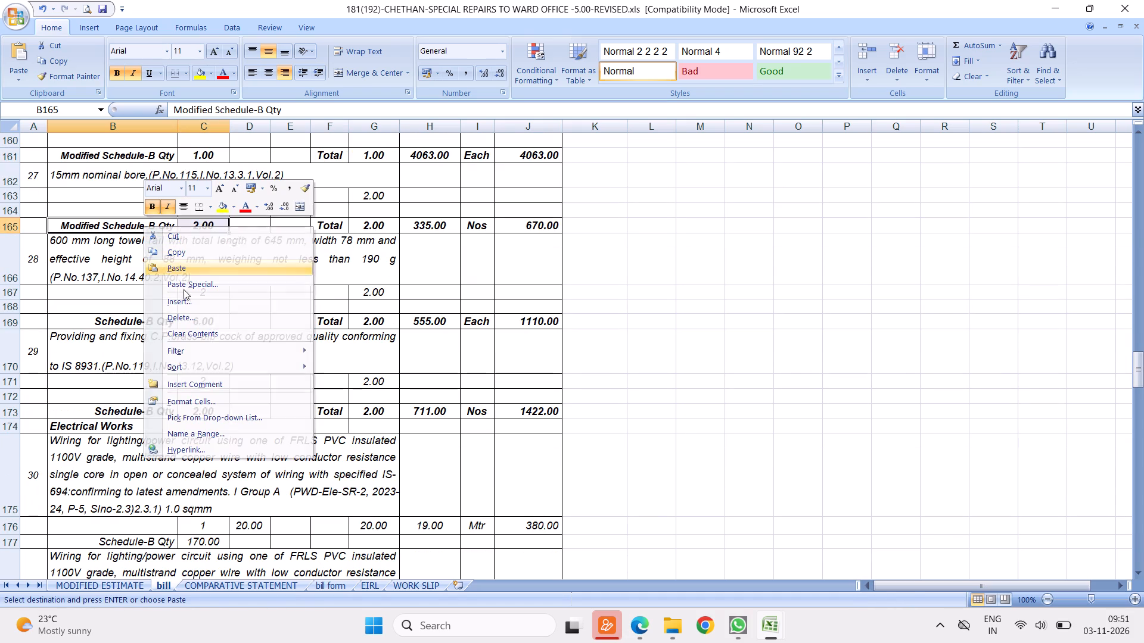
pyautogui.rightClick(137, 324)
pyautogui.click(172, 367)
pyautogui.rightClick(130, 404)
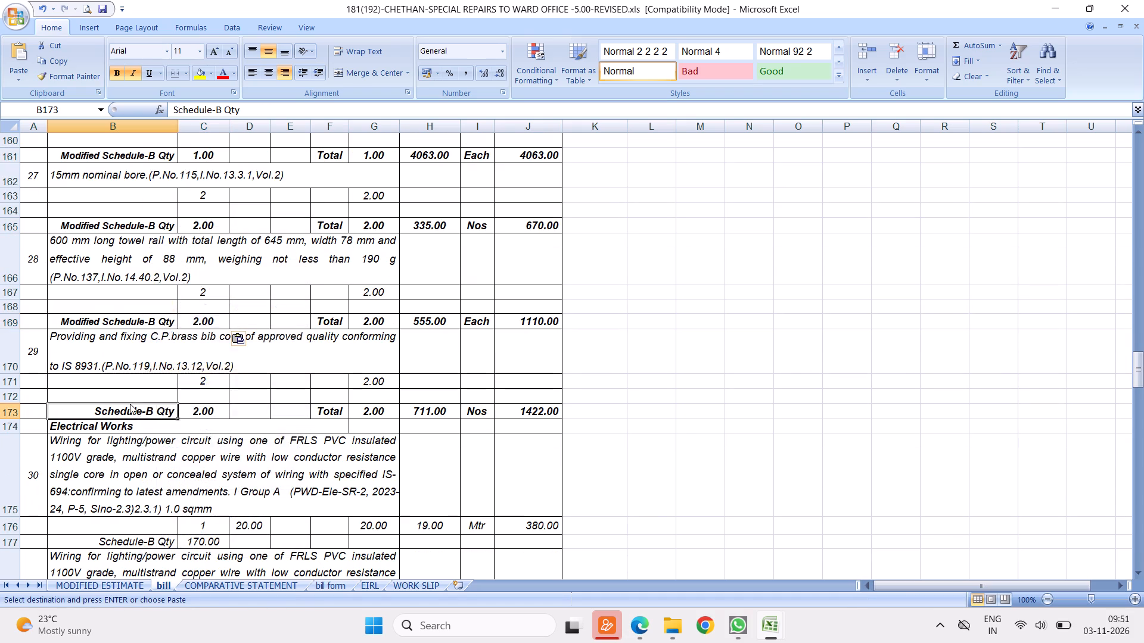
pyautogui.click(174, 210)
# Paste the "Modified Schedule-B Qty" label and linked quantity into the total rows of EIRL items E1, E2 and E3, rows 209, 217 and 234.
pyautogui.scroll(-3, 210, 330)
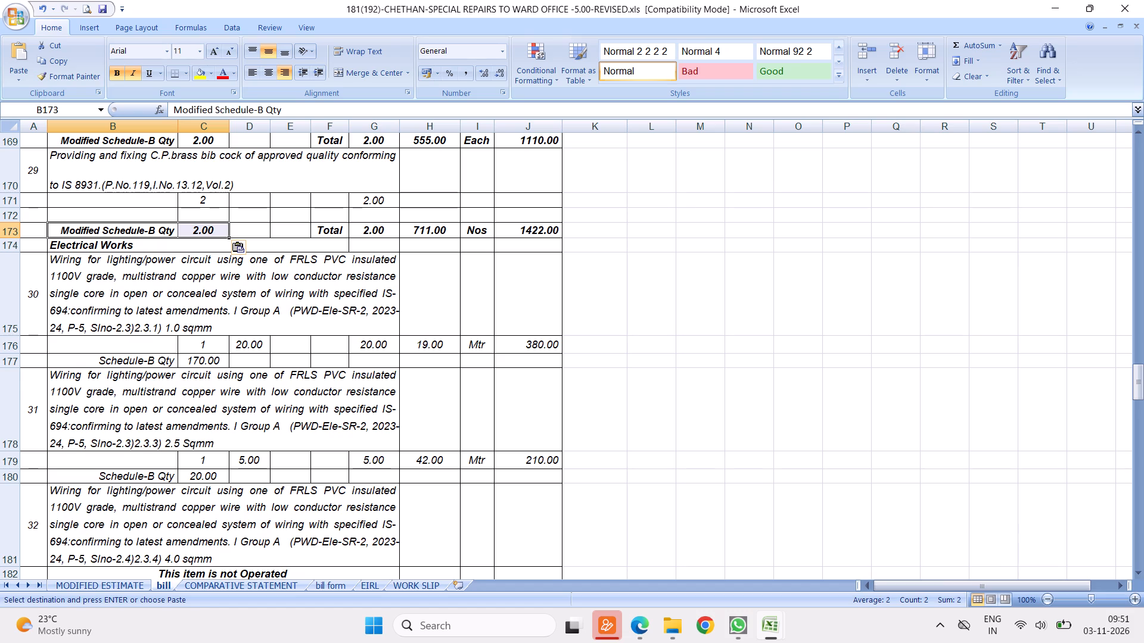
pyautogui.scroll(-3, 264, 449)
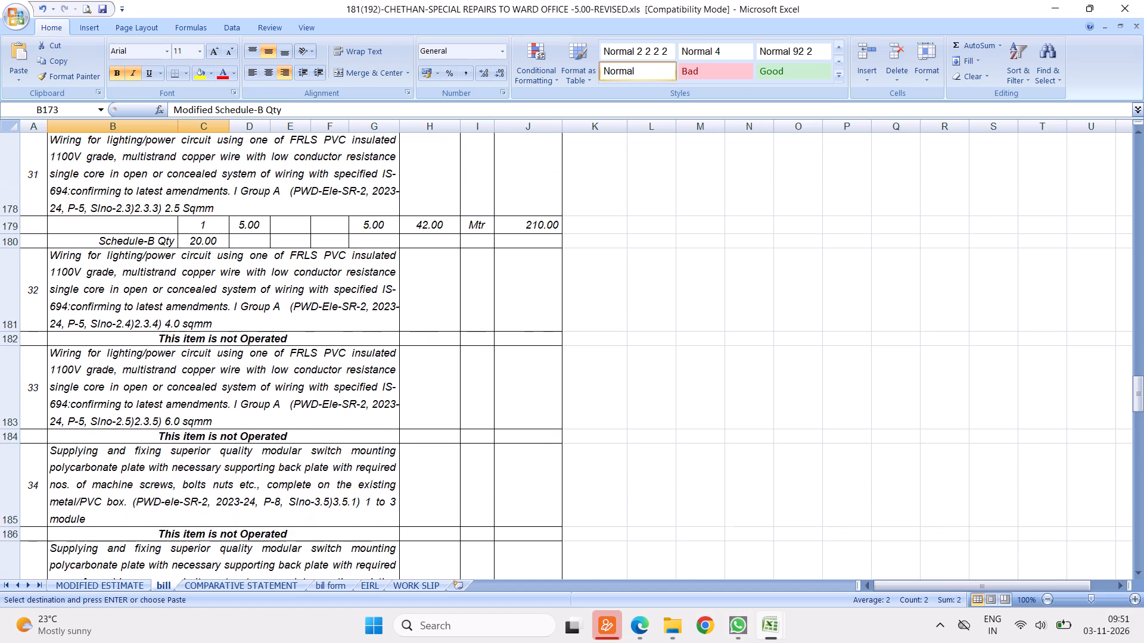
pyautogui.scroll(-9, 282, 413)
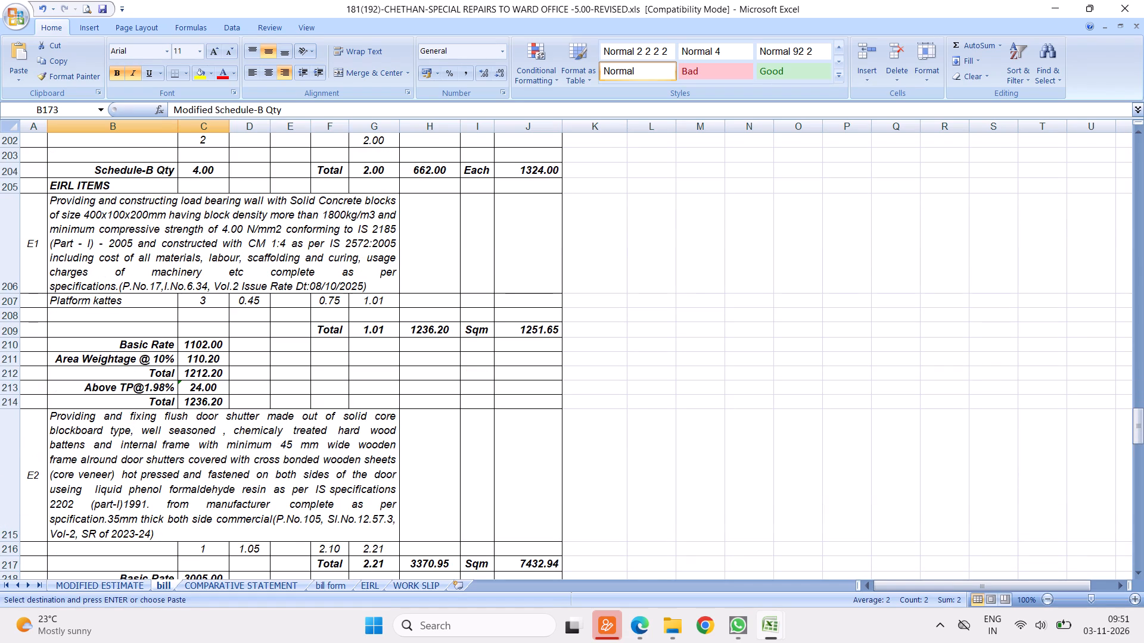
pyautogui.rightClick(136, 283)
pyautogui.click(170, 324)
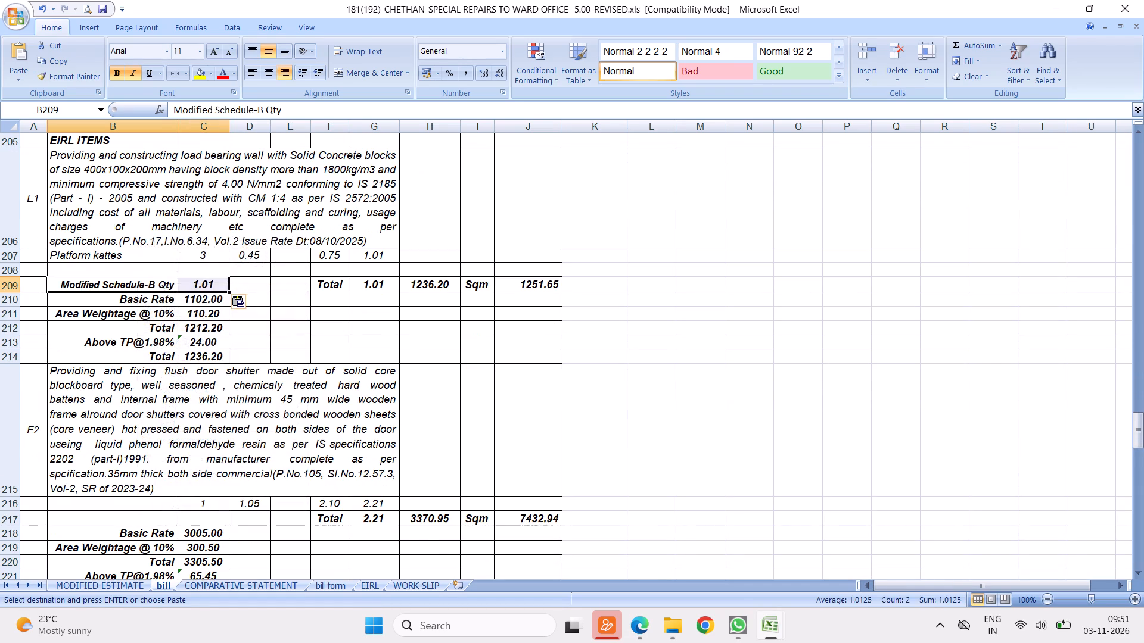
pyautogui.scroll(-2, 218, 388)
pyautogui.rightClick(160, 344)
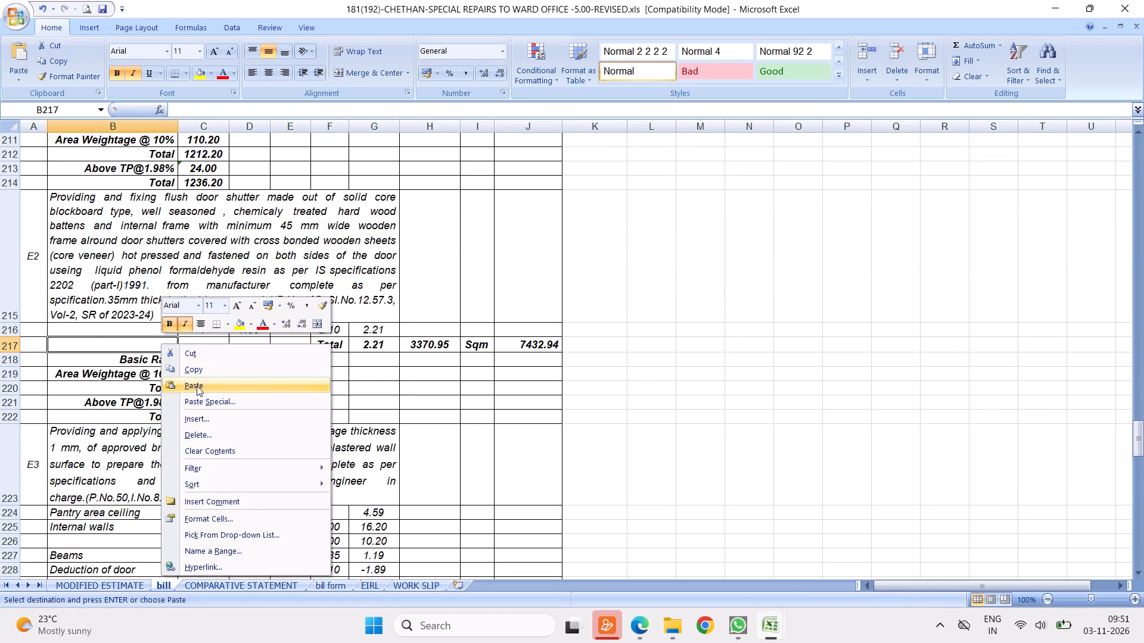
pyautogui.click(197, 386)
pyautogui.scroll(-3, 219, 394)
pyautogui.scroll(-2, 265, 358)
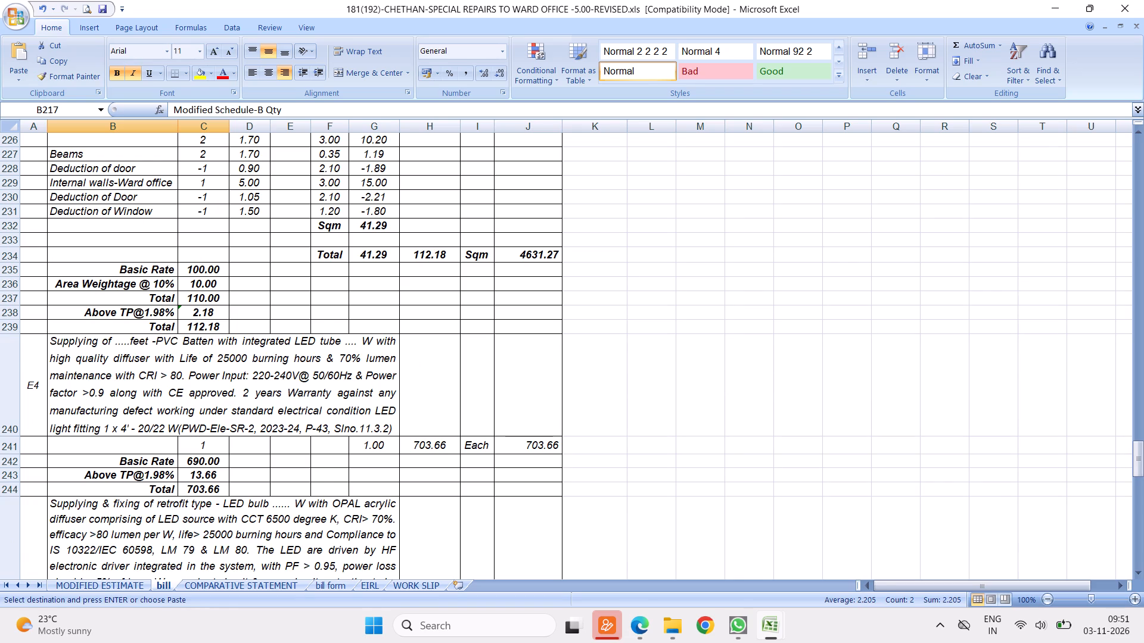
pyautogui.rightClick(154, 254)
pyautogui.click(187, 294)
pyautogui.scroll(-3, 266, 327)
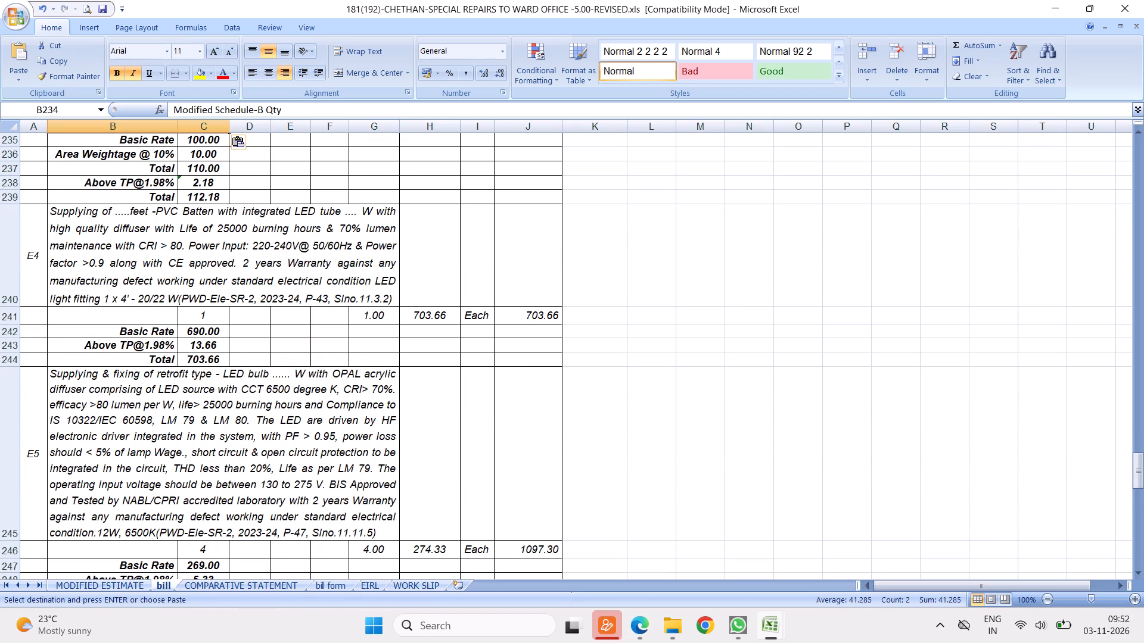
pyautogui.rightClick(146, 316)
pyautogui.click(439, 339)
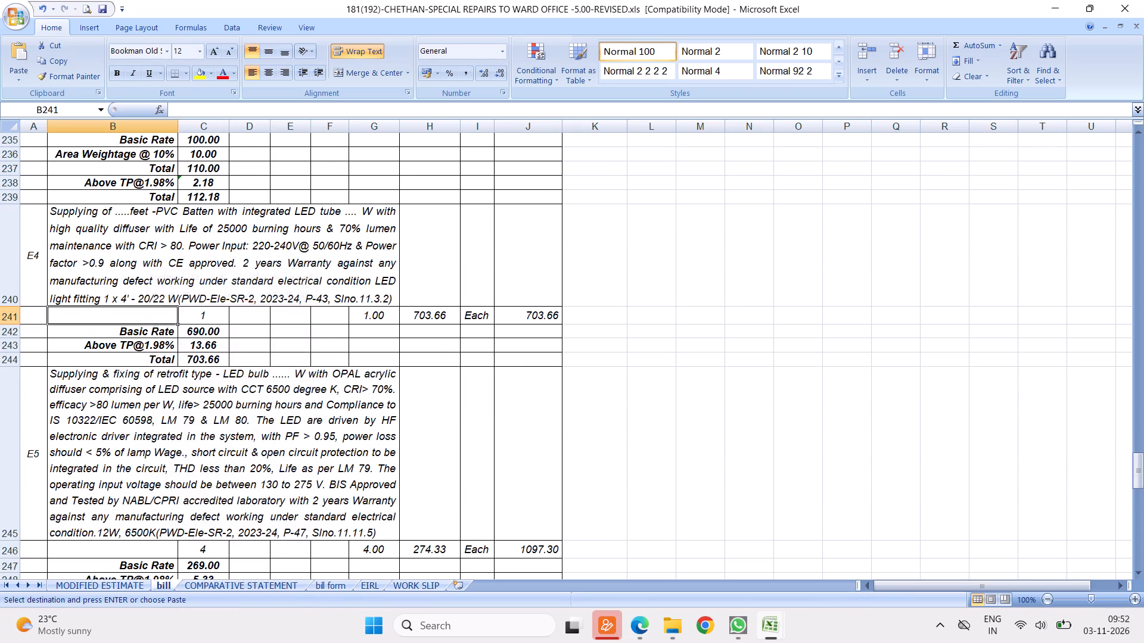
# Paste the "Modified Schedule-B Qty" label and linked quantity into the total rows of items E6, E7 and E8, rows 253, 260 and 267.
pyautogui.scroll(-4, 319, 365)
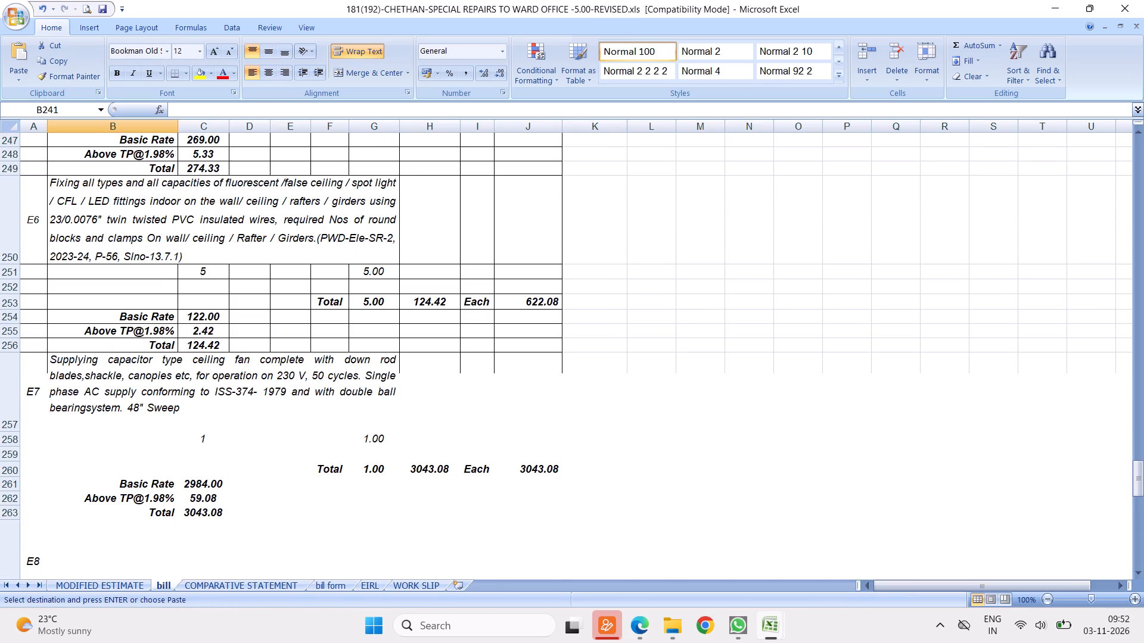
pyautogui.rightClick(128, 308)
pyautogui.click(161, 351)
pyautogui.scroll(2, 235, 295)
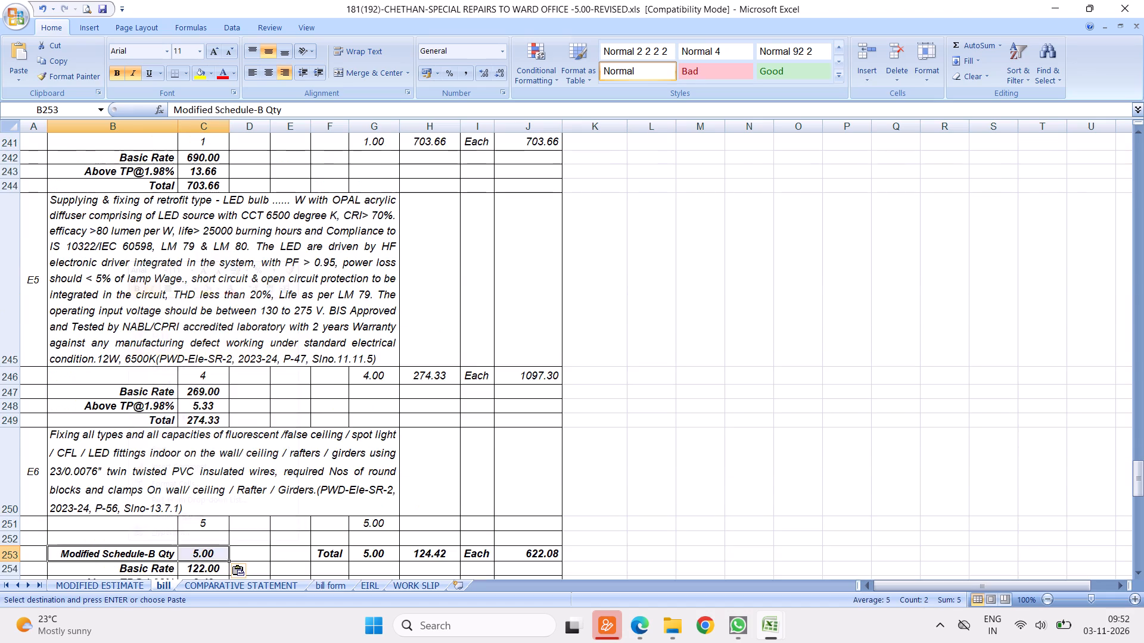
pyautogui.scroll(1, 299, 281)
pyautogui.scroll(-2, 253, 460)
pyautogui.scroll(-1, 296, 391)
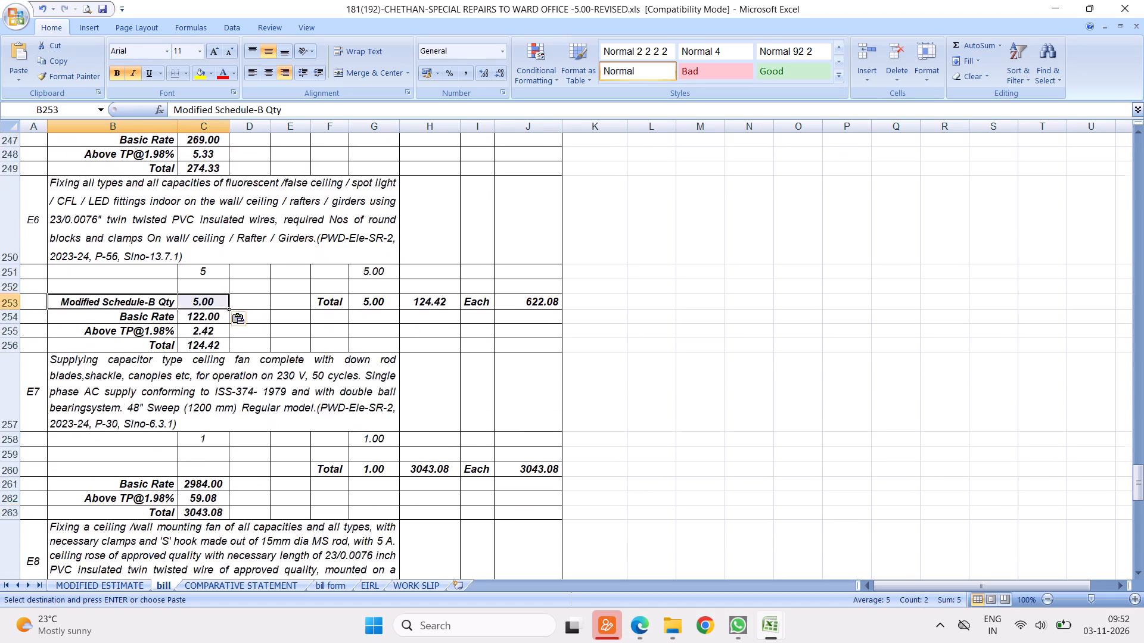
pyautogui.scroll(-2, 300, 393)
pyautogui.moveTo(126, 304); pyautogui.dragTo(133, 310, button='right')
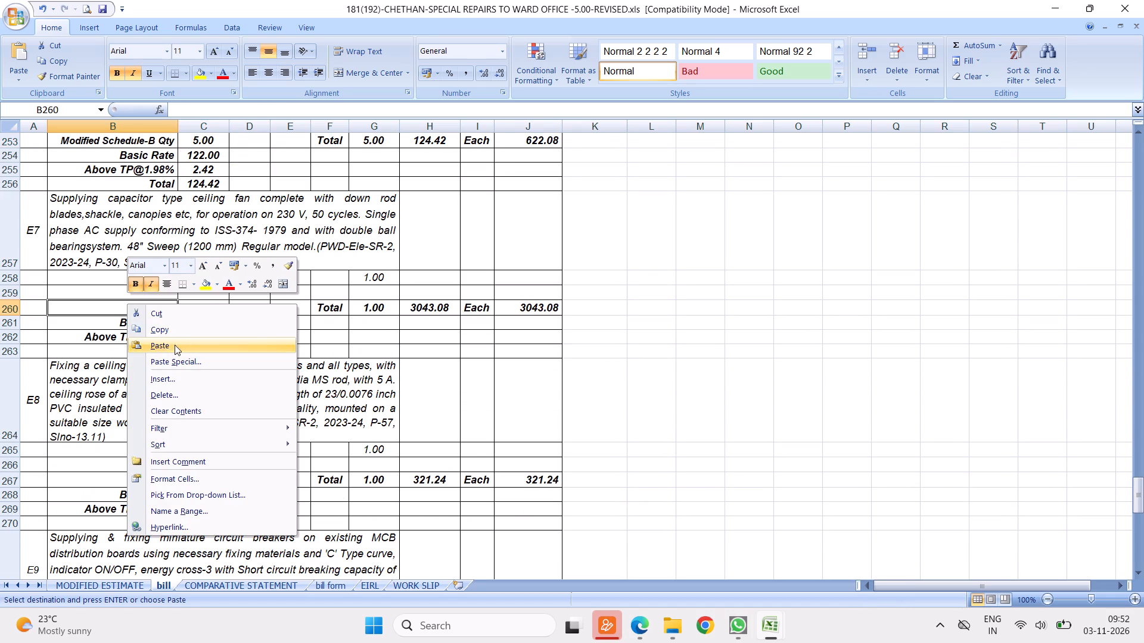
pyautogui.click(166, 342)
pyautogui.rightClick(148, 481)
pyautogui.click(189, 292)
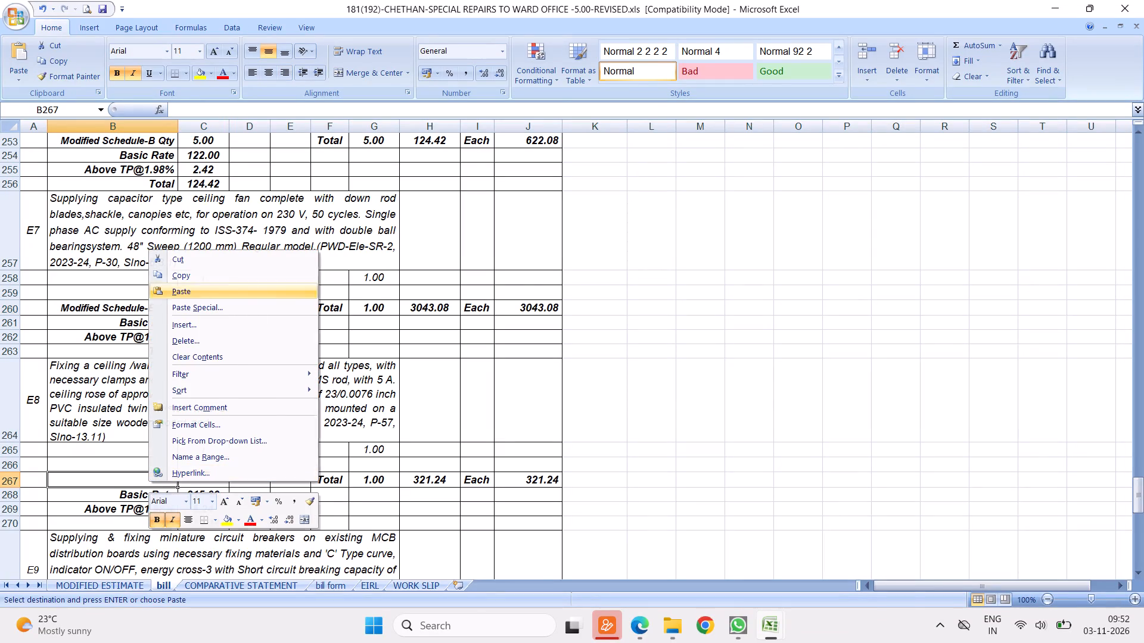
# Paste the "Modified Schedule-B Qty" label and linked quantity into the total rows of items E10 and E11, rows 279 and 286.
pyautogui.scroll(-5, 275, 426)
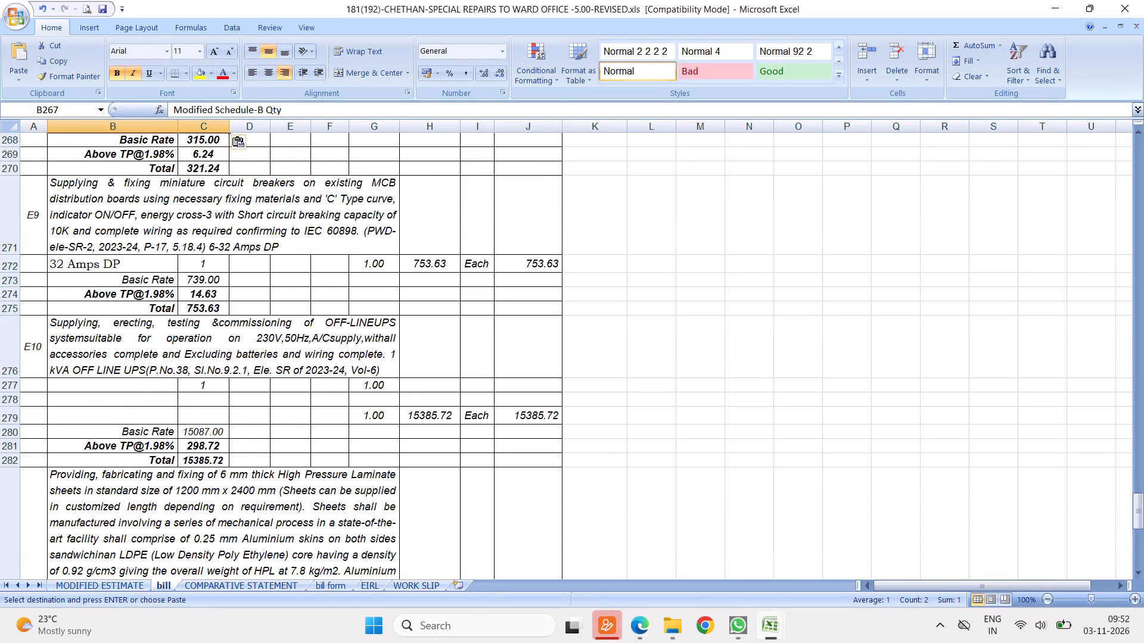
pyautogui.scroll(-3, 262, 361)
pyautogui.rightClick(162, 170)
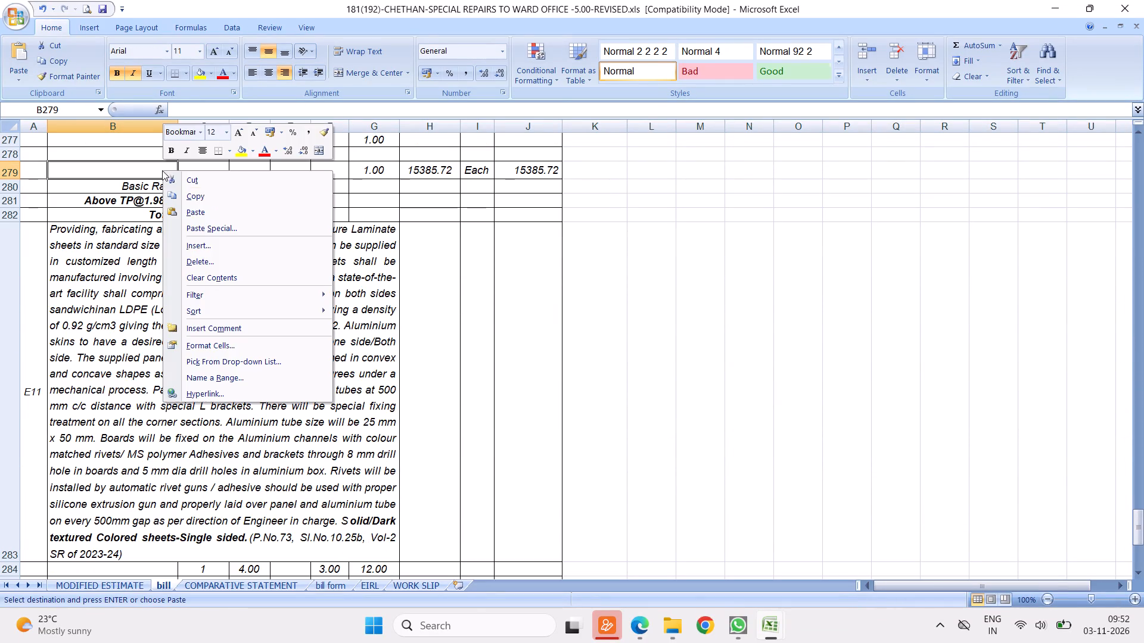
pyautogui.click(194, 212)
pyautogui.scroll(2, 262, 236)
pyautogui.scroll(-2, 396, 338)
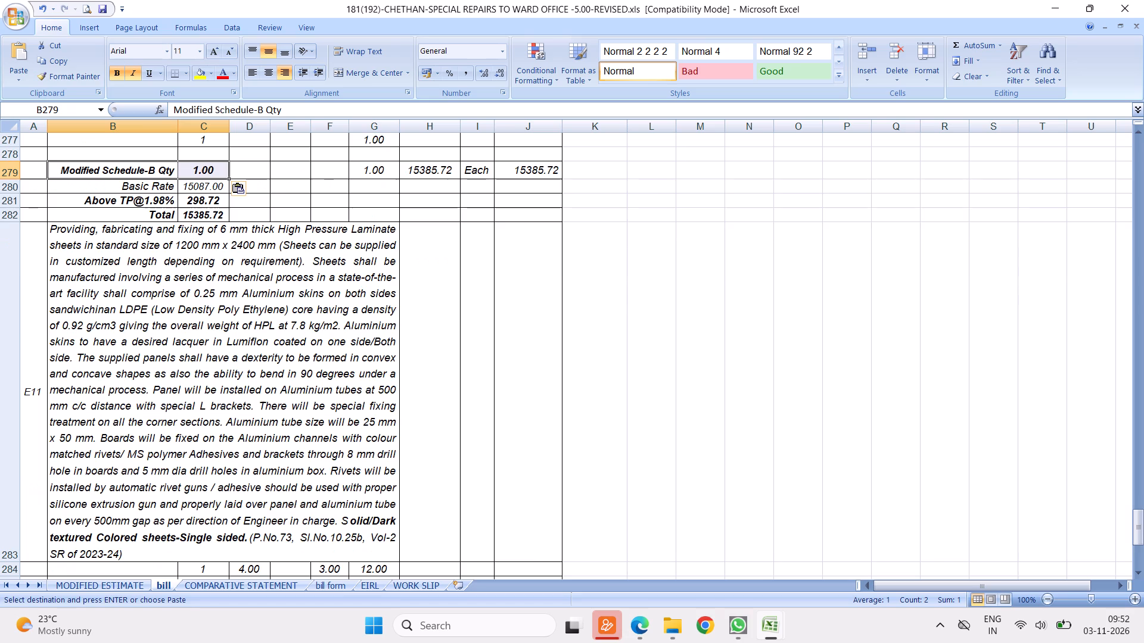
pyautogui.scroll(-2, 389, 336)
pyautogui.rightClick(156, 509)
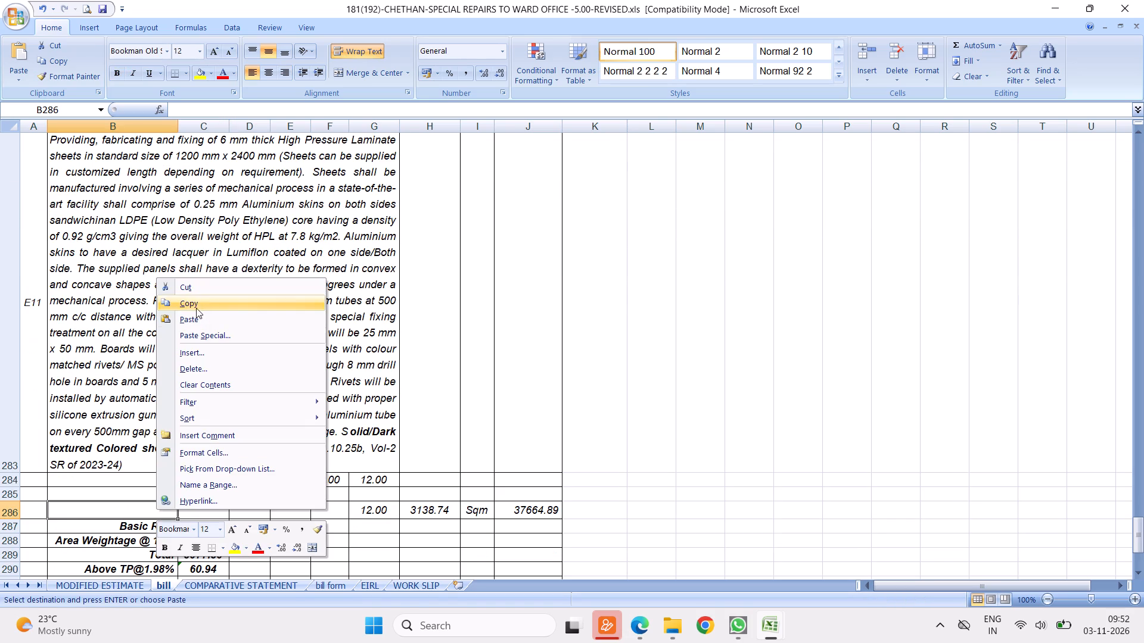
pyautogui.click(191, 322)
# Paste the "Modified Schedule-B Qty" label and linked quantity into the total rows of items E13 and E12, rows 300 and 295.
pyautogui.scroll(-4, 271, 393)
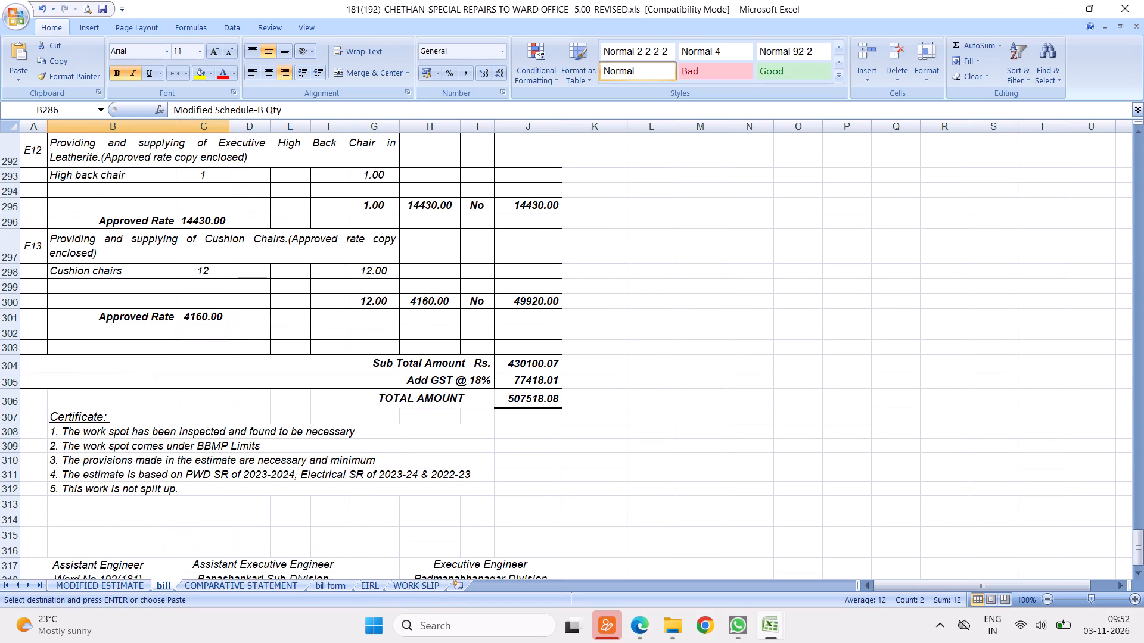
pyautogui.rightClick(151, 239)
pyautogui.click(189, 282)
pyautogui.scroll(1, 241, 267)
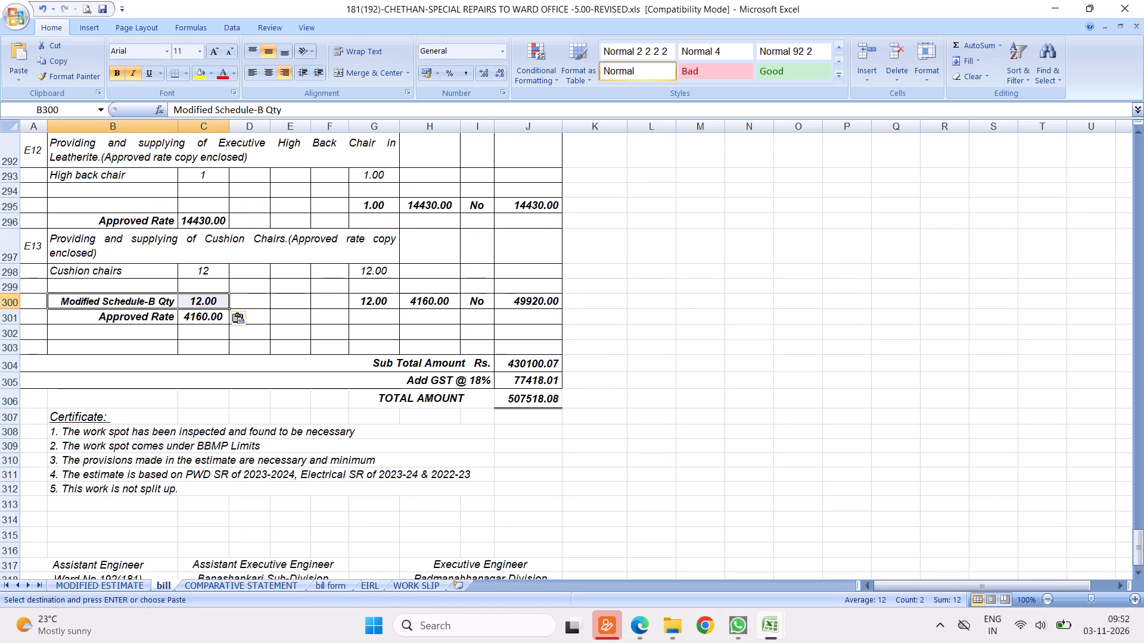
pyautogui.rightClick(155, 204)
pyautogui.click(187, 246)
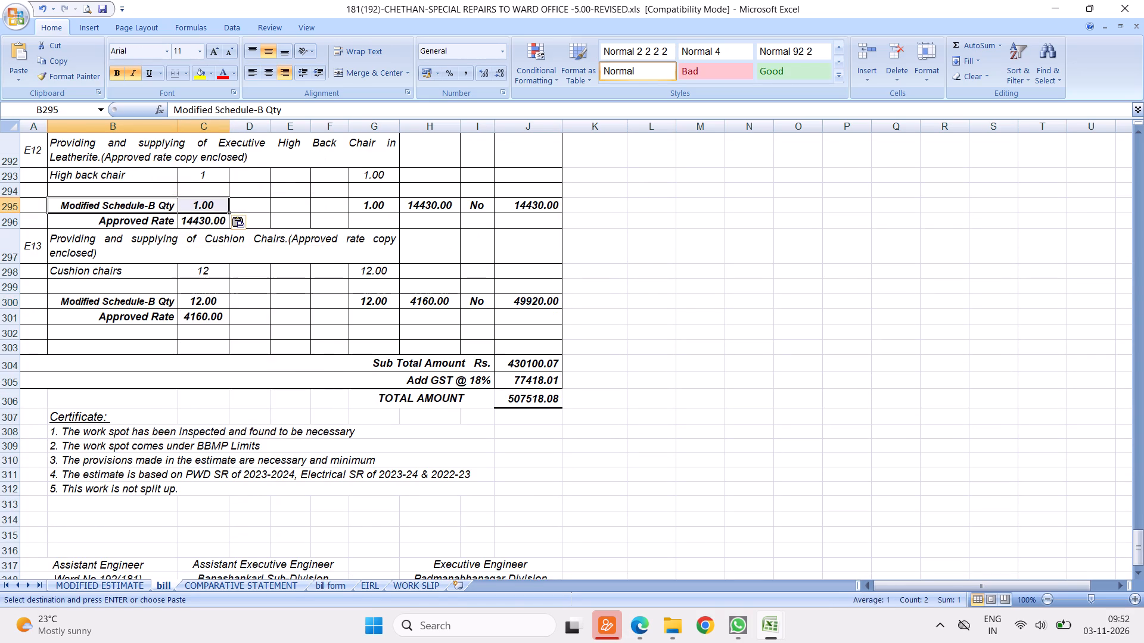
# Delete the certificate and signature block below the bill's total amount, rows 307 to 321.
pyautogui.scroll(-2, 419, 424)
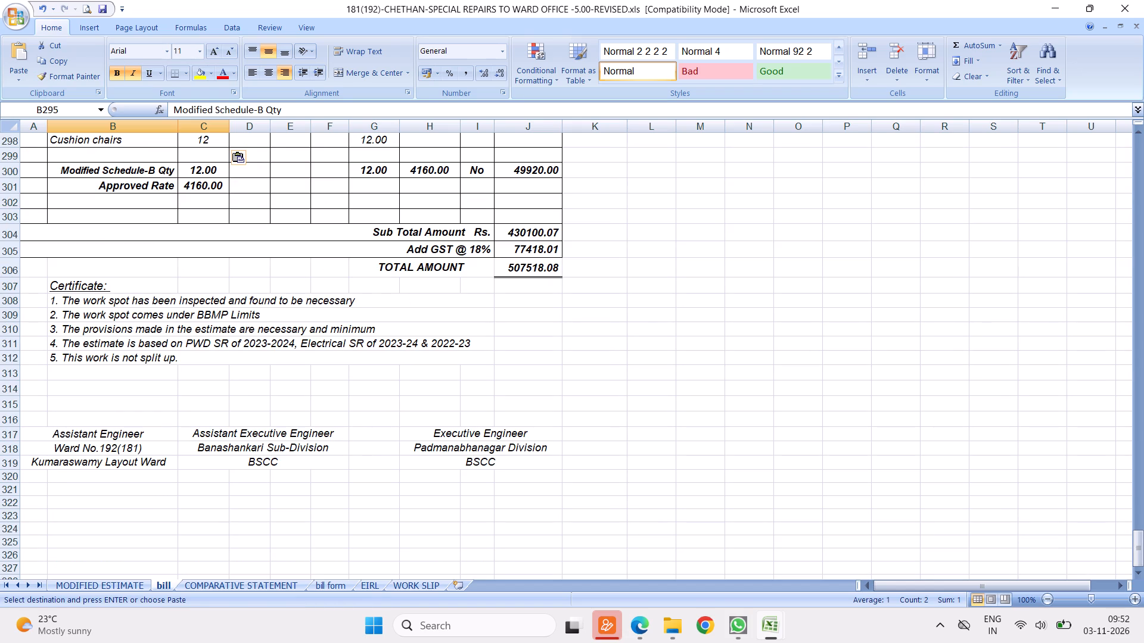
pyautogui.moveTo(8, 285); pyautogui.dragTo(54, 493)
pyautogui.rightClick(149, 358)
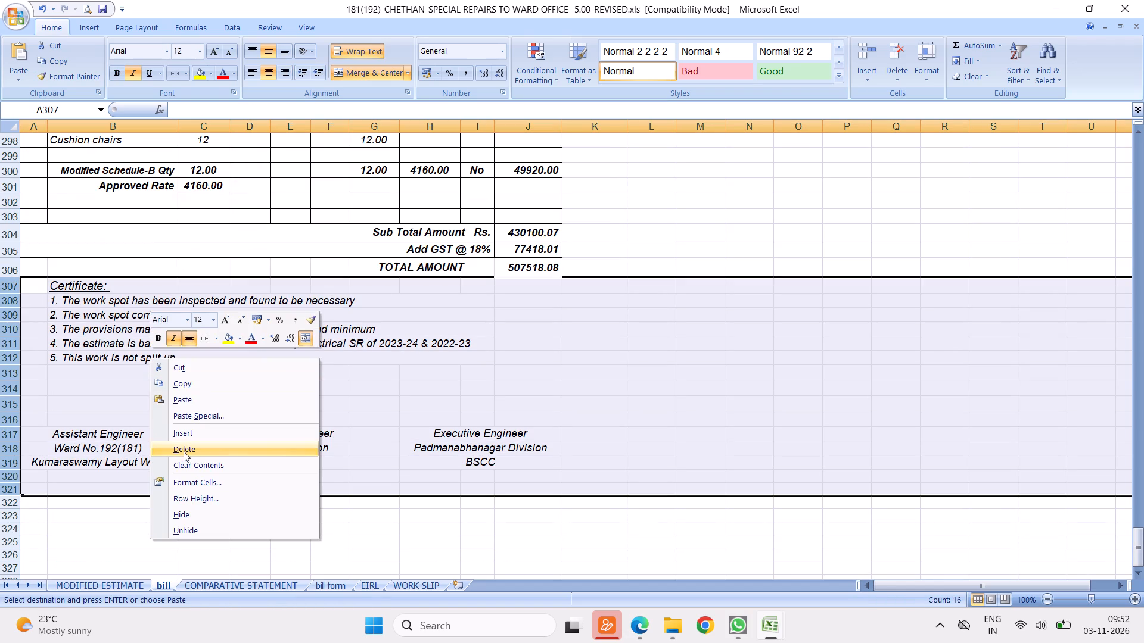
pyautogui.click(184, 451)
pyautogui.click(692, 210)
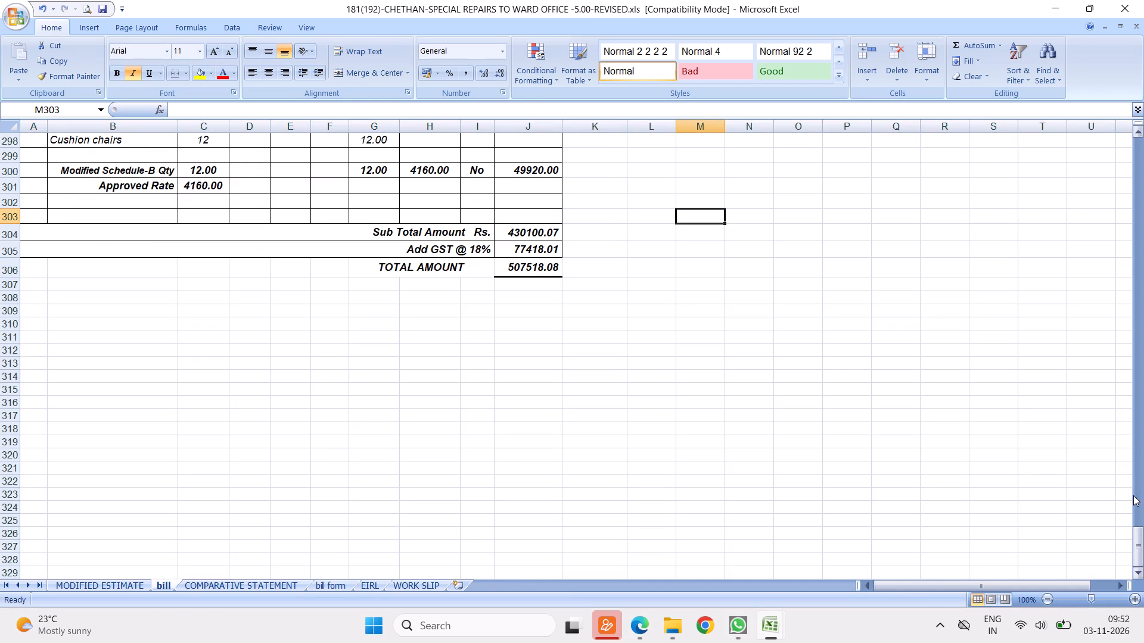
# Save the workbook.
pyautogui.moveTo(1135, 539); pyautogui.dragTo(1126, 0)
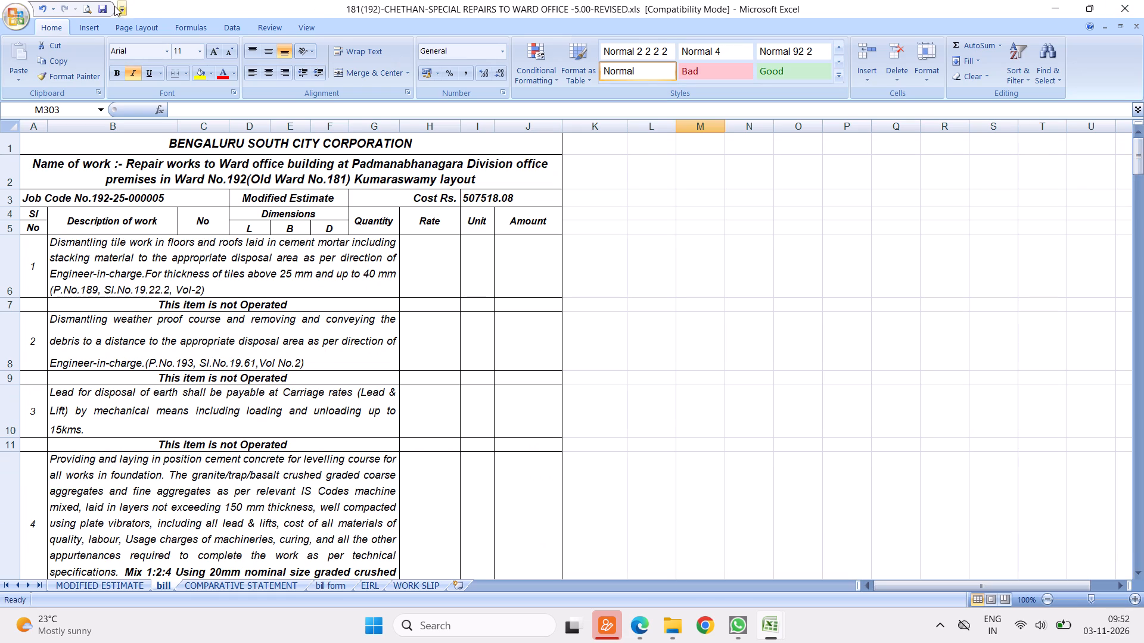
pyautogui.click(102, 9)
# Delete the rows of the non-operated items 1, 2, 3 and 6 from the bill sheet, including their "This item is not Operated" lines.
pyautogui.moveTo(5, 279); pyautogui.dragTo(24, 390)
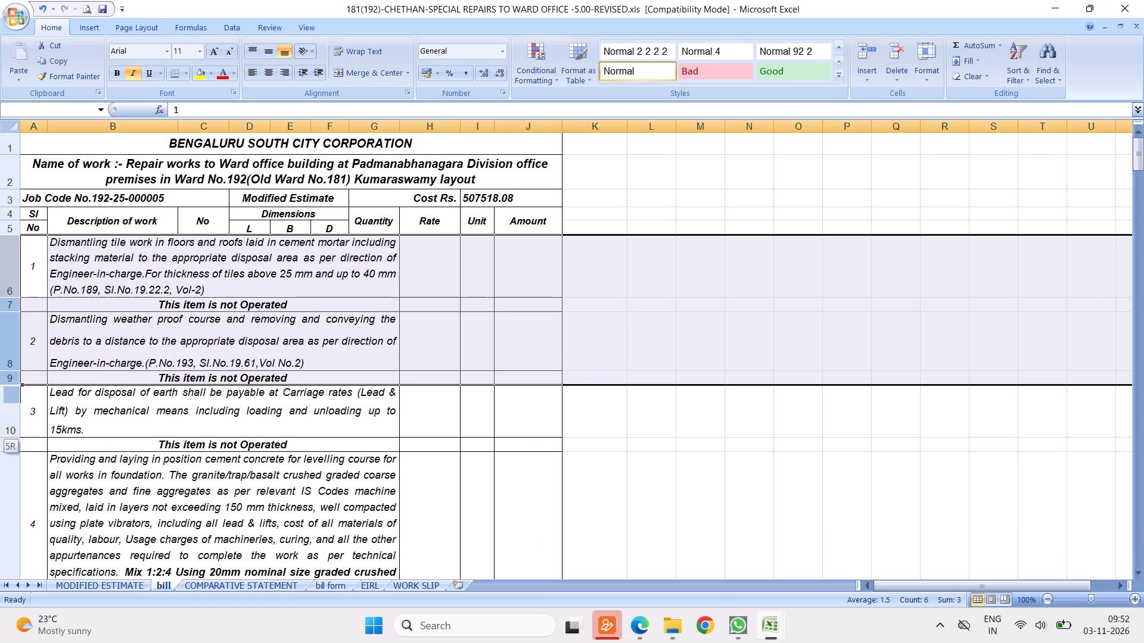
pyautogui.moveTo(24, 390); pyautogui.dragTo(21, 448)
pyautogui.rightClick(114, 317)
pyautogui.click(150, 407)
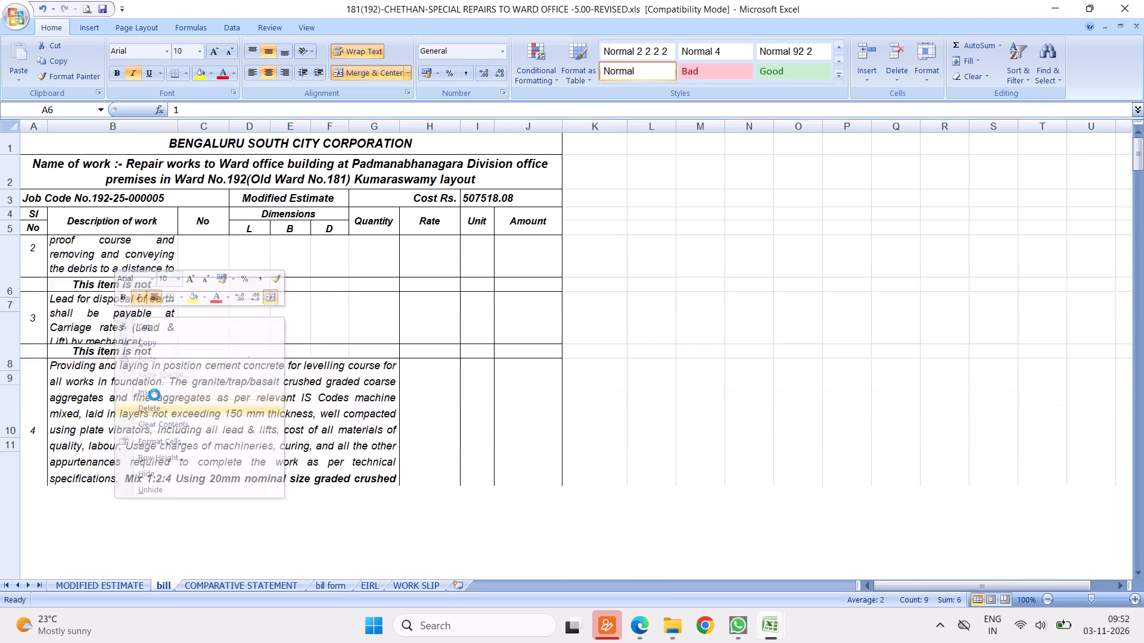
pyautogui.scroll(-3, 259, 353)
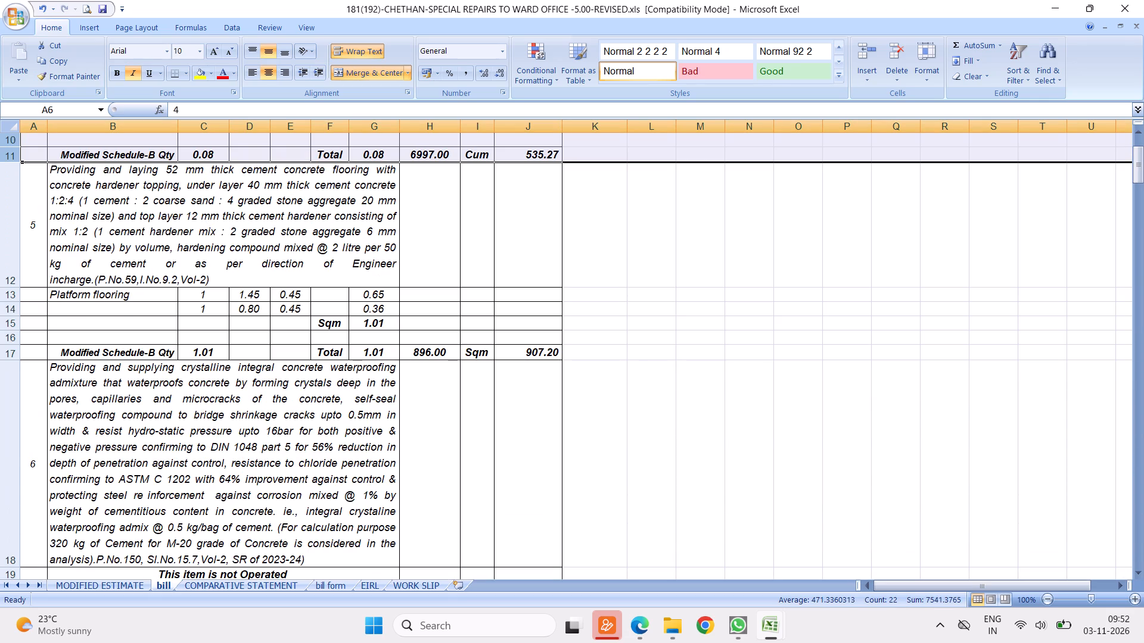
pyautogui.scroll(-3, 239, 305)
pyautogui.scroll(2, 268, 258)
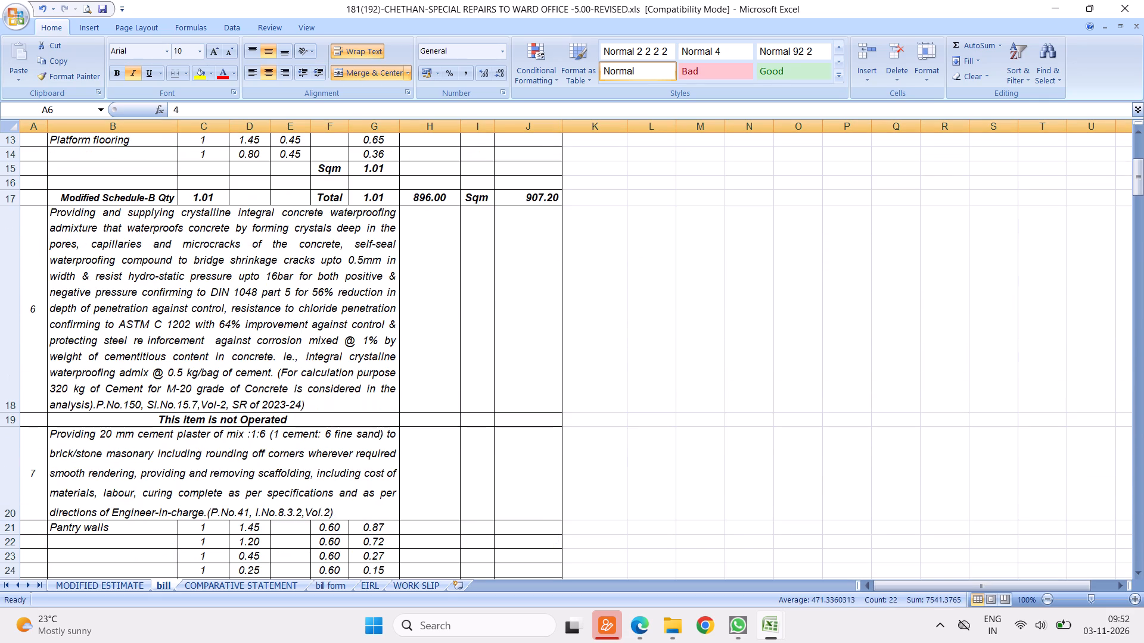
pyautogui.moveTo(0, 335); pyautogui.dragTo(12, 422)
pyautogui.rightClick(149, 313)
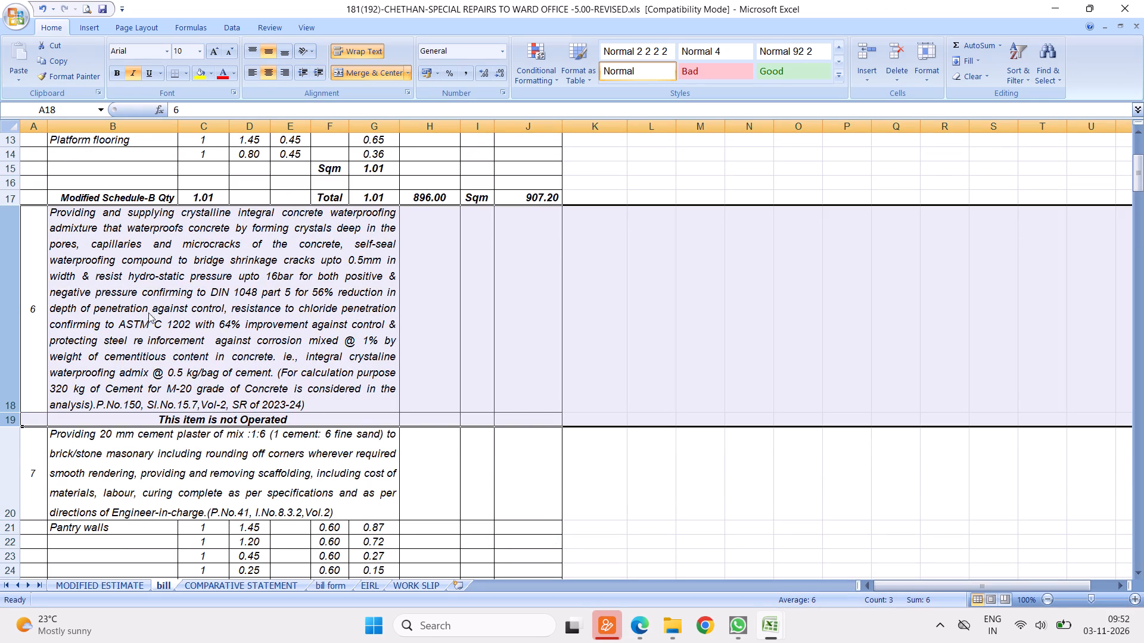
pyautogui.click(178, 407)
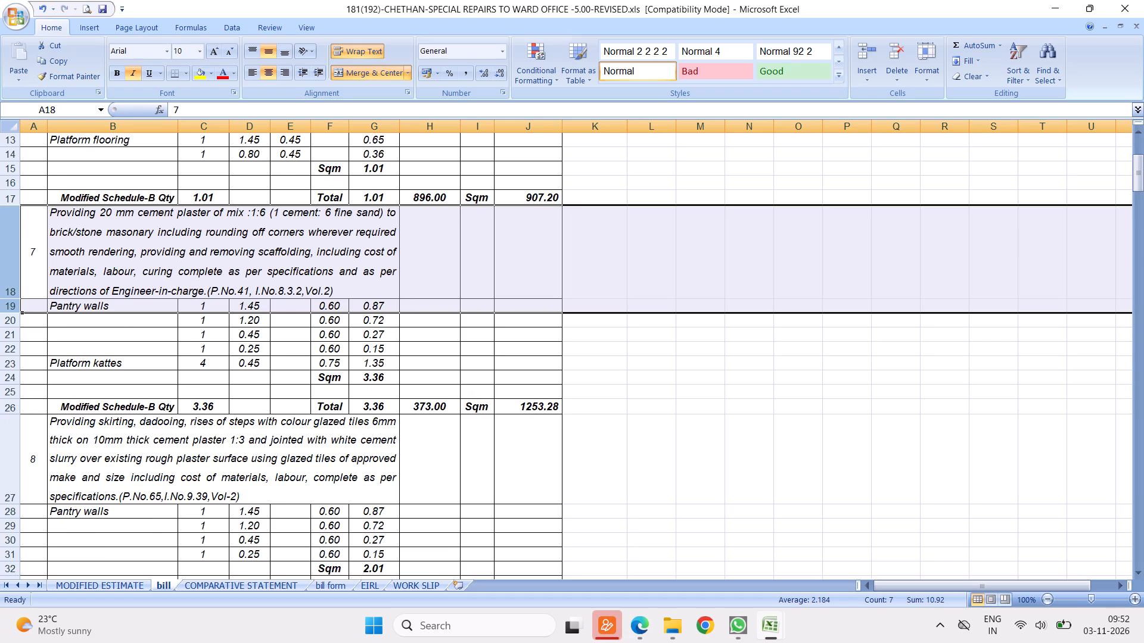
# Delete the rows of the non-operated ceramic floor tile item 9 and enamel painting item 12, including their "This item is not Operated" lines.
pyautogui.scroll(-7, 266, 340)
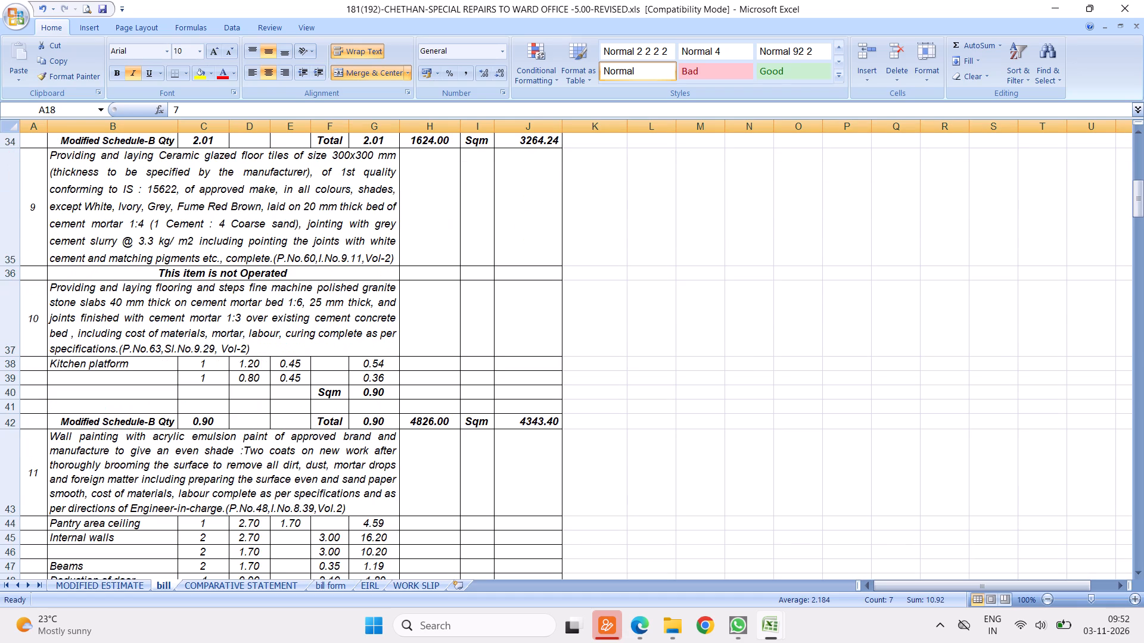
pyautogui.moveTo(1, 219); pyautogui.dragTo(6, 272)
pyautogui.rightClick(113, 225)
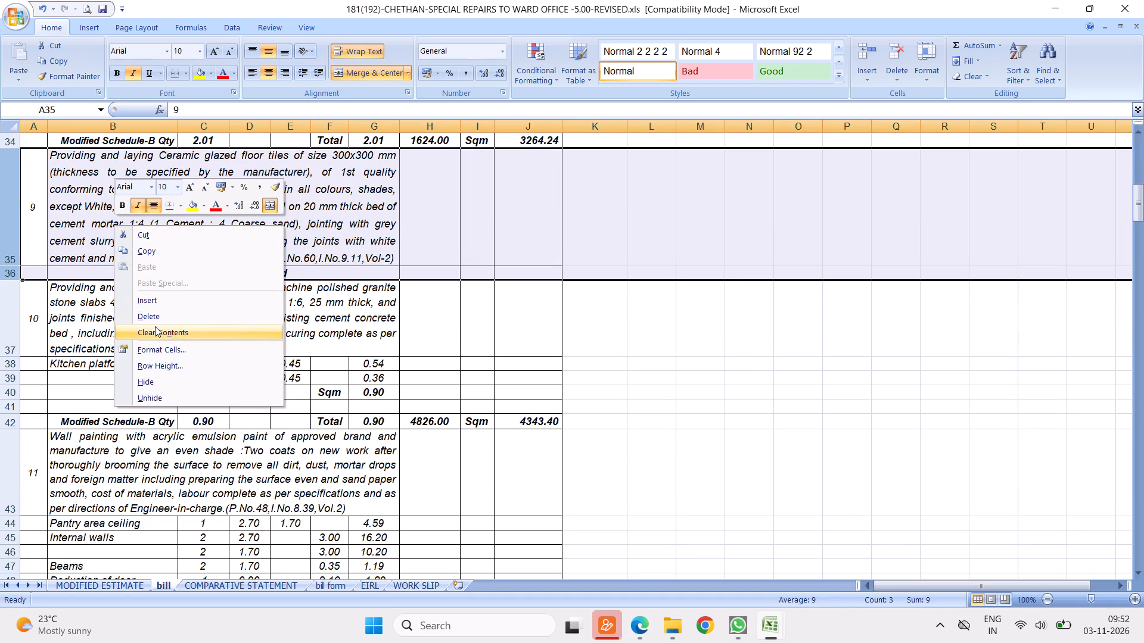
pyautogui.click(149, 314)
pyautogui.scroll(-1, 221, 358)
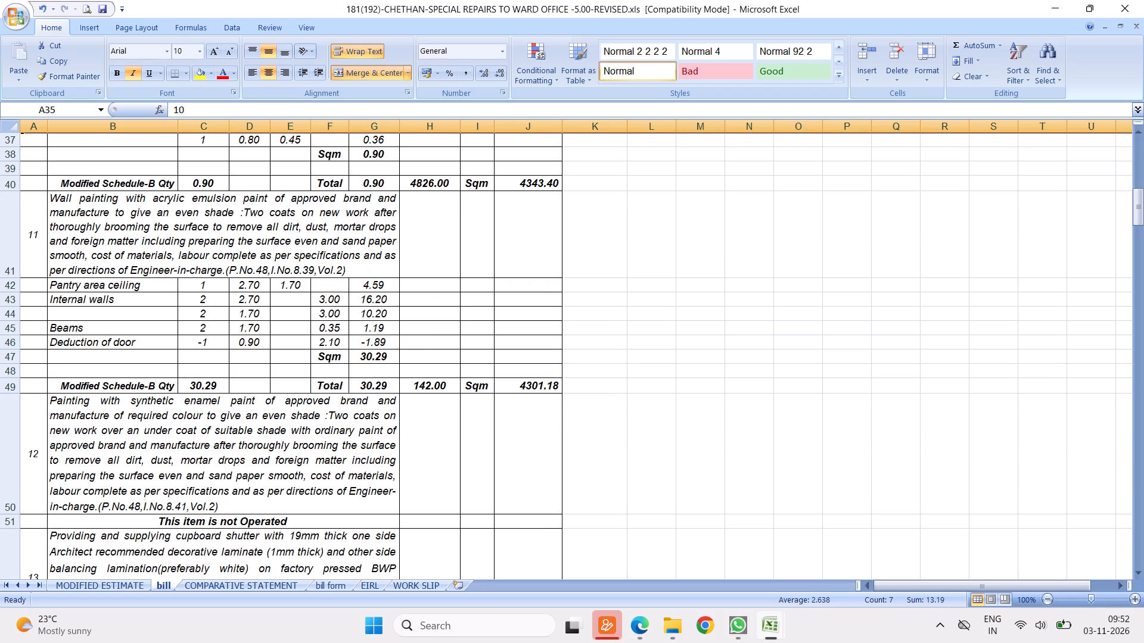
pyautogui.scroll(-3, 218, 346)
pyautogui.moveTo(8, 271); pyautogui.dragTo(13, 311)
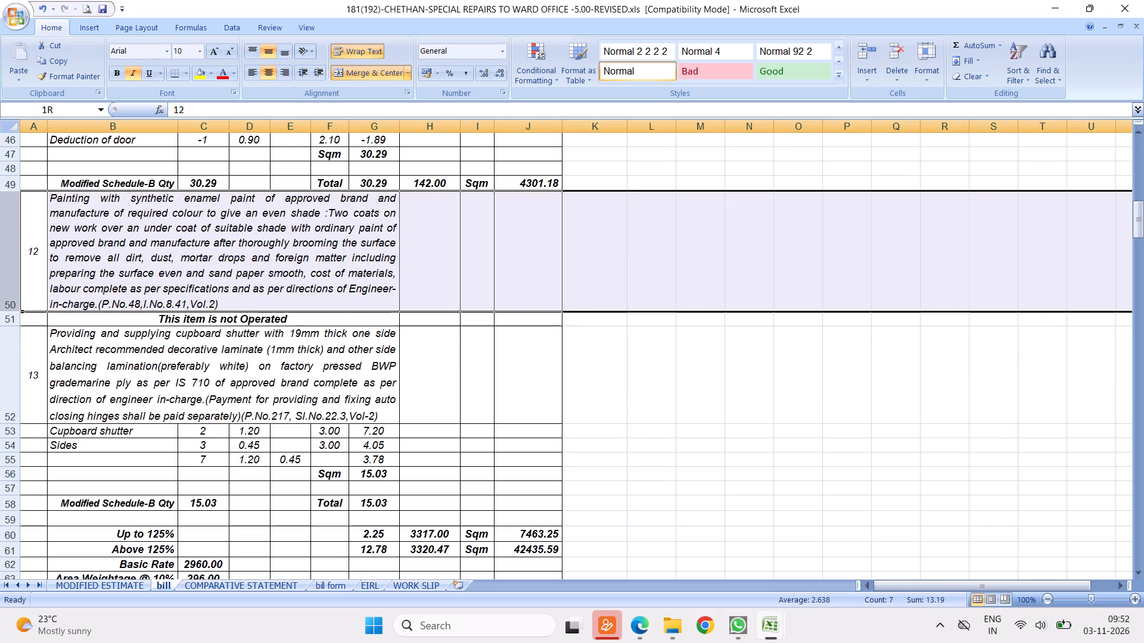
pyautogui.moveTo(13, 311); pyautogui.dragTo(14, 319)
pyautogui.moveTo(130, 283); pyautogui.dragTo(139, 291, button='right')
pyautogui.click(166, 374)
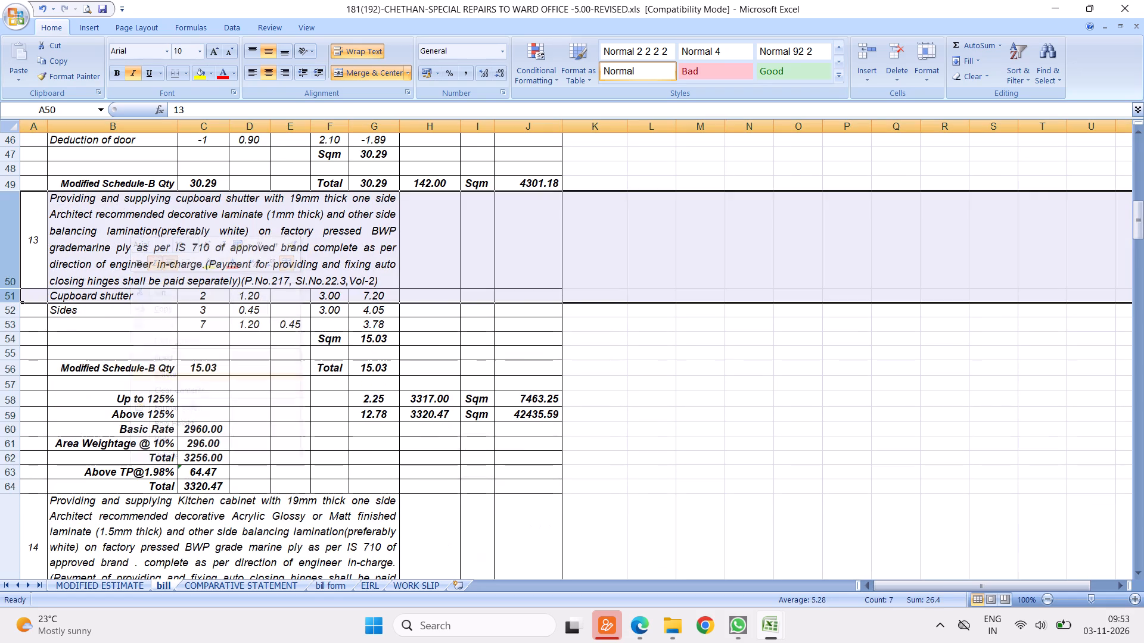
# Delete the rows of the non-operated items 16 to 21, from Mangalore tile roofing to PVC rain water pipes.
pyautogui.scroll(-3, 274, 384)
pyautogui.scroll(-8, 303, 338)
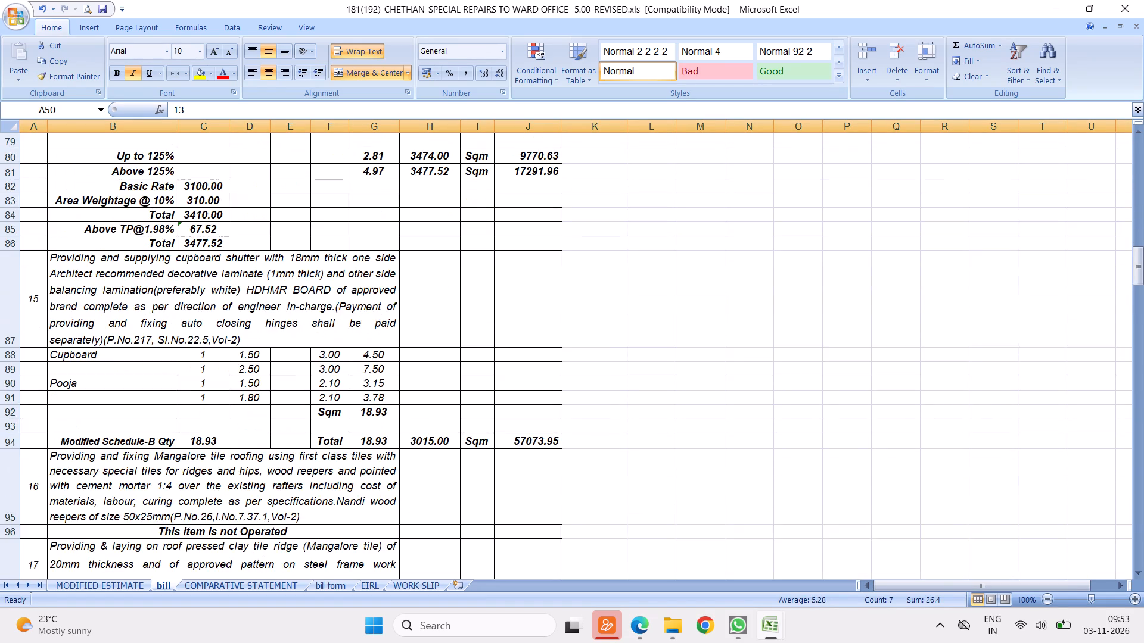
pyautogui.scroll(-5, 287, 298)
pyautogui.moveTo(6, 208); pyautogui.dragTo(8, 241)
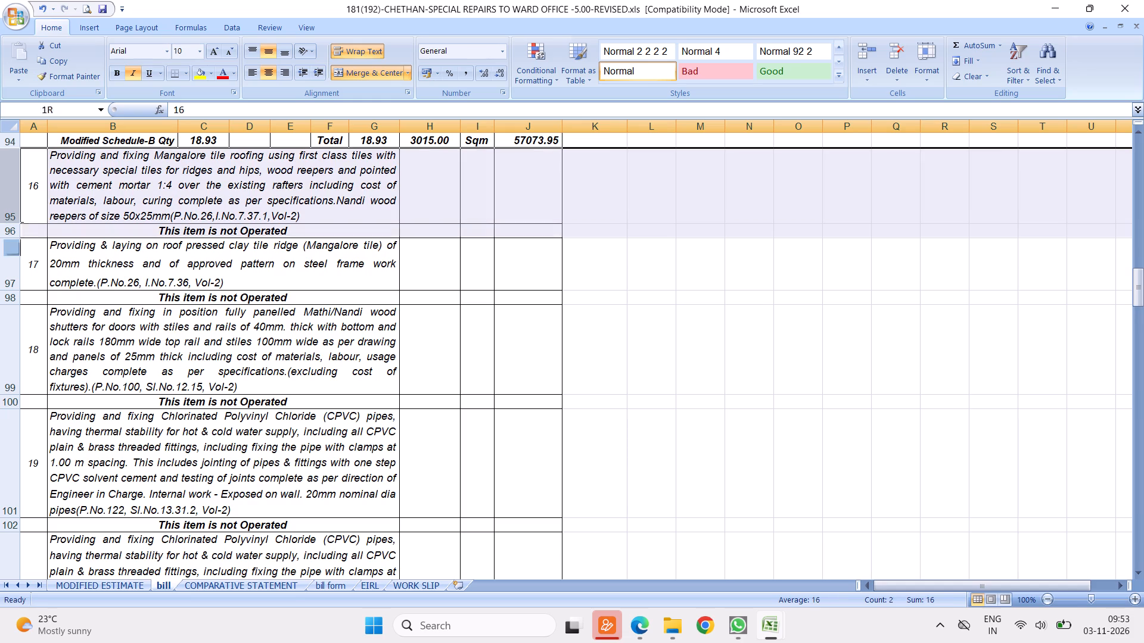
pyautogui.moveTo(8, 241); pyautogui.dragTo(51, 520)
pyautogui.rightClick(209, 312)
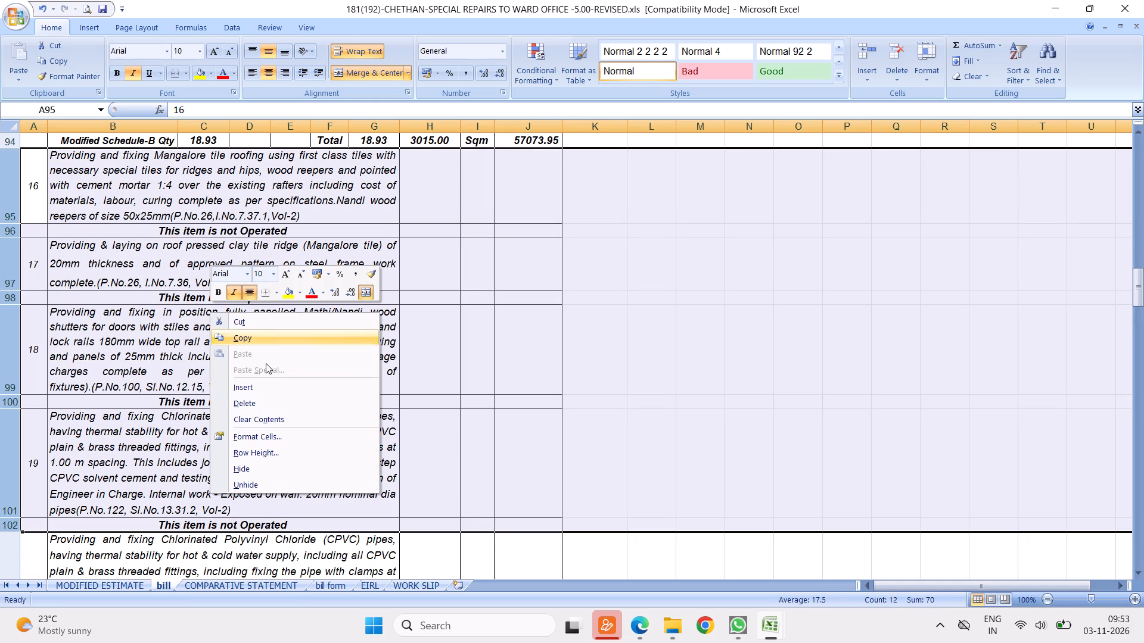
pyautogui.click(237, 403)
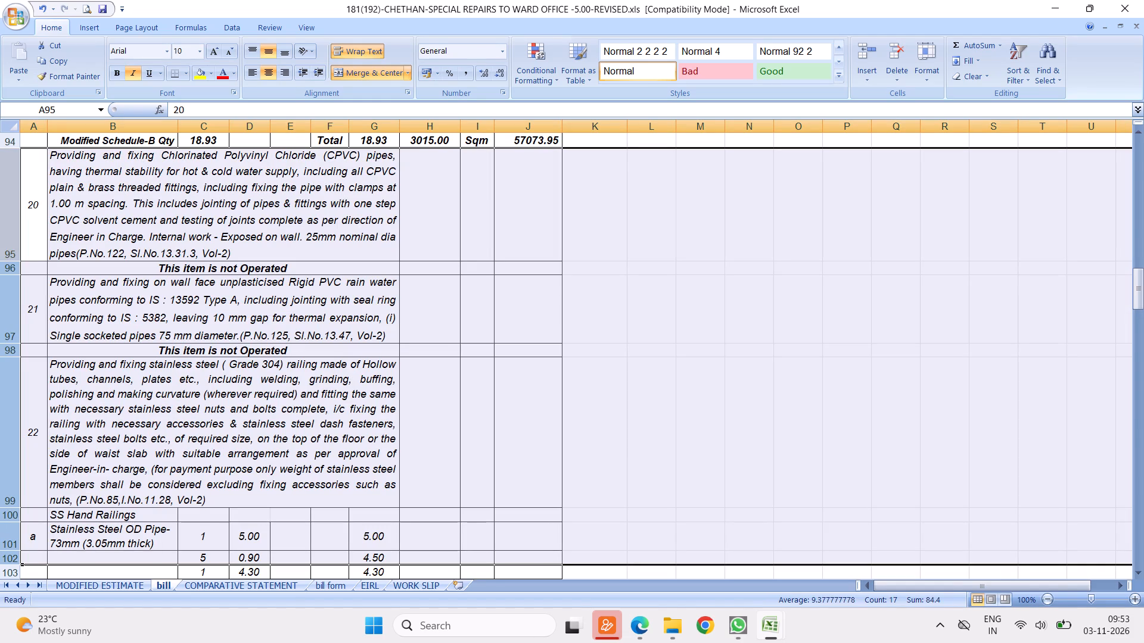
pyautogui.moveTo(1, 217); pyautogui.dragTo(30, 349)
pyautogui.rightClick(136, 273)
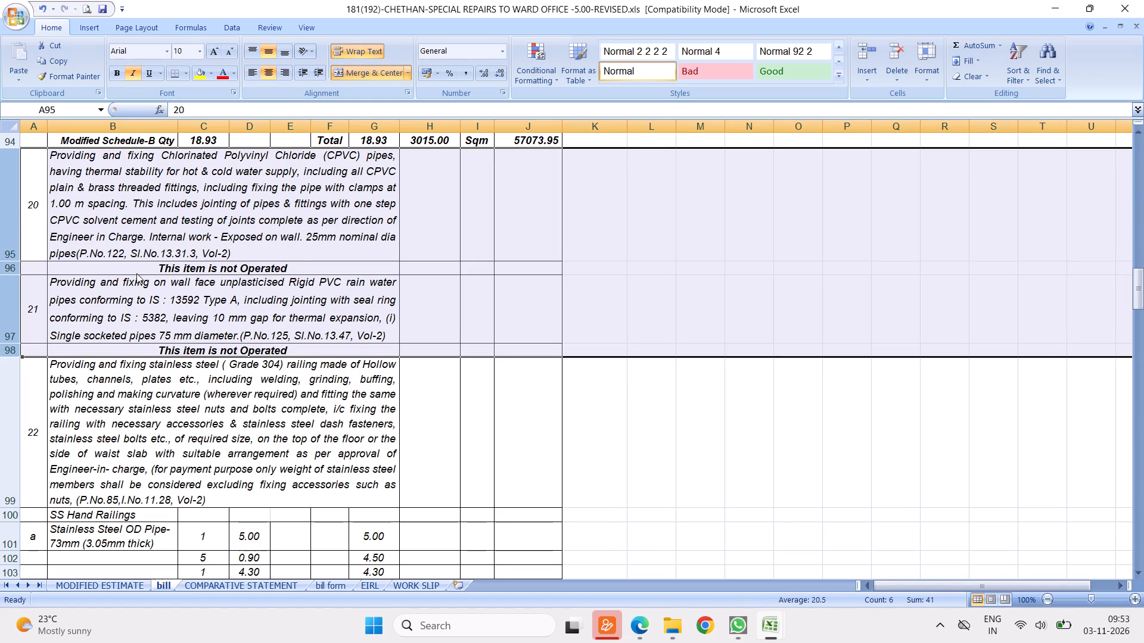
pyautogui.click(178, 361)
pyautogui.click(256, 224)
# Delete the rows of the non-operated electrical items 32, 33 and 34, rows 157 to 162.
pyautogui.scroll(-6, 328, 320)
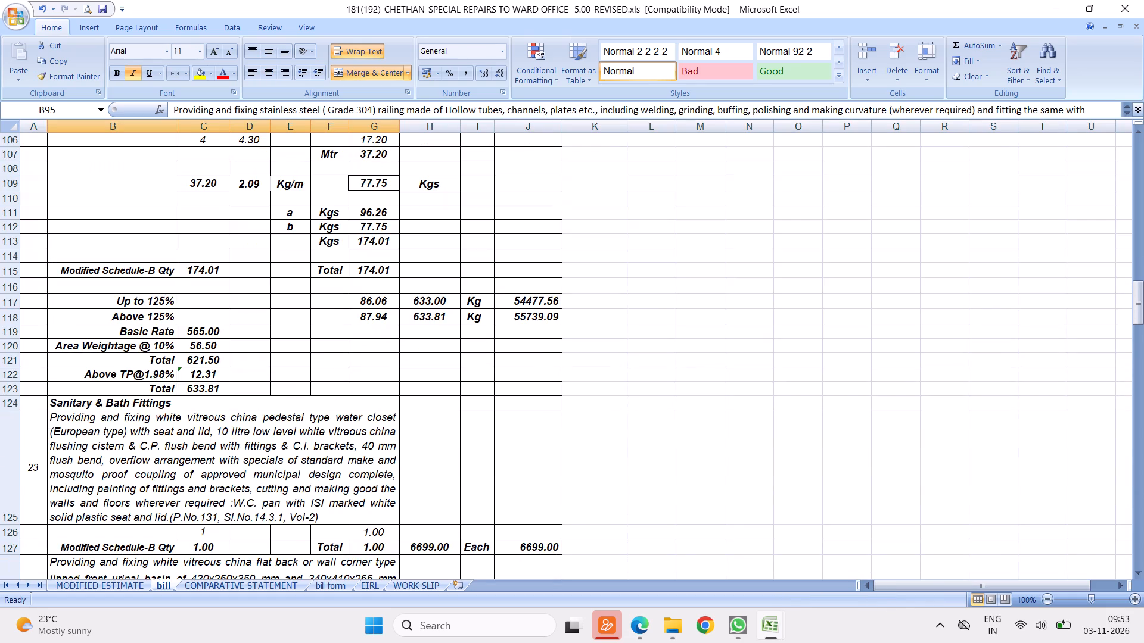
pyautogui.scroll(-3, 334, 278)
pyautogui.scroll(-9, 251, 317)
pyautogui.scroll(-4, 301, 299)
pyautogui.scroll(2, 340, 277)
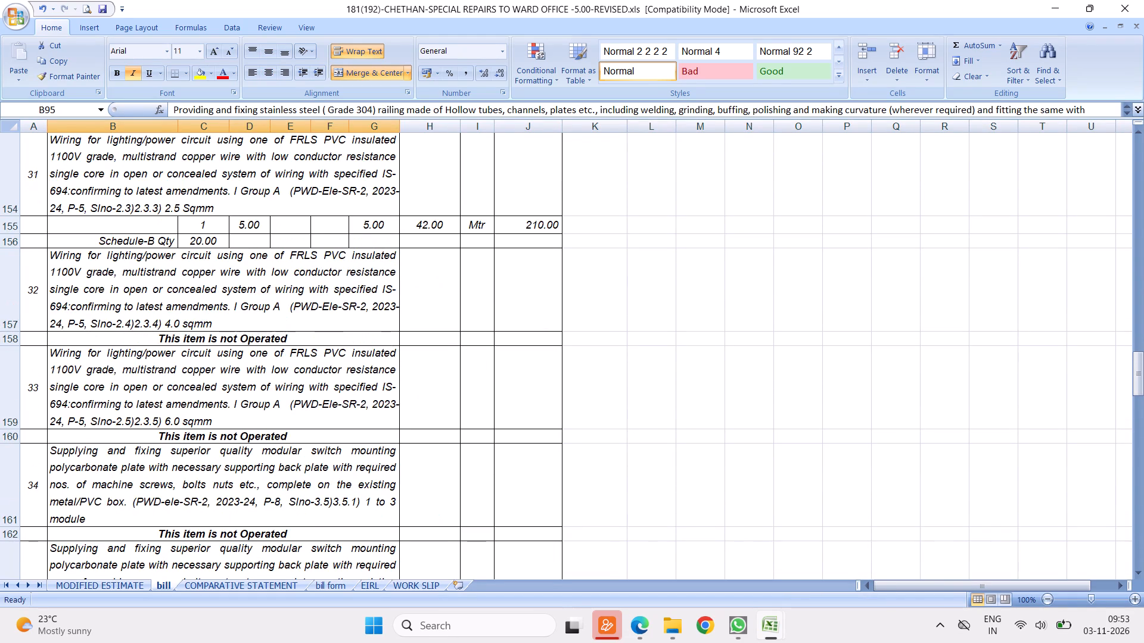
pyautogui.moveTo(0, 304); pyautogui.dragTo(34, 532)
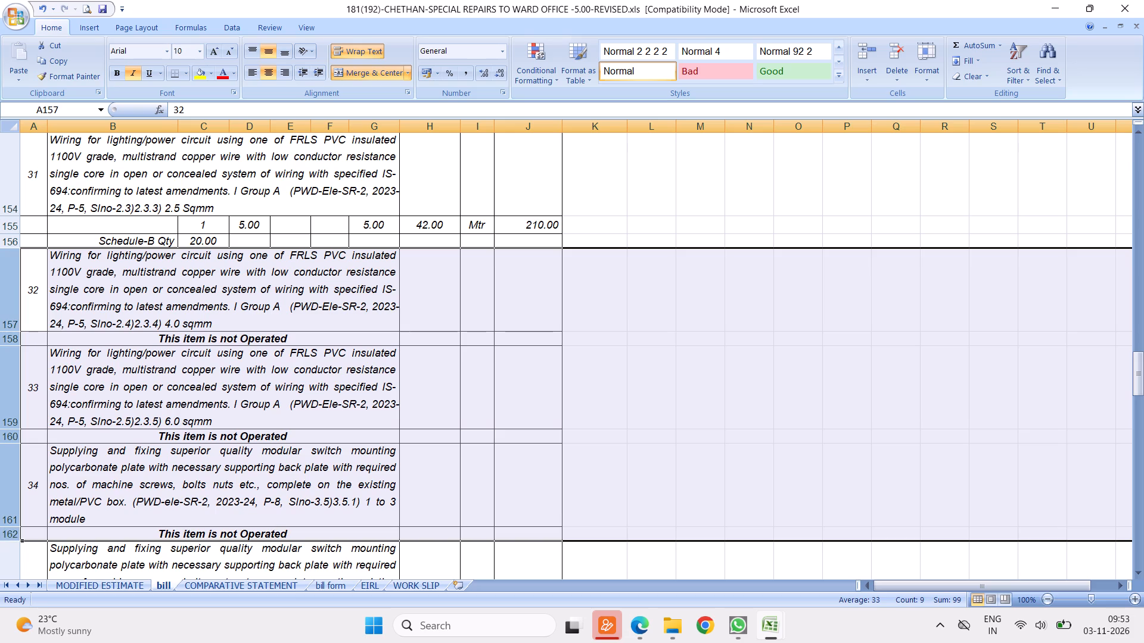
pyautogui.rightClick(107, 353)
pyautogui.click(156, 444)
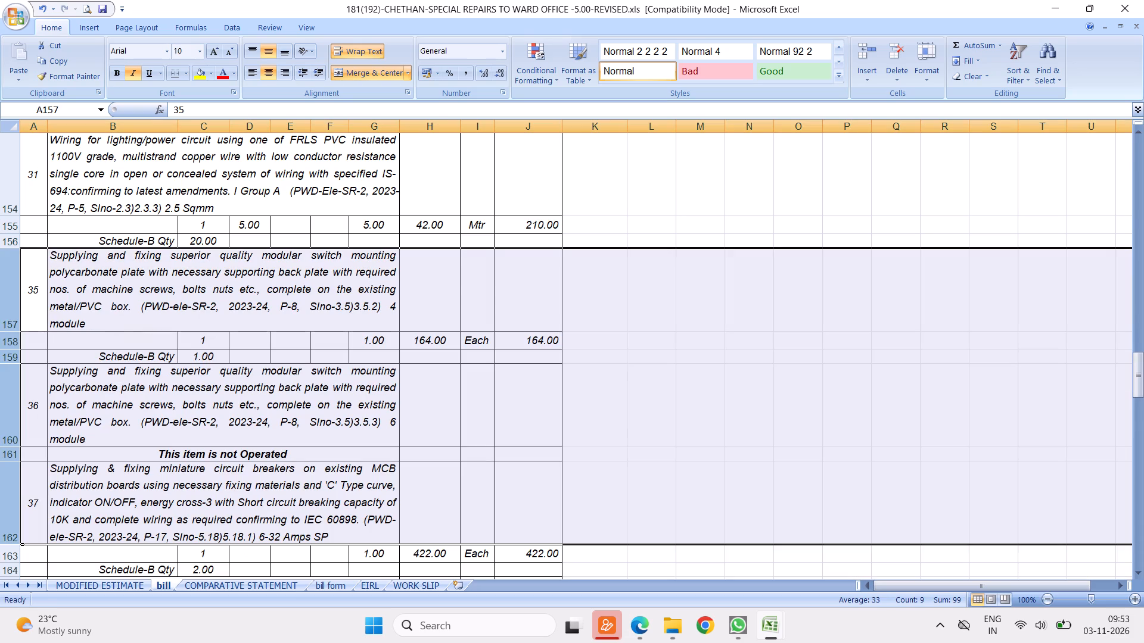
pyautogui.click(195, 316)
# Delete the non-operated 6-module switch plate item 36 and its "This item is not Operated" line, rows 160 and 161.
pyautogui.moveTo(4, 405); pyautogui.dragTo(4, 409)
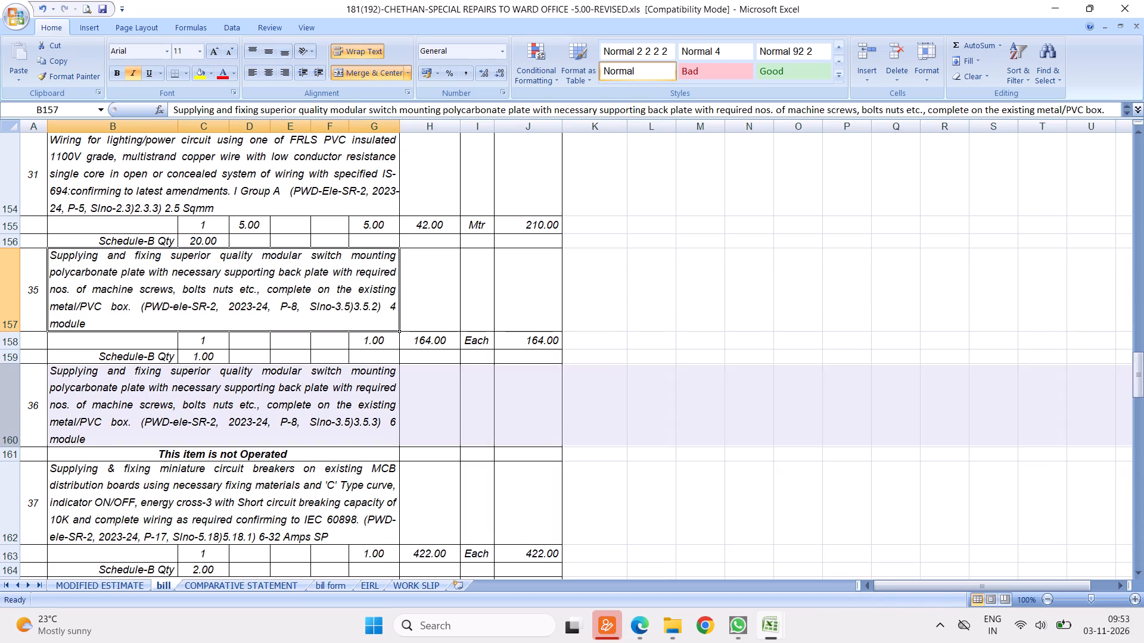
pyautogui.moveTo(4, 409); pyautogui.dragTo(12, 453)
pyautogui.rightClick(85, 420)
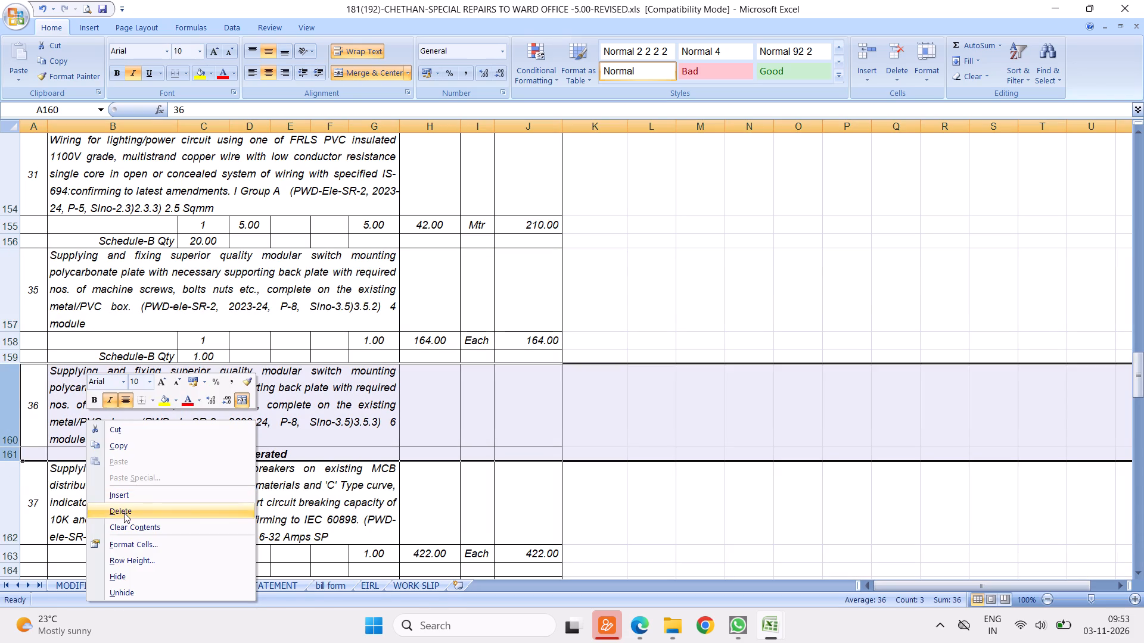
pyautogui.click(124, 513)
pyautogui.scroll(-3, 267, 342)
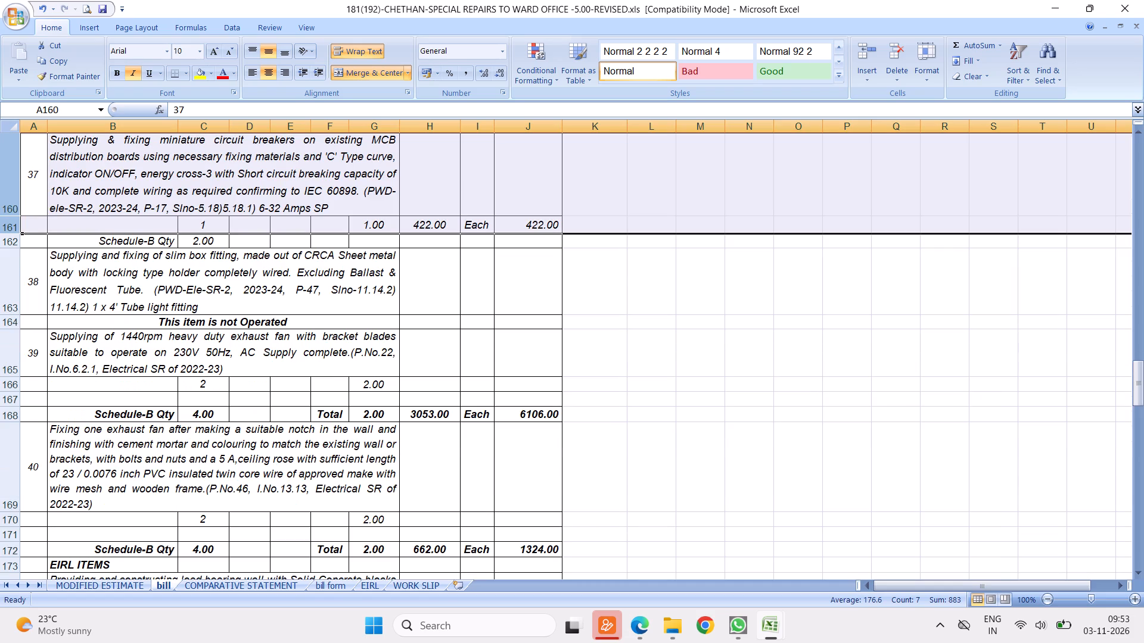
# Delete the non-operated slim box tube light fitting item 38 and its "This item is not Operated" line, rows 163 and 164.
pyautogui.moveTo(10, 168); pyautogui.dragTo(13, 205)
pyautogui.rightClick(71, 185)
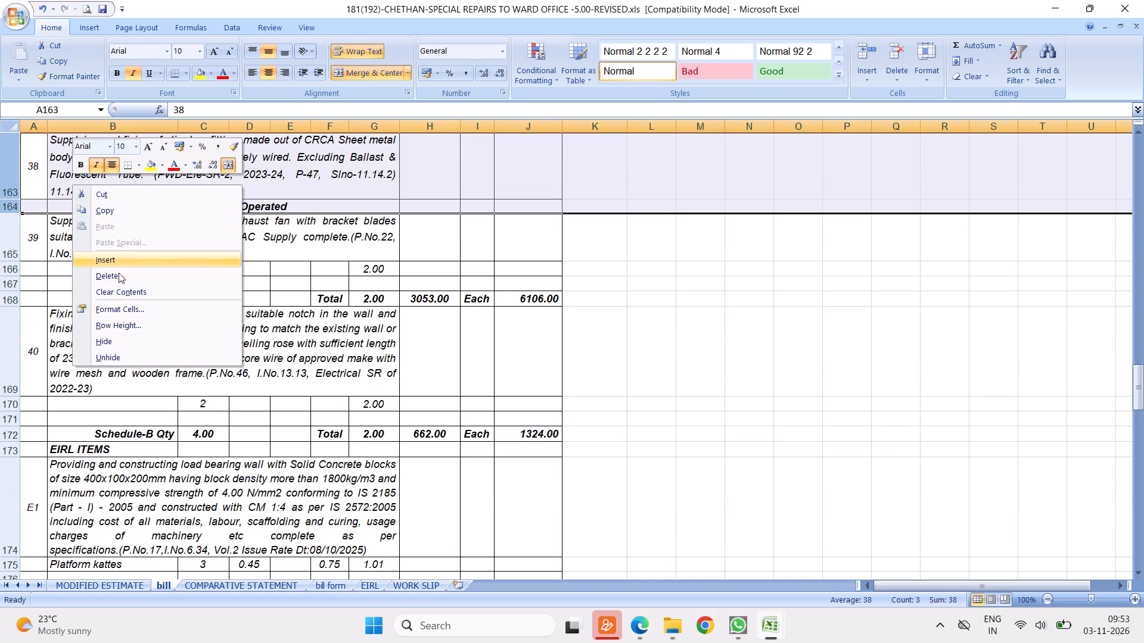
pyautogui.click(114, 276)
# Renumber the first three bill items: cement concrete levelling course as 1, concrete flooring as 2 and 20 mm cement plaster as 3.
pyautogui.scroll(-1, 269, 329)
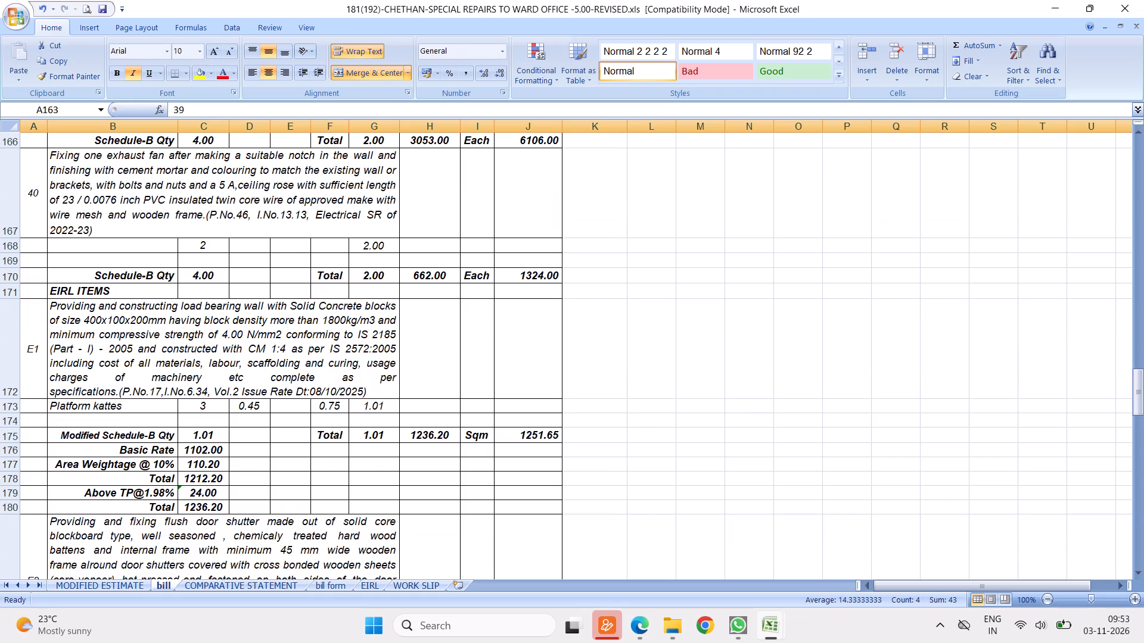
pyautogui.scroll(-1, 251, 304)
pyautogui.scroll(20, 231, 281)
pyautogui.scroll(4, 231, 281)
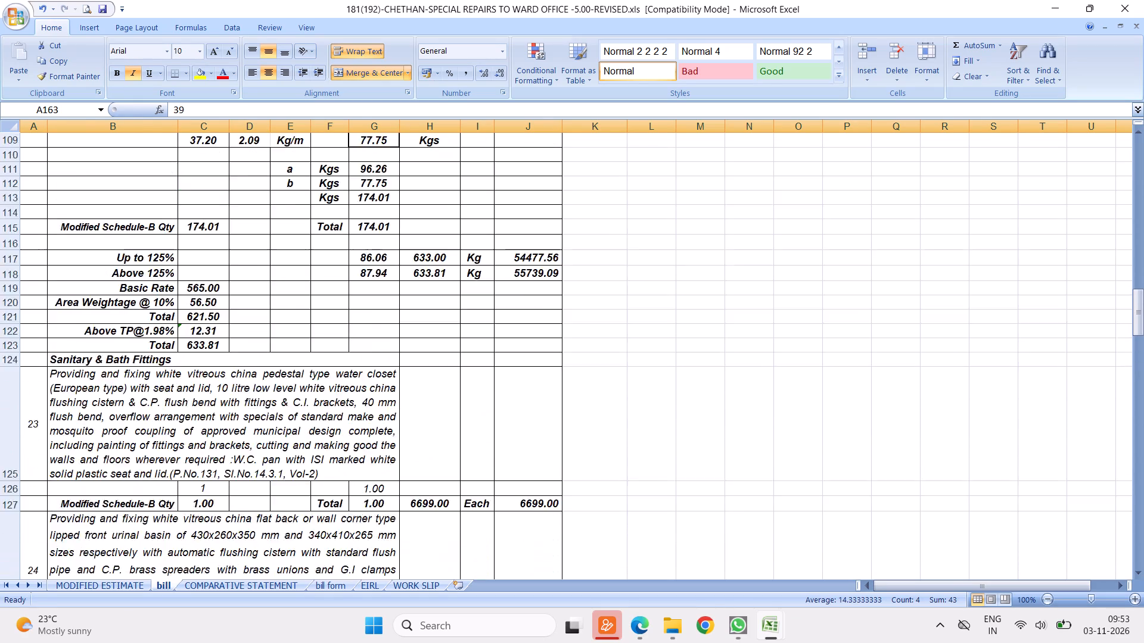
pyautogui.scroll(20, 219, 283)
pyautogui.scroll(20, 219, 283)
pyautogui.scroll(2, 219, 283)
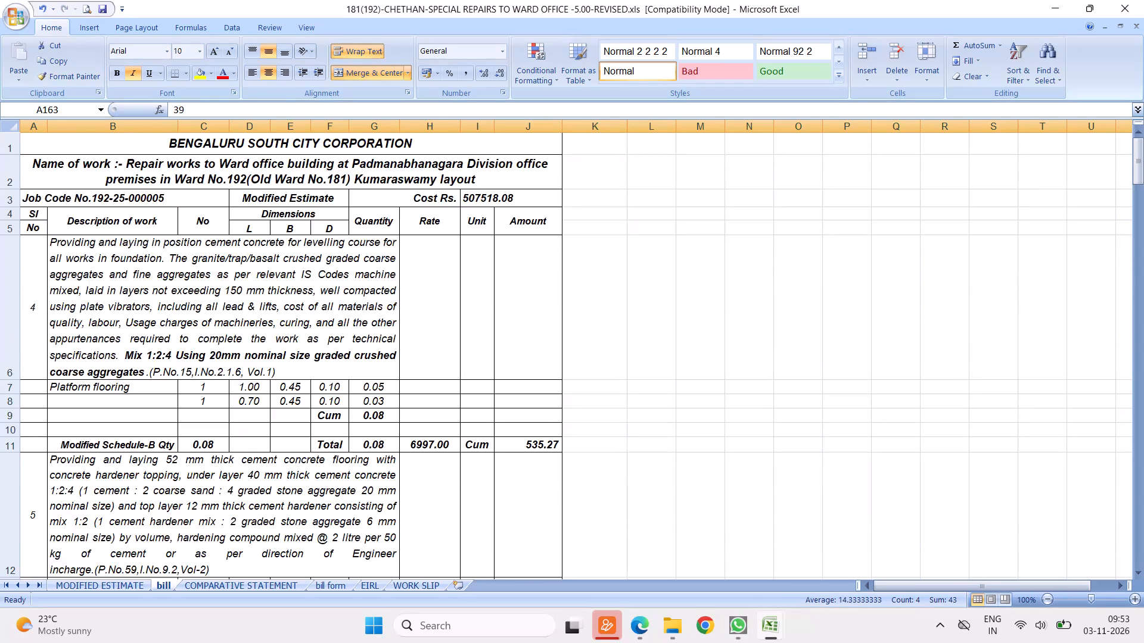
pyautogui.click(28, 298)
pyautogui.press('1')
pyautogui.click(30, 498)
pyautogui.press('2')
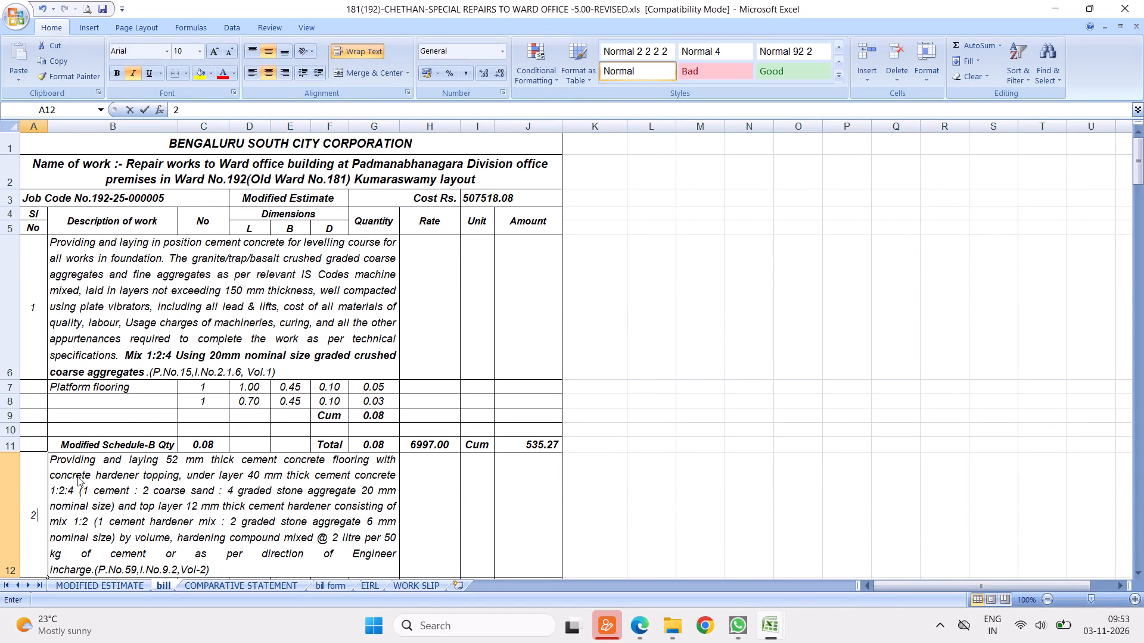
pyautogui.scroll(-4, 110, 399)
pyautogui.scroll(1, 76, 342)
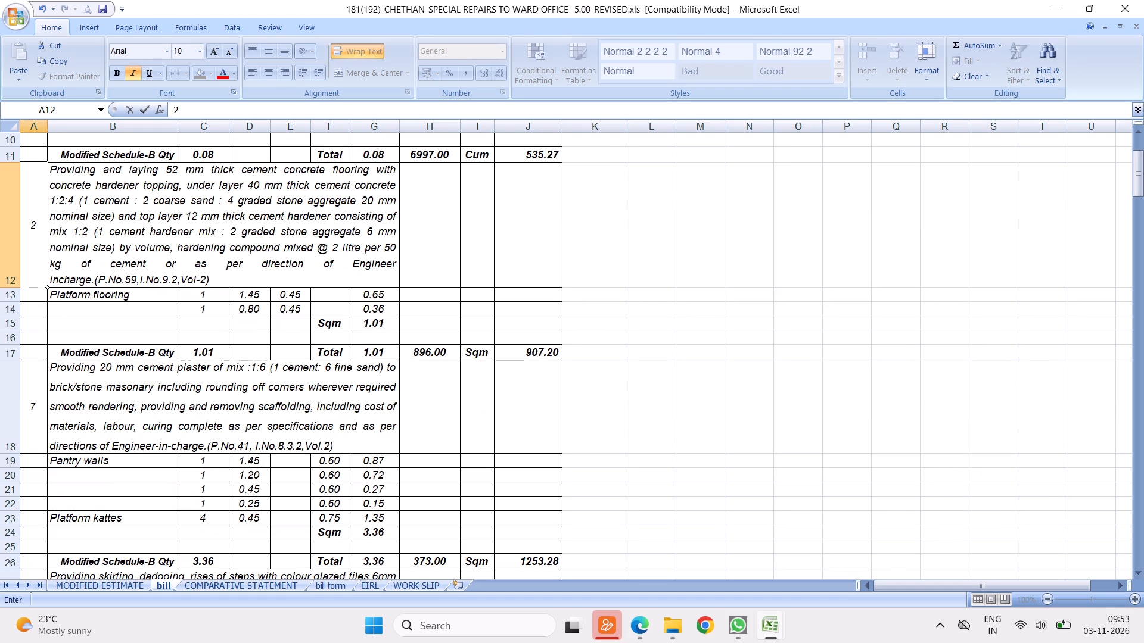
pyautogui.click(26, 424)
pyautogui.press('3')
# Renumber glazed tile skirting as 4, granite slab flooring as 5, acrylic emulsion wall painting as 6 and the 19 mm cupboard shutter as 7.
pyautogui.scroll(-1, 92, 417)
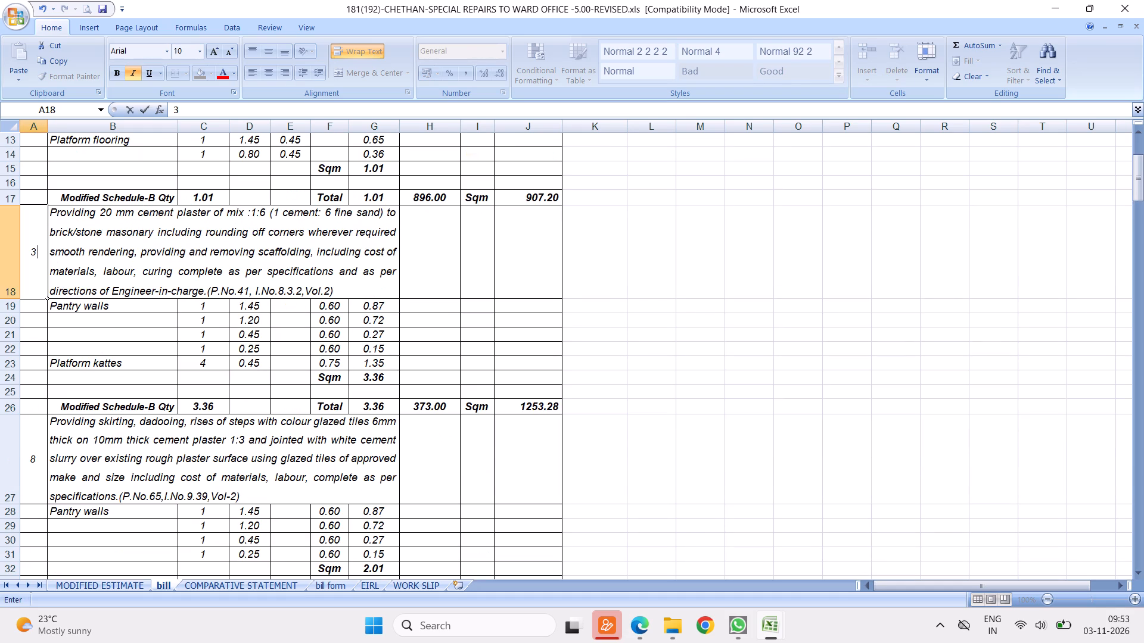
pyautogui.click(29, 460)
pyautogui.press('4')
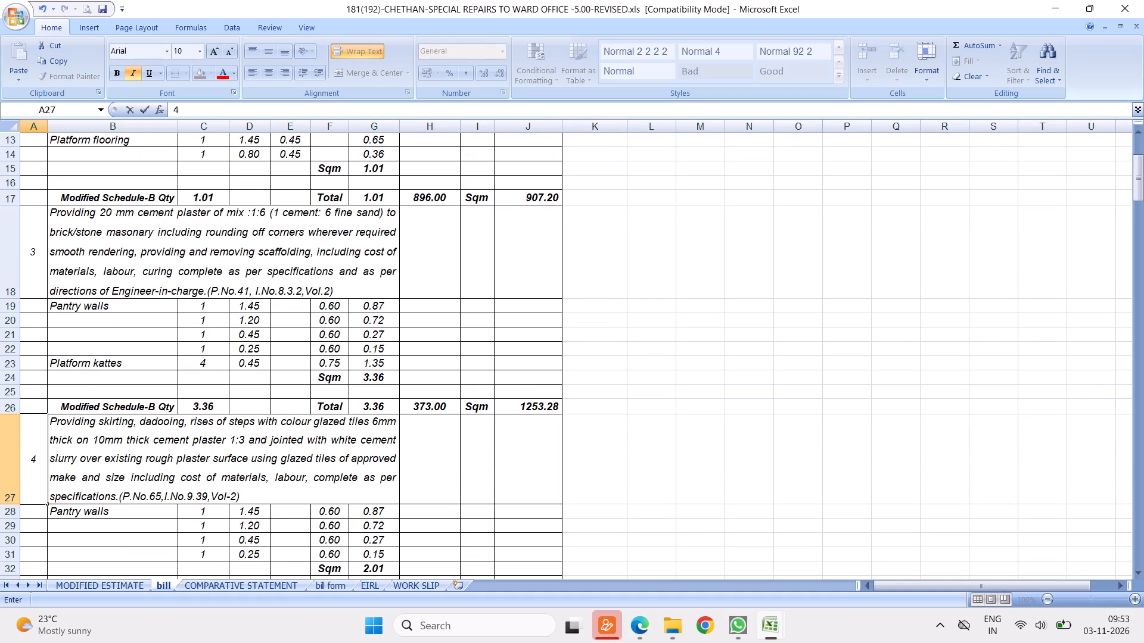
pyautogui.scroll(-3, 111, 295)
pyautogui.click(37, 432)
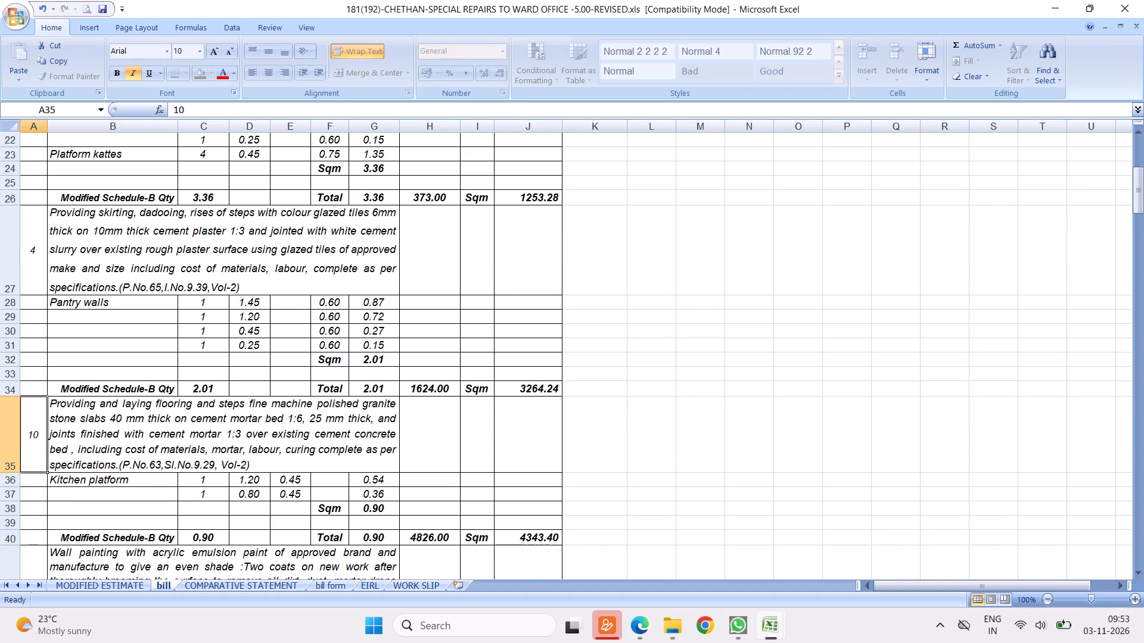
pyautogui.press('5')
pyautogui.scroll(-3, 98, 361)
pyautogui.click(32, 390)
pyautogui.press('6')
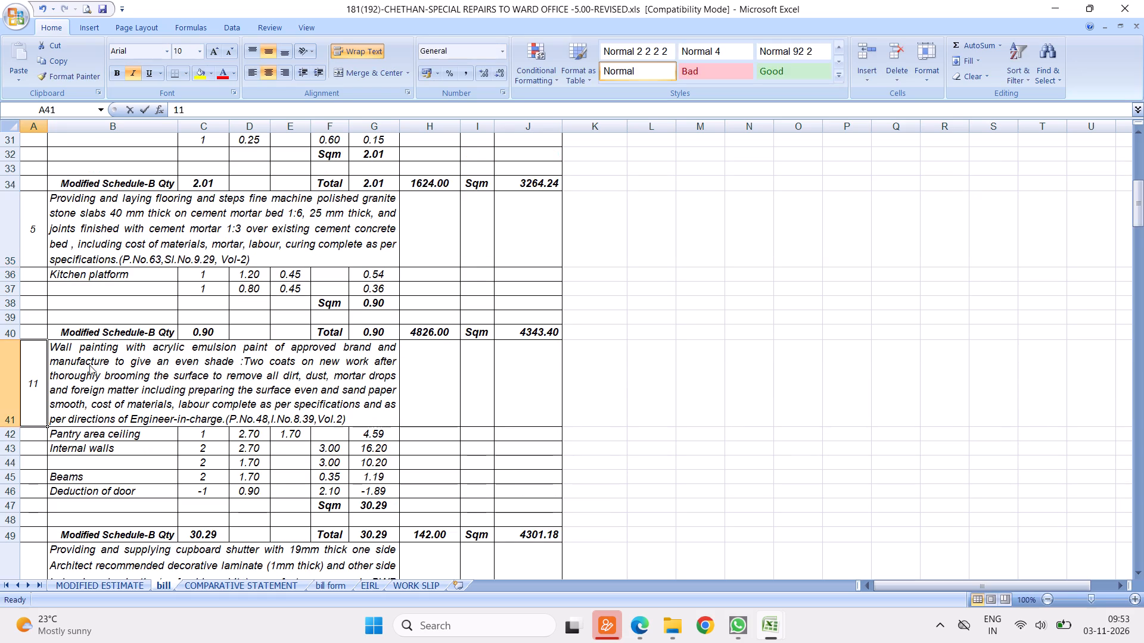
pyautogui.scroll(-3, 116, 328)
pyautogui.click(32, 380)
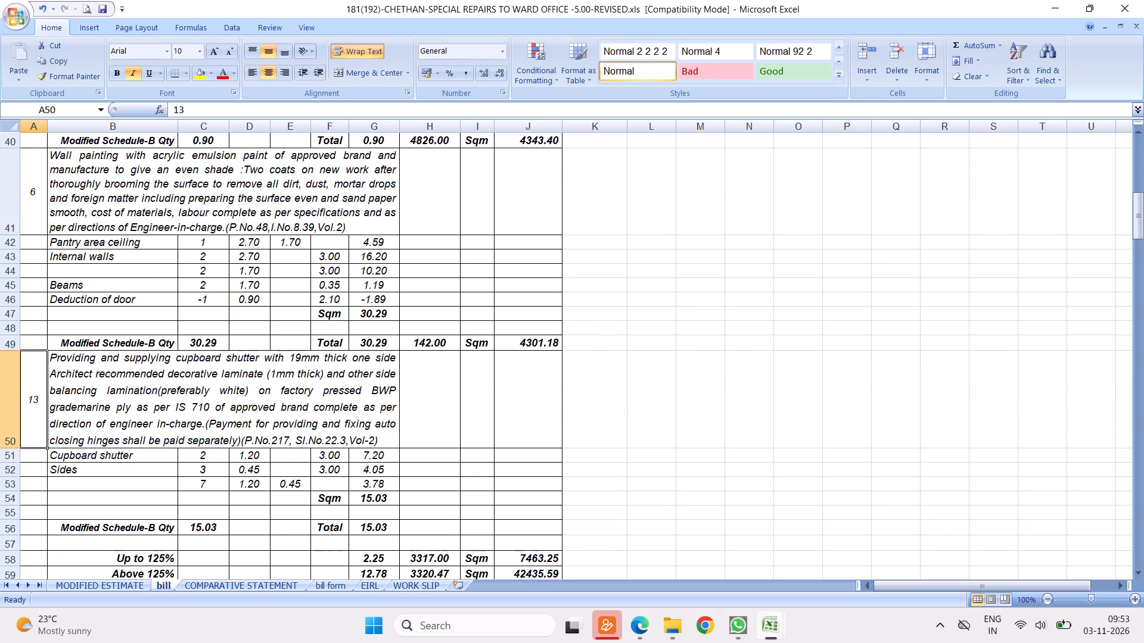
pyautogui.press('7')
# Renumber the kitchen cabinet item as 8 and the 18 mm HDHMR board cupboard shutter item as 9.
pyautogui.scroll(-1, 124, 326)
pyautogui.scroll(-2, 60, 475)
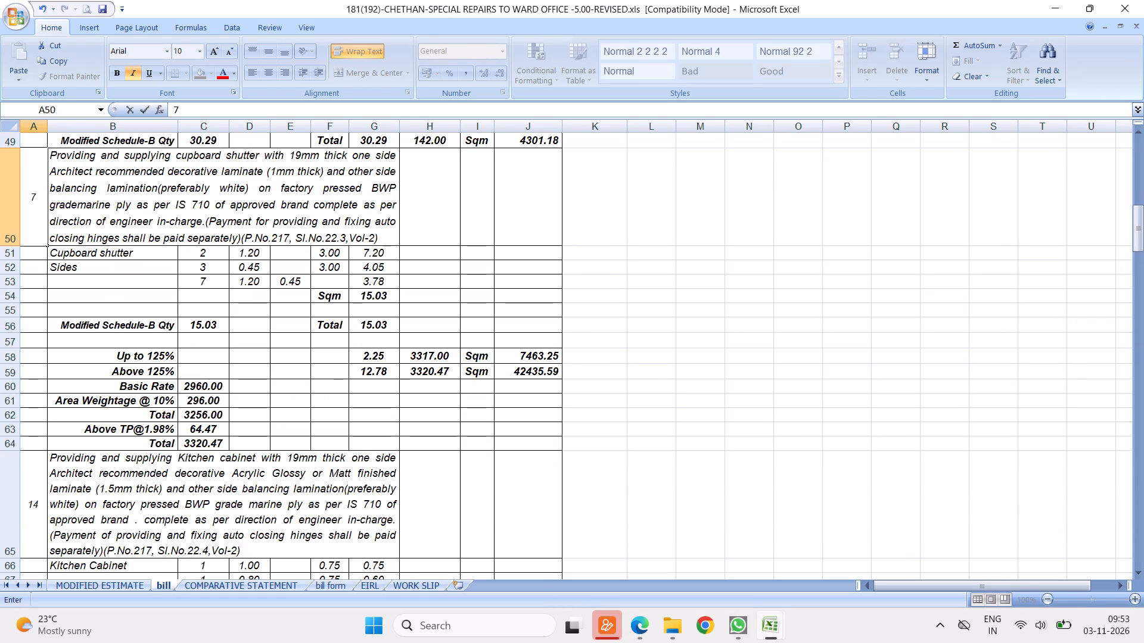
pyautogui.click(27, 480)
pyautogui.press('8')
pyautogui.scroll(-2, 176, 387)
pyautogui.scroll(-3, 142, 342)
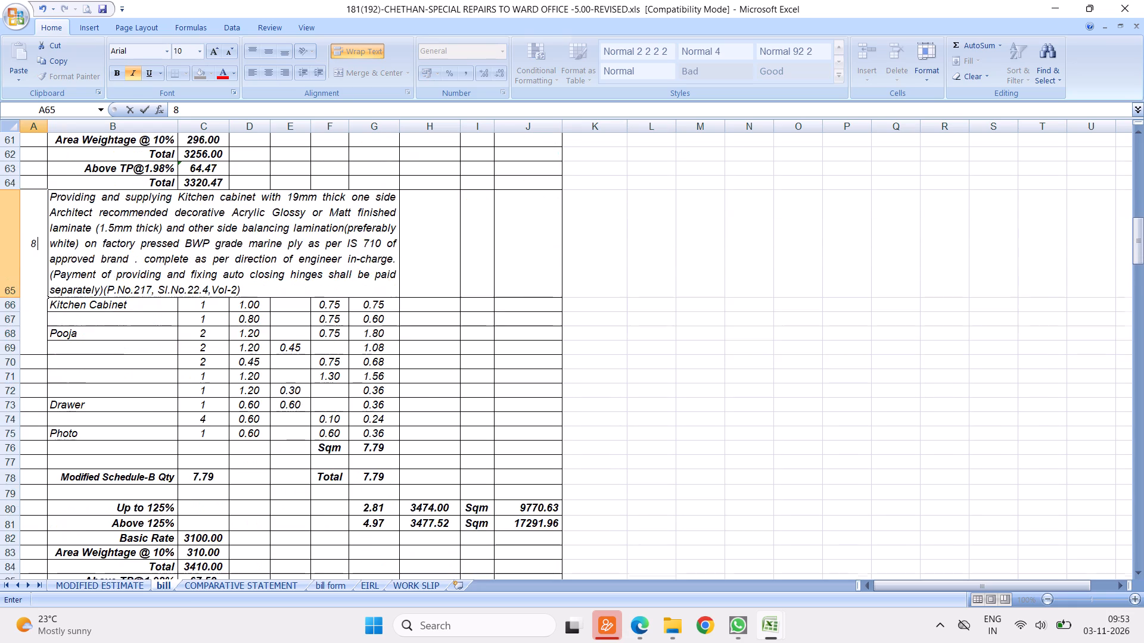
pyautogui.scroll(-5, 140, 358)
pyautogui.click(39, 344)
pyautogui.press('9')
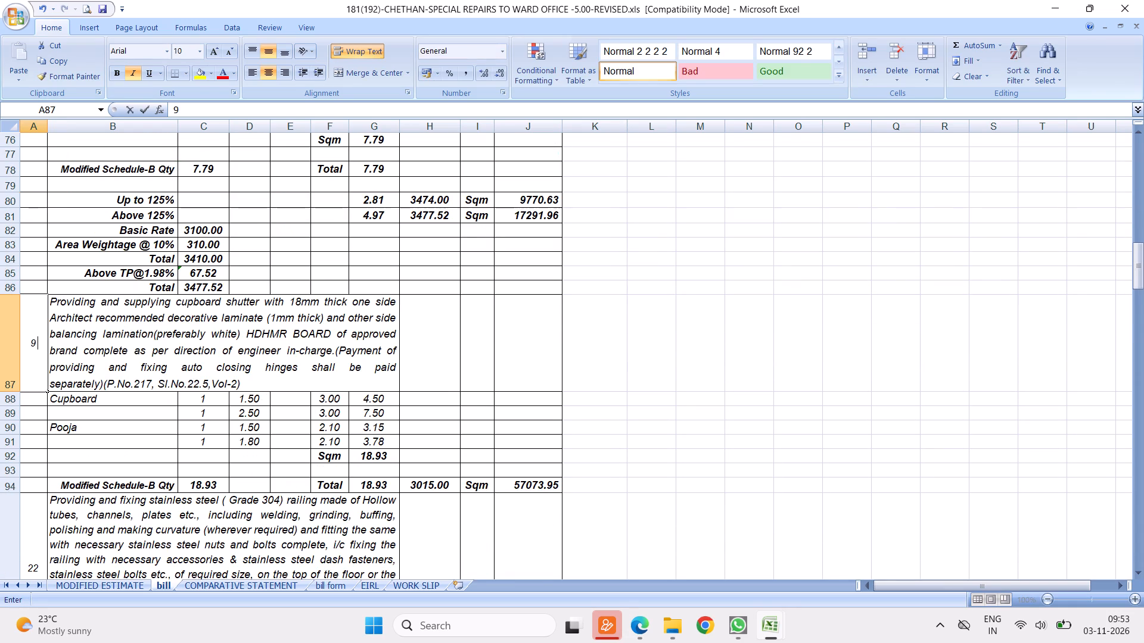
# Renumber the Grade 304 stainless steel railing item as 10.
pyautogui.scroll(-4, 172, 301)
pyautogui.scroll(2, 85, 334)
pyautogui.click(38, 466)
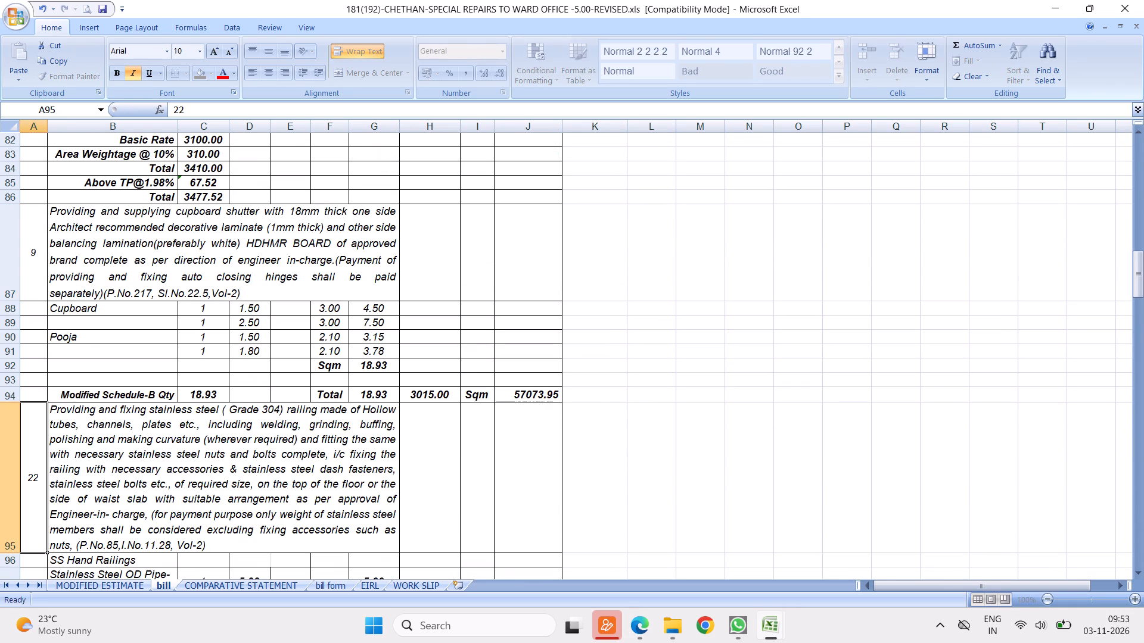
pyautogui.press('1')
pyautogui.press('0')
# Under Sanitary & Bath Fittings, renumber the water closet as 11, the urinal basin as 12 and the wash basin as 13.
pyautogui.scroll(-3, 191, 398)
pyautogui.scroll(-2, 152, 352)
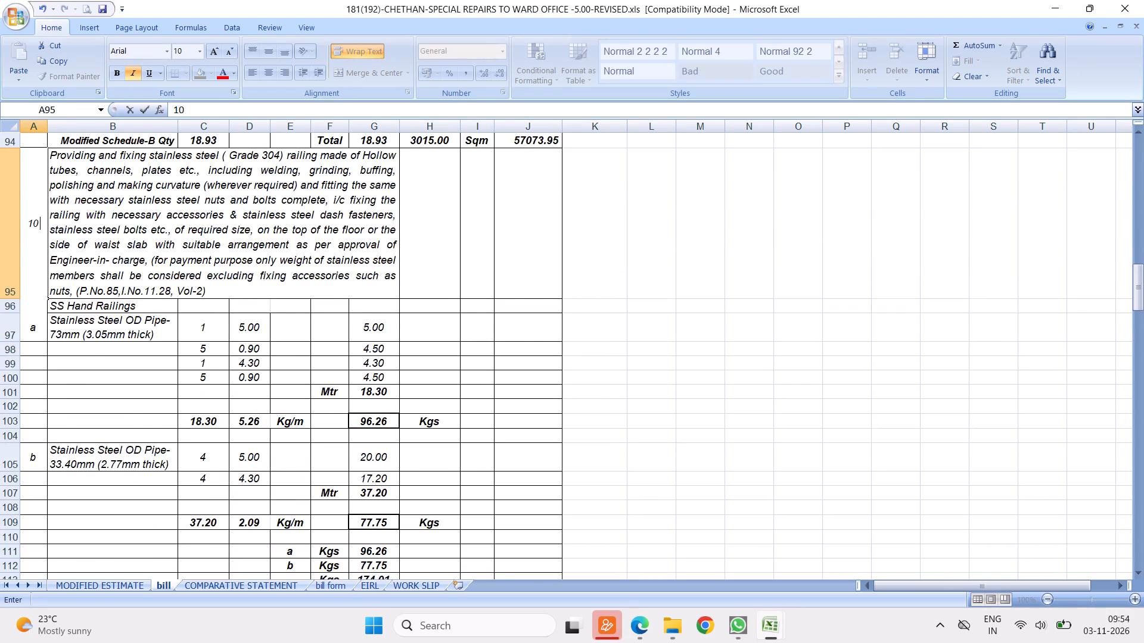
pyautogui.scroll(-8, 129, 347)
pyautogui.click(27, 254)
pyautogui.press('1')
pyautogui.press('1')
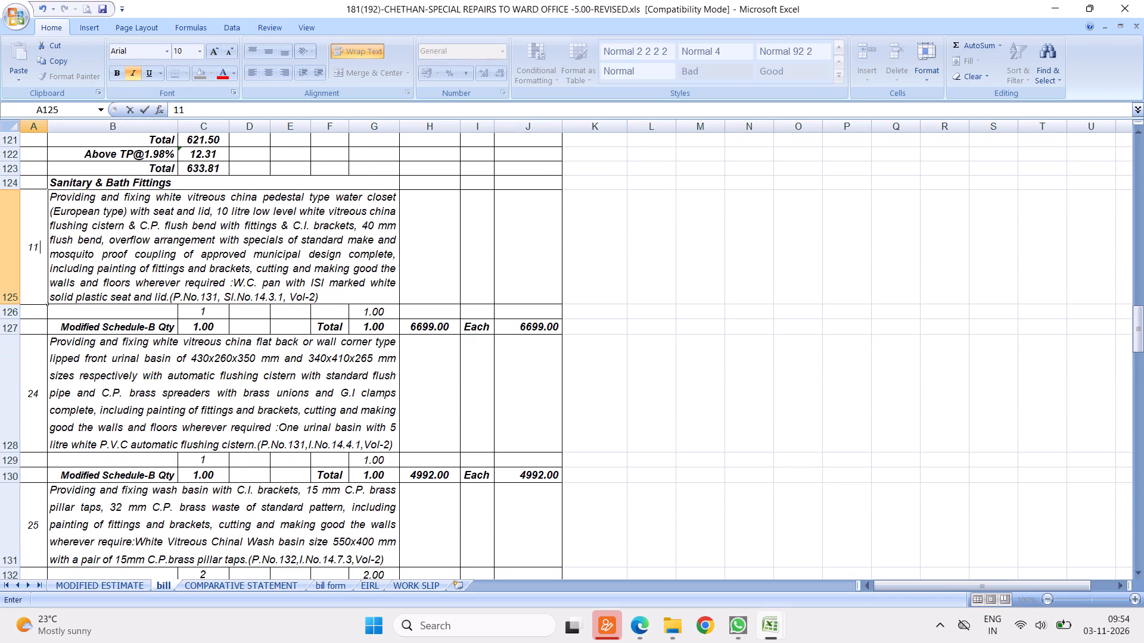
pyautogui.click(33, 401)
pyautogui.press('1')
pyautogui.press('2')
pyautogui.click(30, 503)
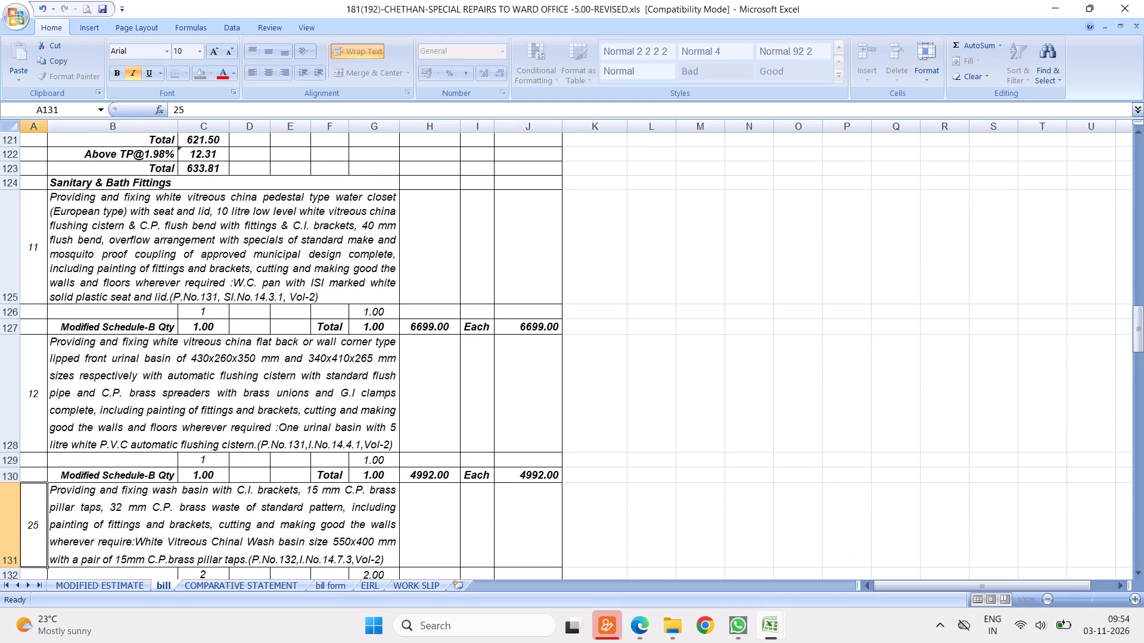
pyautogui.press('1')
pyautogui.press('3')
# Renumber the kitchen sink as 14, the 15mm nominal bore item as 15, the towel rail as 16 and the brass bib cock as 17.
pyautogui.scroll(-3, 94, 360)
pyautogui.click(33, 317)
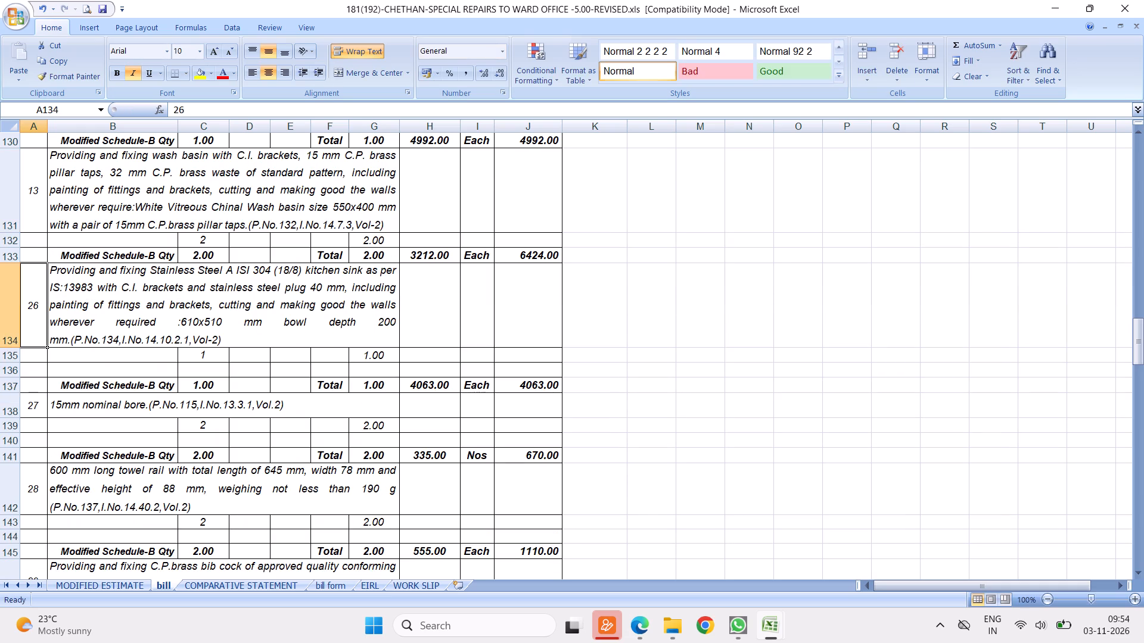
pyautogui.press('1')
pyautogui.press('4')
pyautogui.click(30, 405)
pyautogui.press('1')
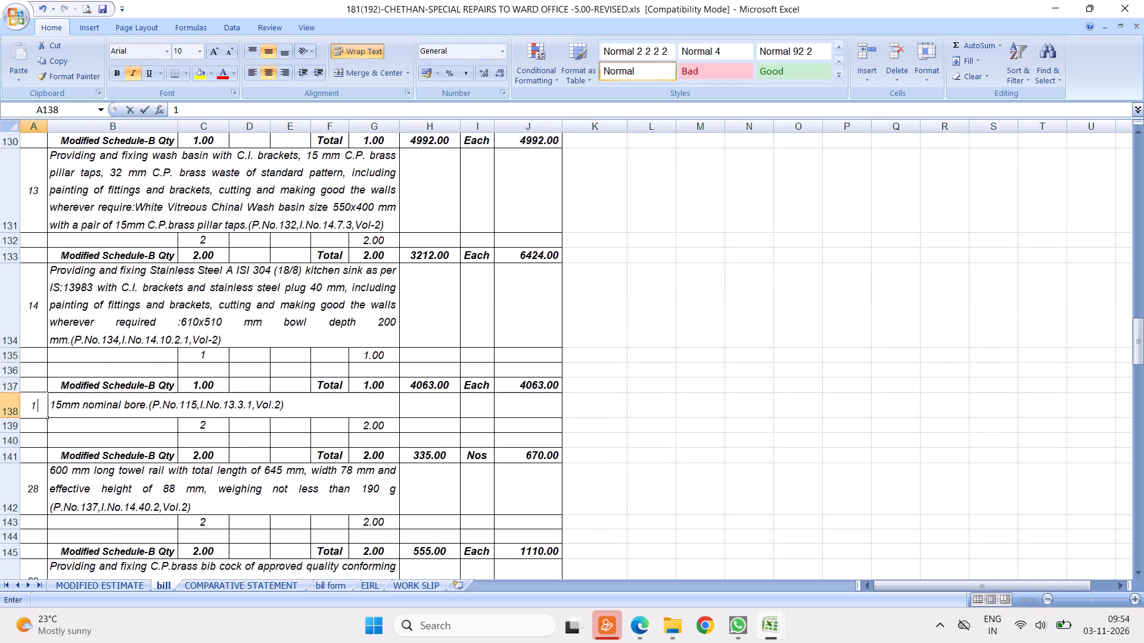
pyautogui.press('5')
pyautogui.click(35, 494)
pyautogui.press('1')
pyautogui.press('6')
pyautogui.scroll(-3, 116, 420)
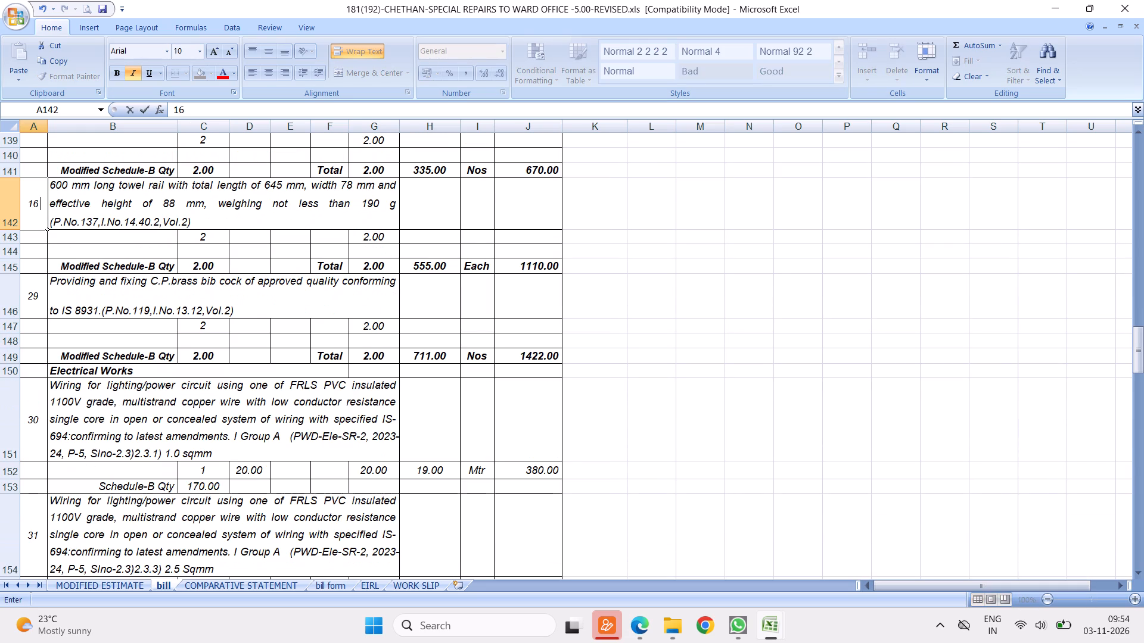
pyautogui.click(33, 300)
pyautogui.press('1')
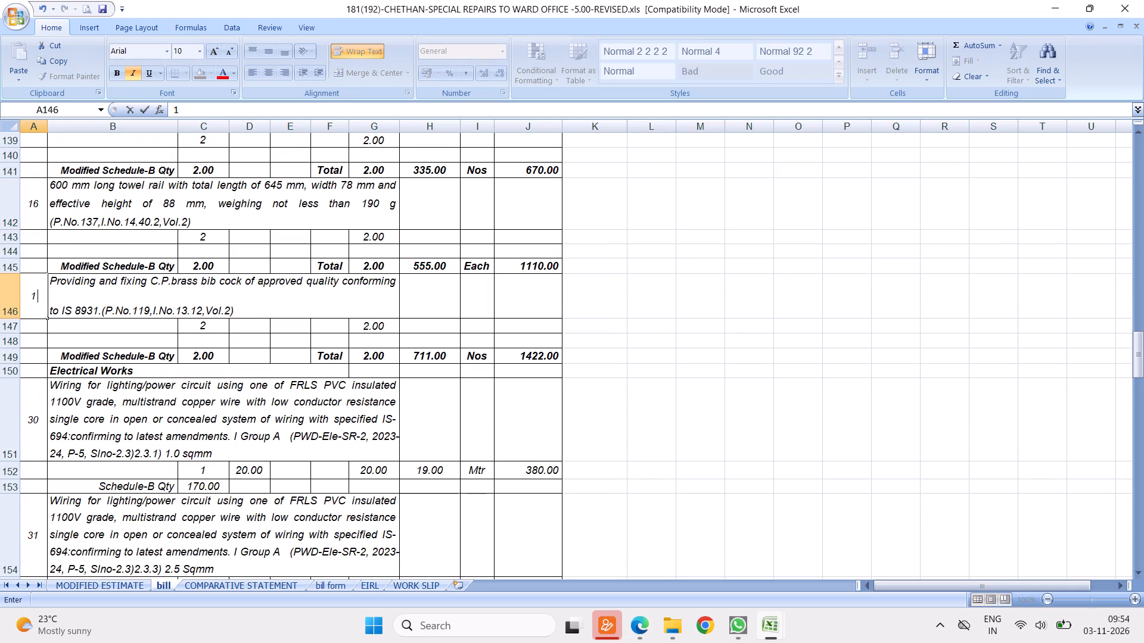
pyautogui.press('7')
# Under Electrical Works, renumber the 1.0 sqmm wiring item as 18 and the 2.5 sqmm wiring item as 19.
pyautogui.click(33, 414)
pyautogui.press('1')
pyautogui.press('8')
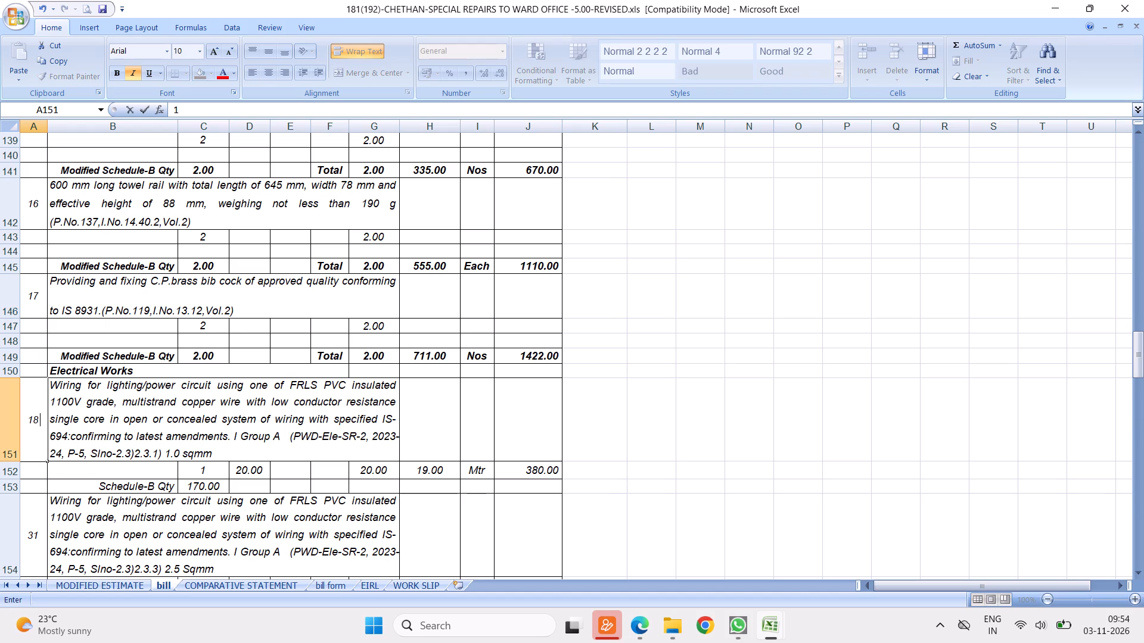
pyautogui.click(33, 536)
pyautogui.press('1')
pyautogui.press('9')
# Renumber the 4-module switch plate as 20, the miniature circuit breakers as 21, exhaust fan supply as 22 and exhaust fan fixing as 23.
pyautogui.scroll(-5, 113, 392)
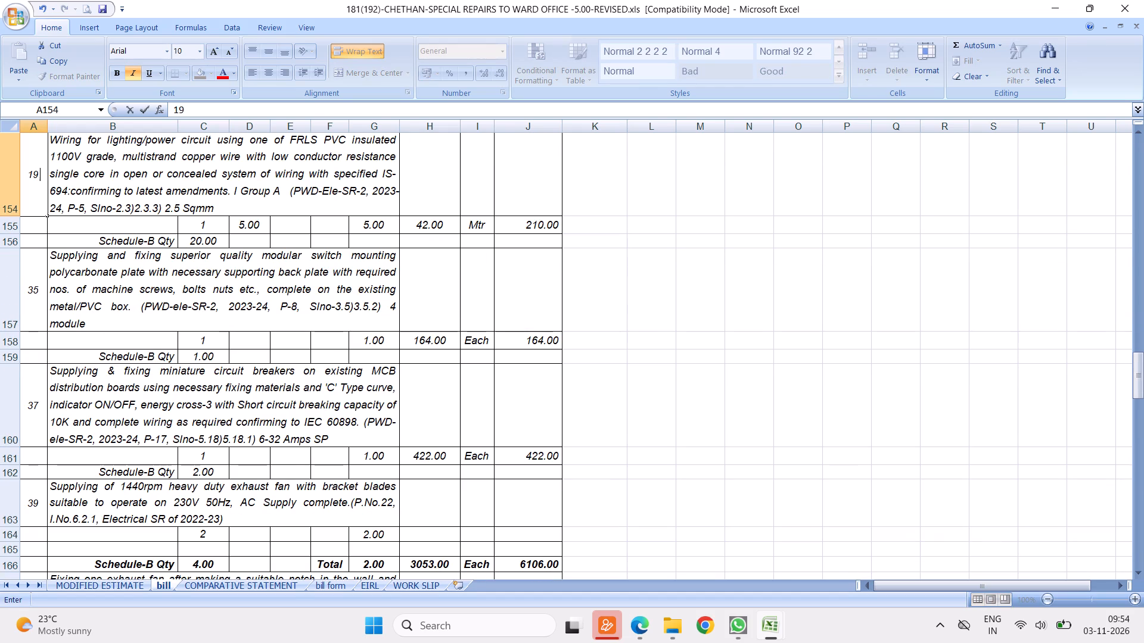
pyautogui.click(26, 301)
pyautogui.press('2')
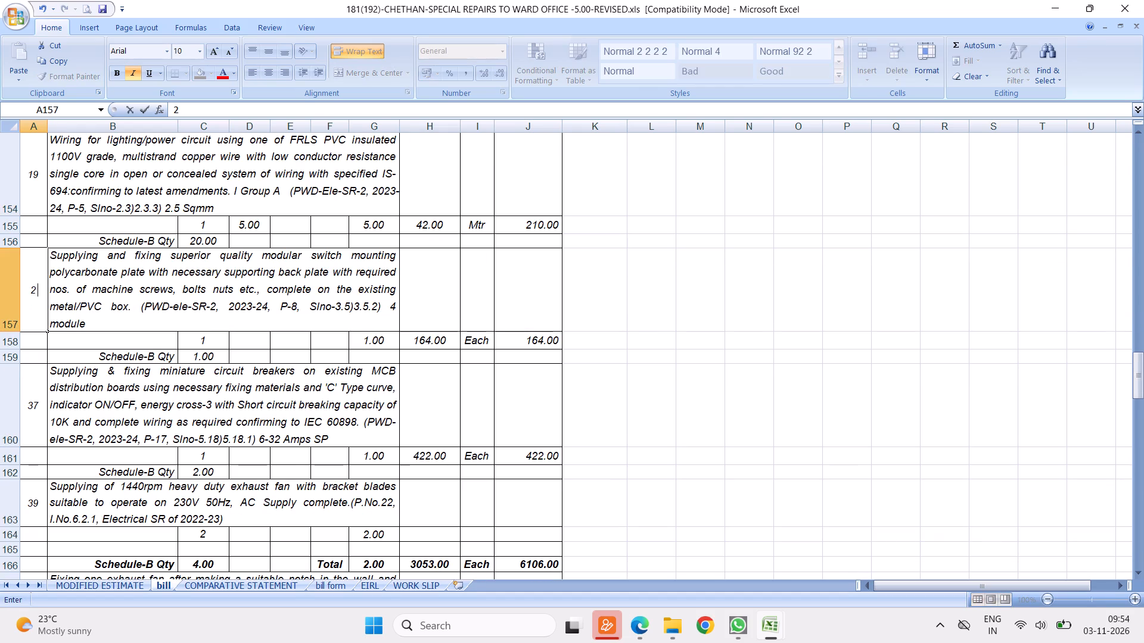
pyautogui.press('0')
pyautogui.click(34, 420)
pyautogui.press('2')
pyautogui.press('1')
pyautogui.click(33, 495)
pyautogui.press('2')
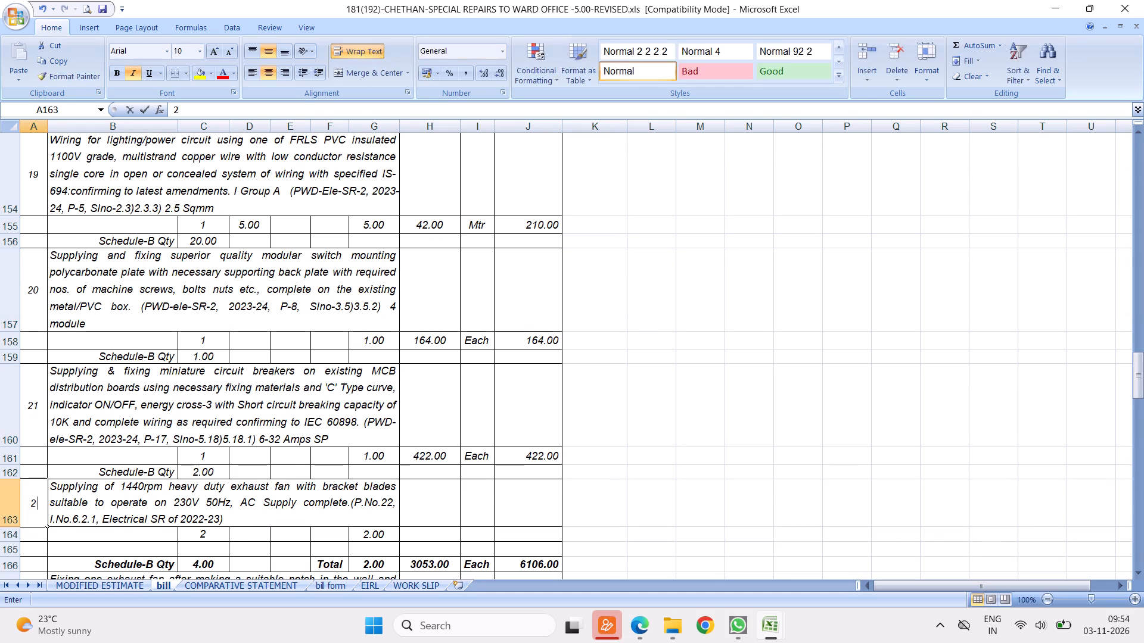
pyautogui.press('2')
pyautogui.scroll(-3, 145, 372)
pyautogui.click(36, 261)
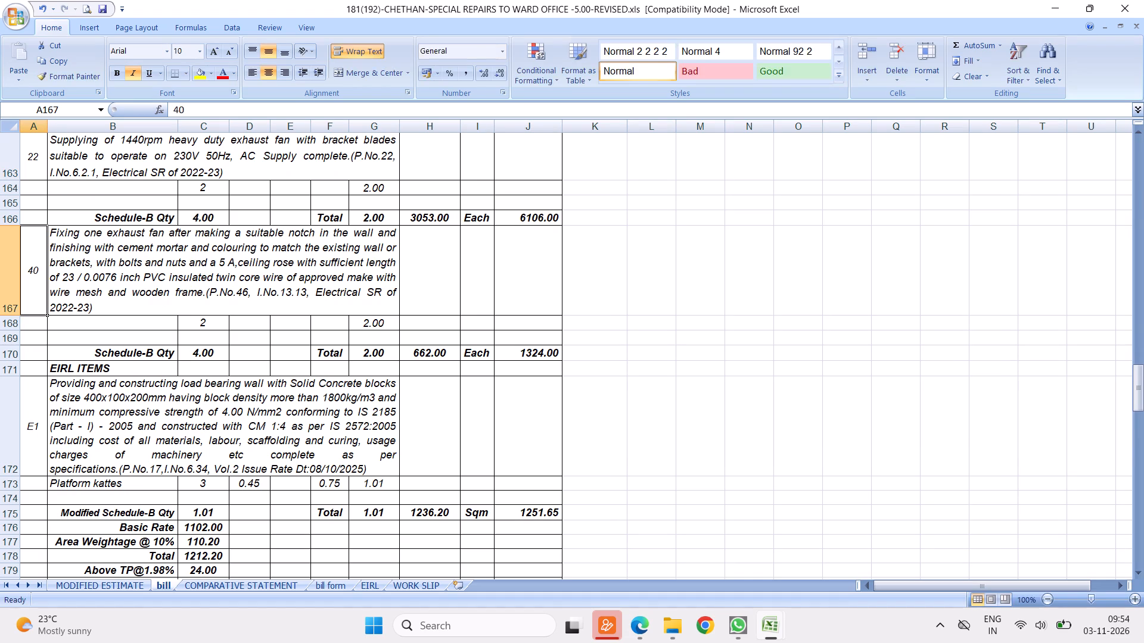
pyautogui.press('2')
pyautogui.press('3')
# Review the EIRL items from E1 onwards, checking their numbering, descriptions, quantities and rates, including the E1 block wall rate formula.
pyautogui.click(23, 420)
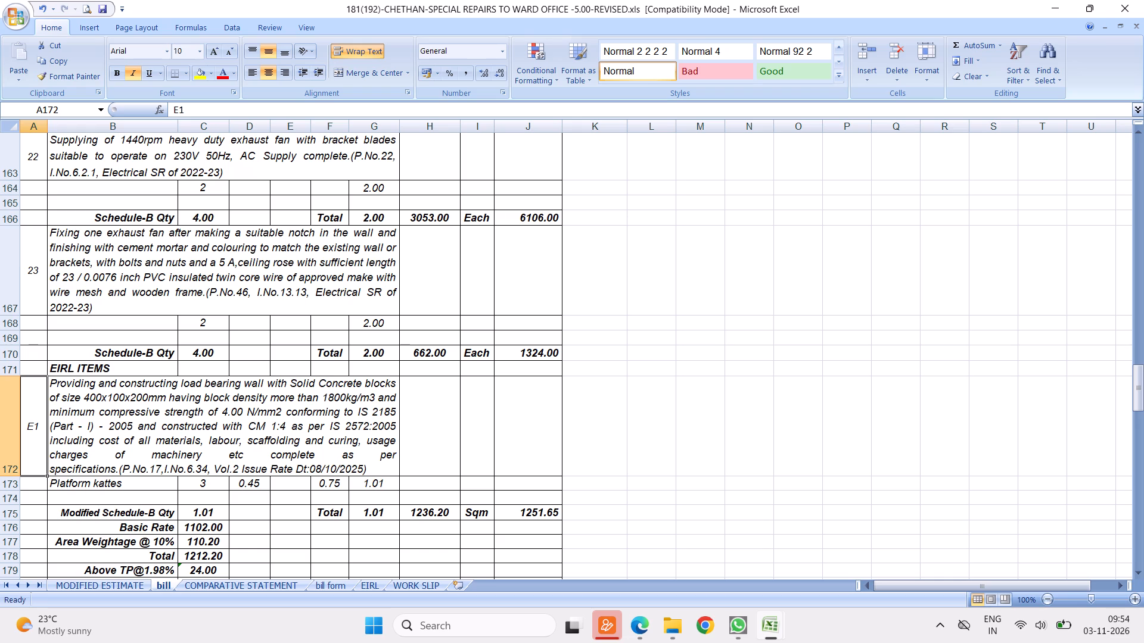
pyautogui.click(160, 285)
pyautogui.scroll(-3, 300, 375)
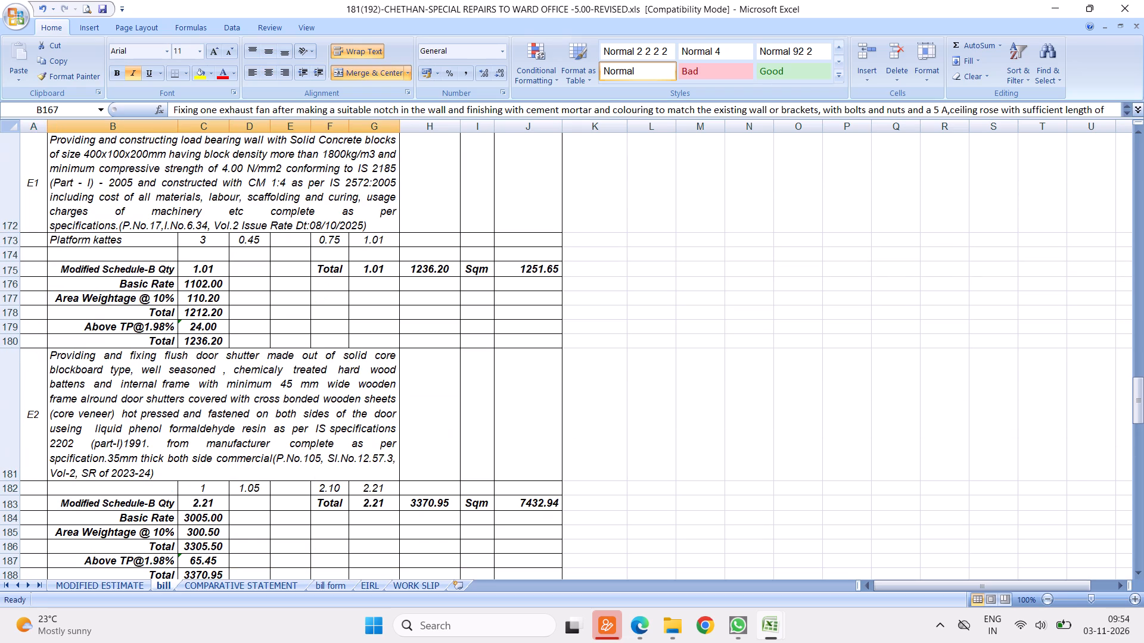
pyautogui.click(250, 230)
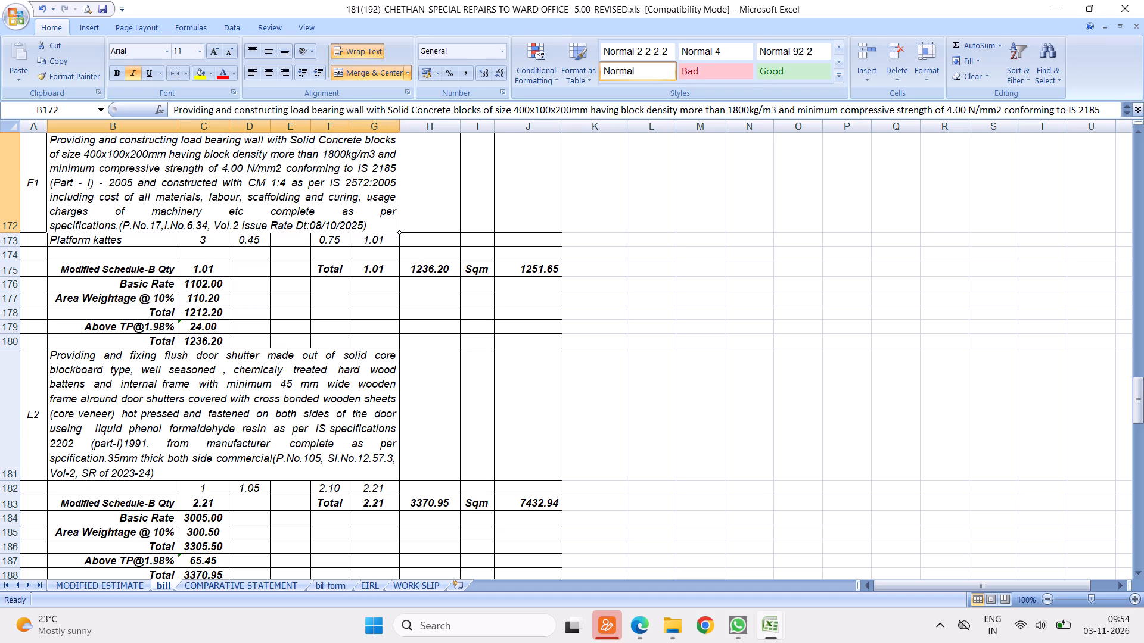
pyautogui.click(427, 269)
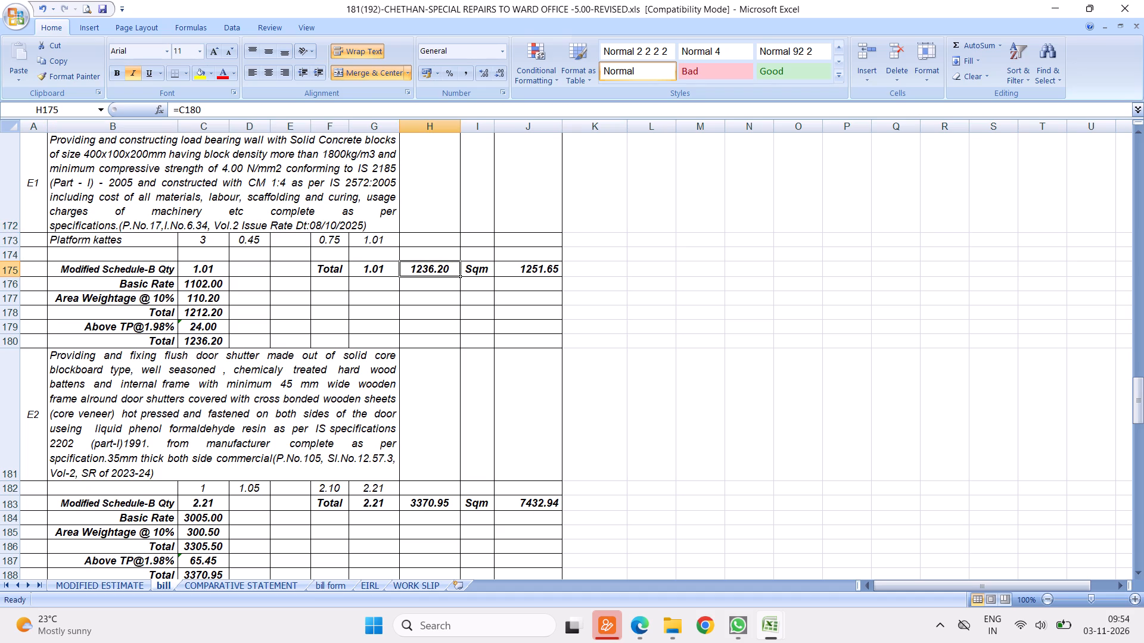
pyautogui.scroll(-3, 405, 421)
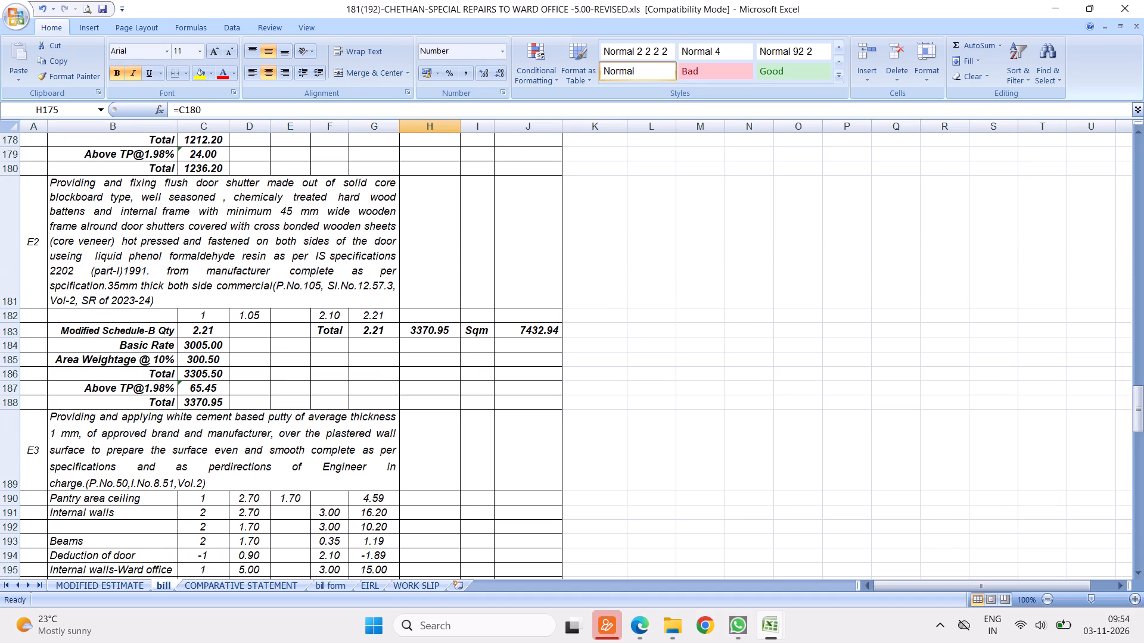
pyautogui.scroll(3, 366, 307)
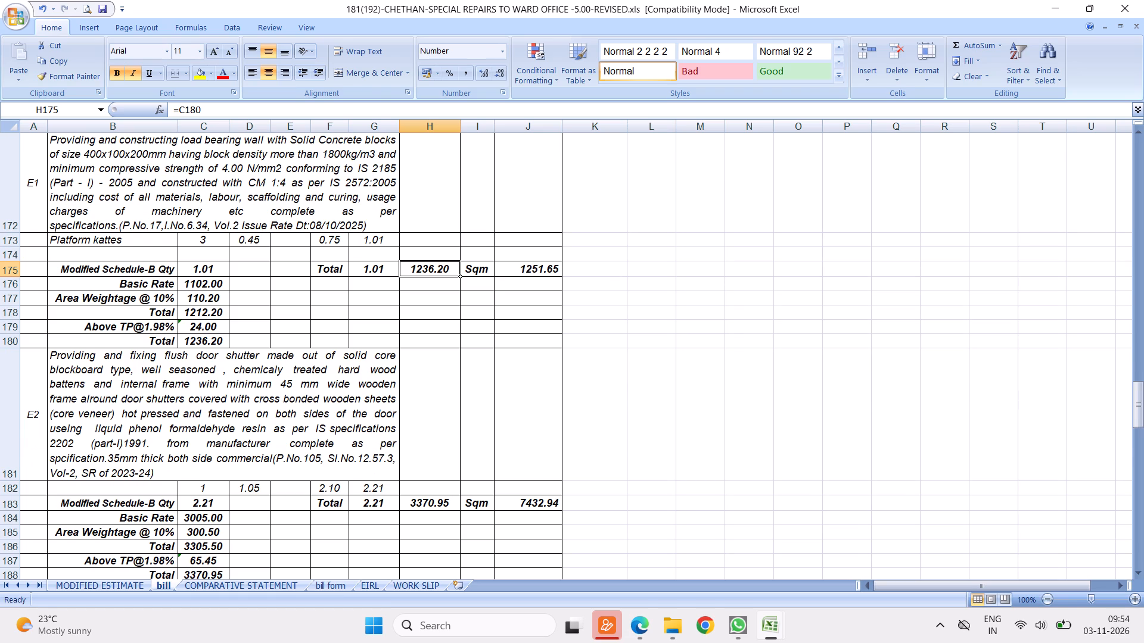
pyautogui.click(204, 185)
pyautogui.scroll(-3, 272, 349)
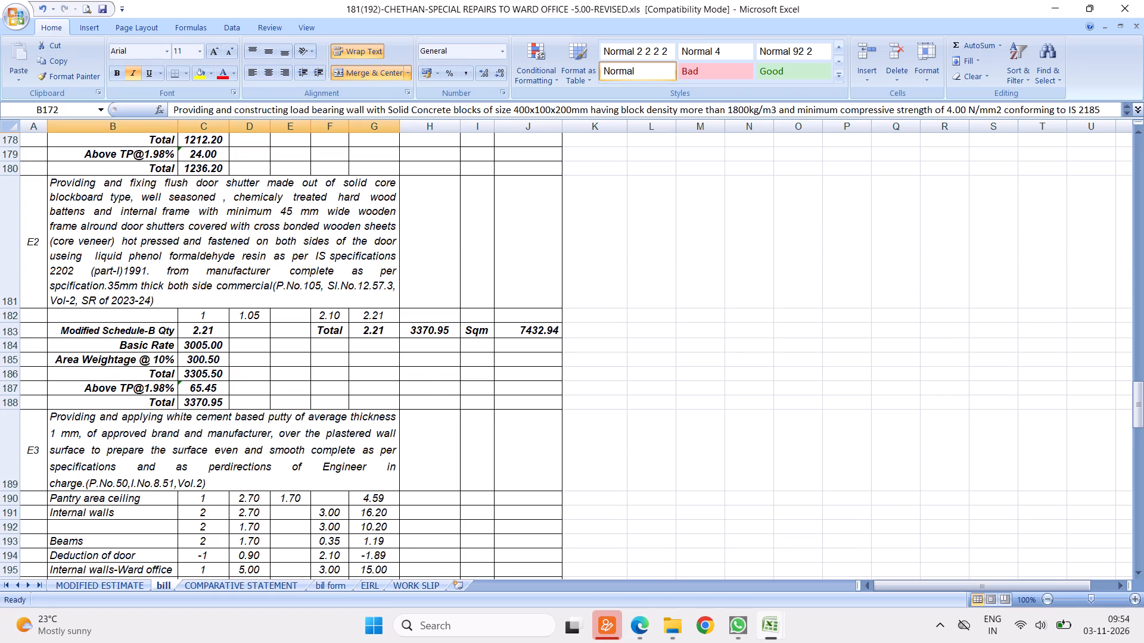
pyautogui.scroll(-3, 293, 349)
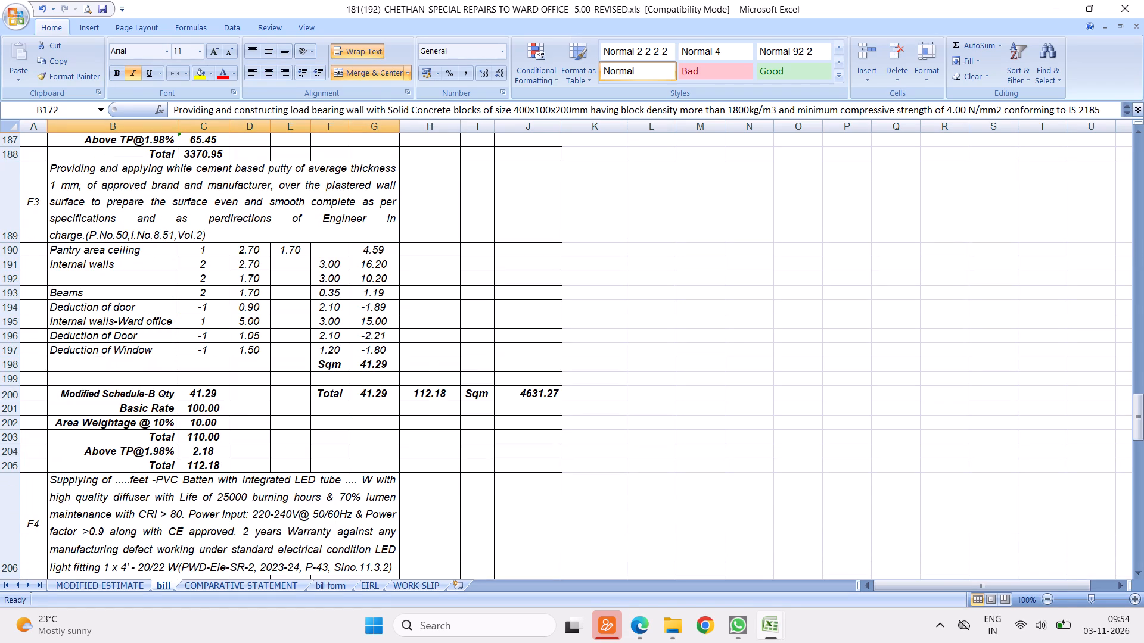
# Review the remaining EIRL items from E3 to E13 and the bill's closing amounts, checking numbering, quantities and rates.
pyautogui.scroll(-6, 343, 352)
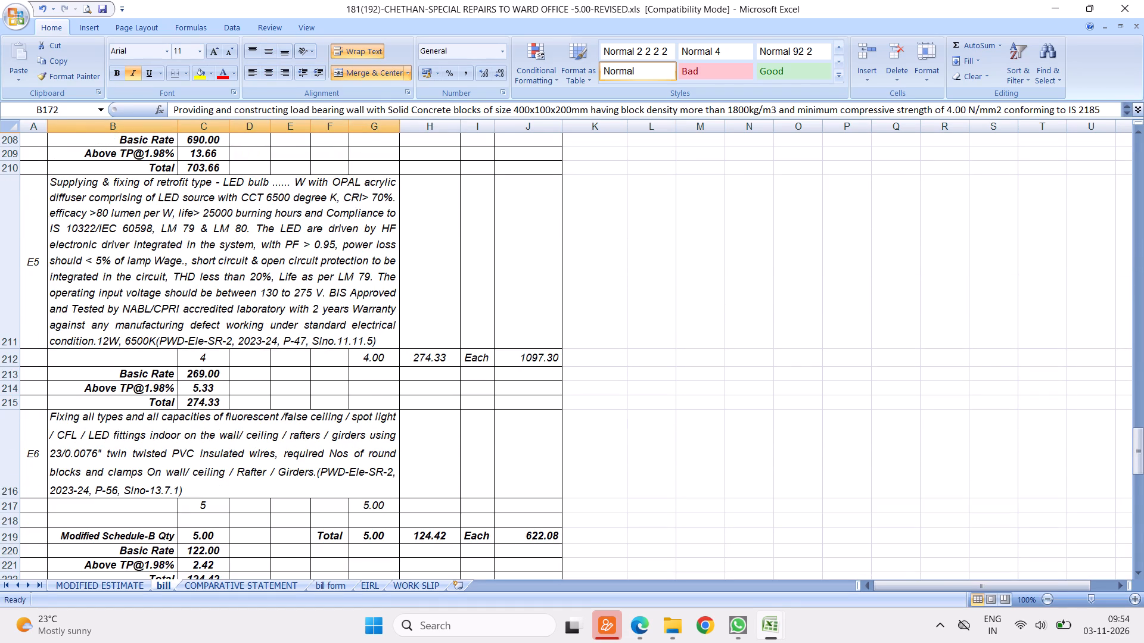
pyautogui.scroll(-8, 320, 354)
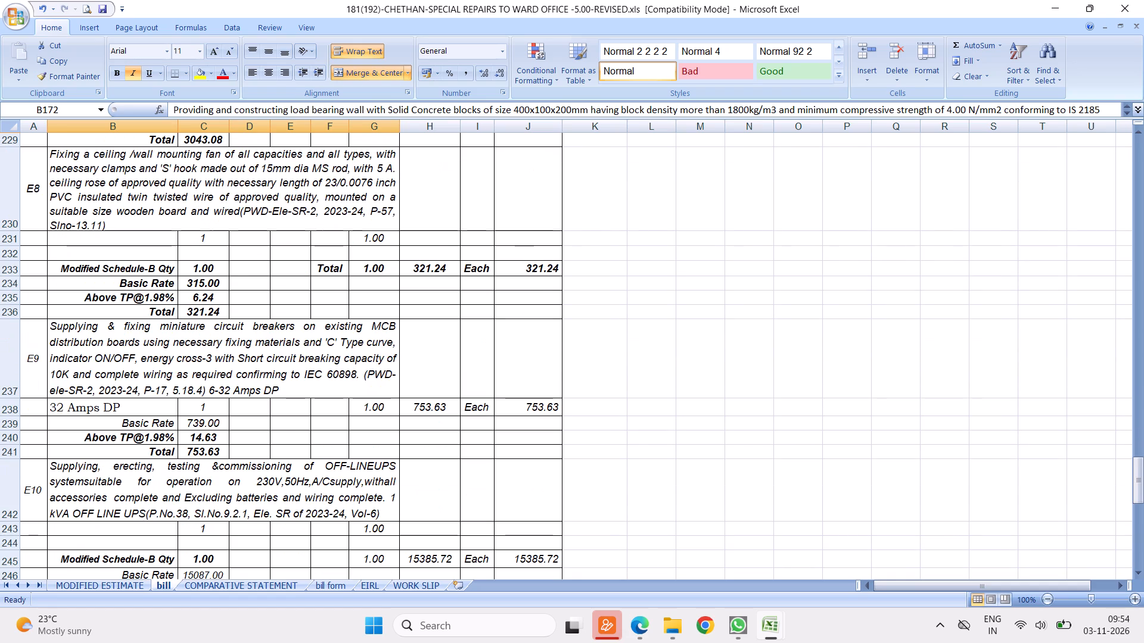
pyautogui.scroll(-5, 287, 321)
pyautogui.scroll(-5, 334, 326)
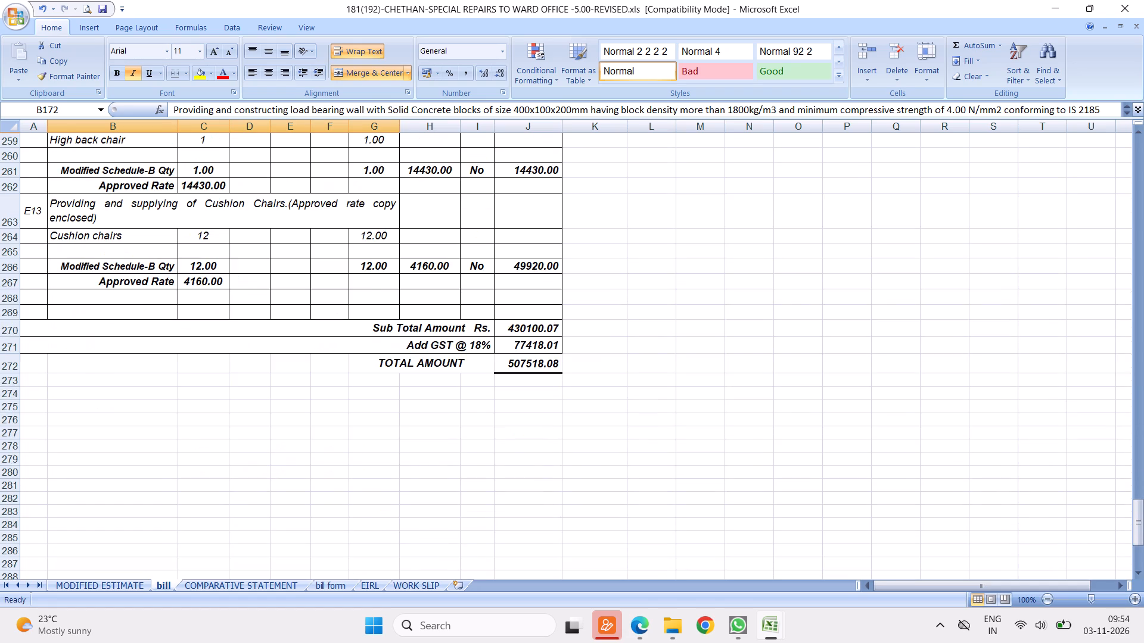
pyautogui.scroll(3, 339, 318)
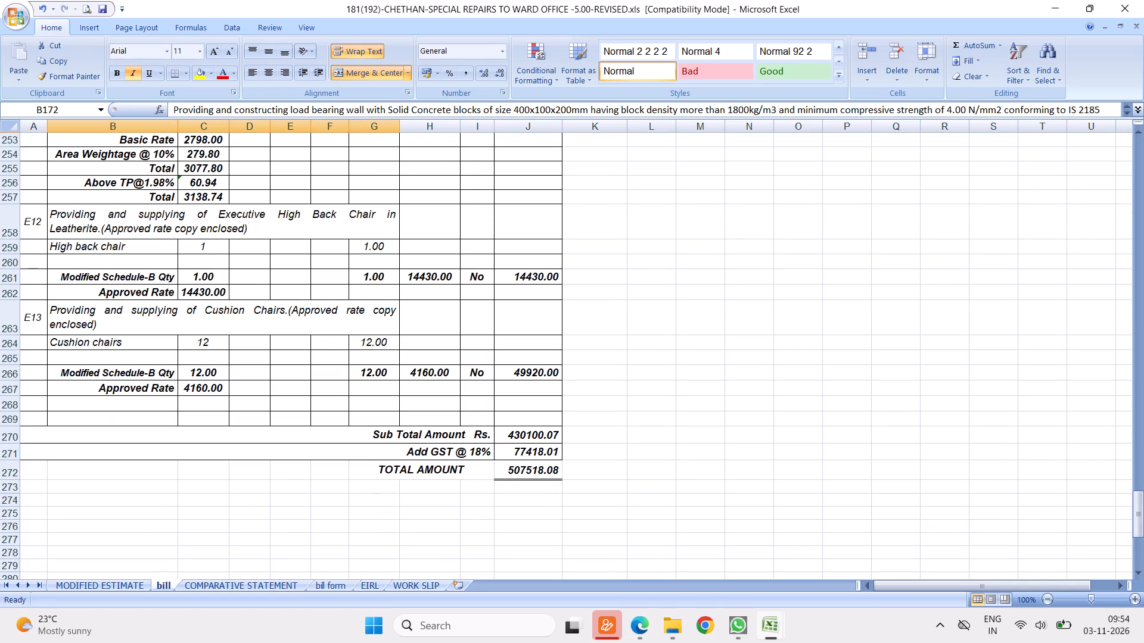
# Save the workbook.
pyautogui.moveTo(1140, 513); pyautogui.dragTo(1140, 0)
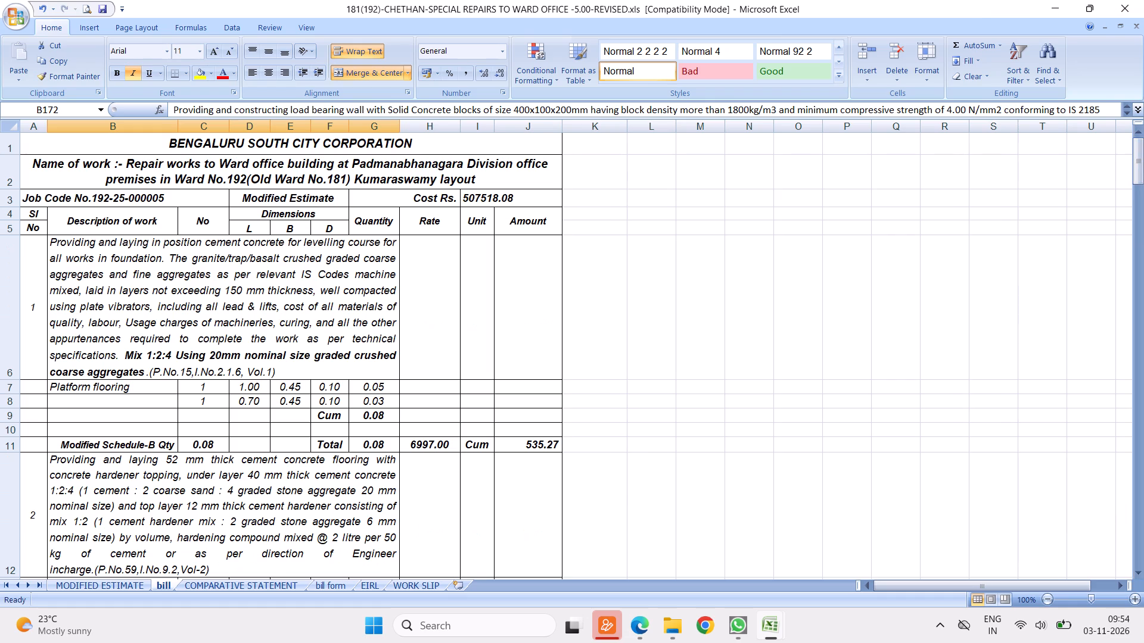
pyautogui.click(104, 5)
# Review bill items 1 to 9 from the top of the sheet, checking numbering, descriptions, measurements and modified Schedule-B quantities.
pyautogui.click(195, 344)
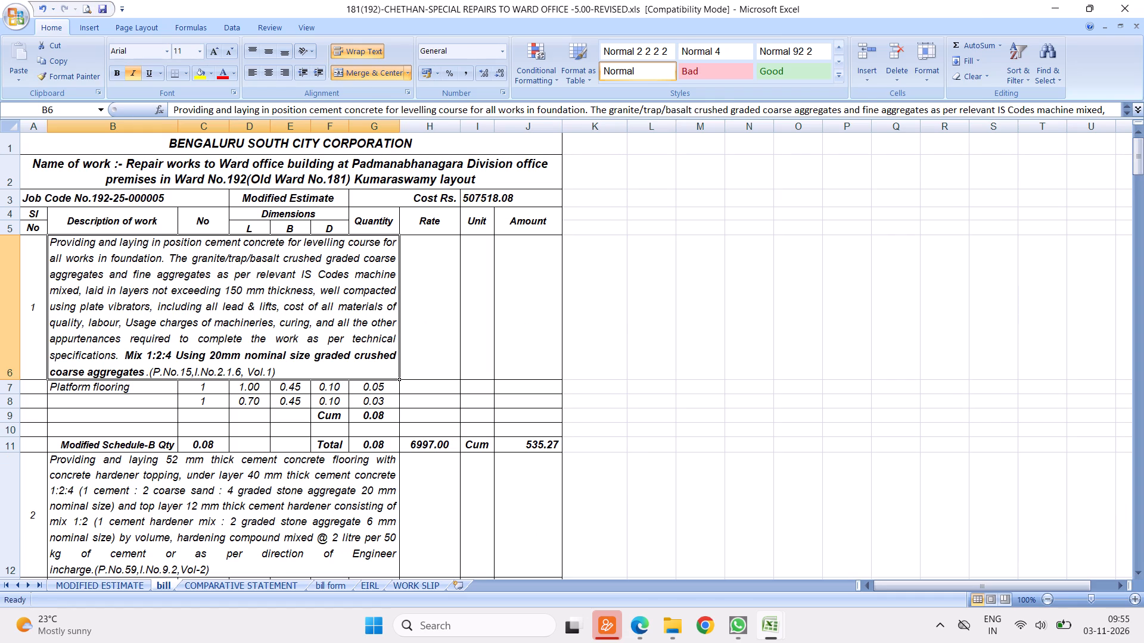
pyautogui.scroll(-1, 313, 395)
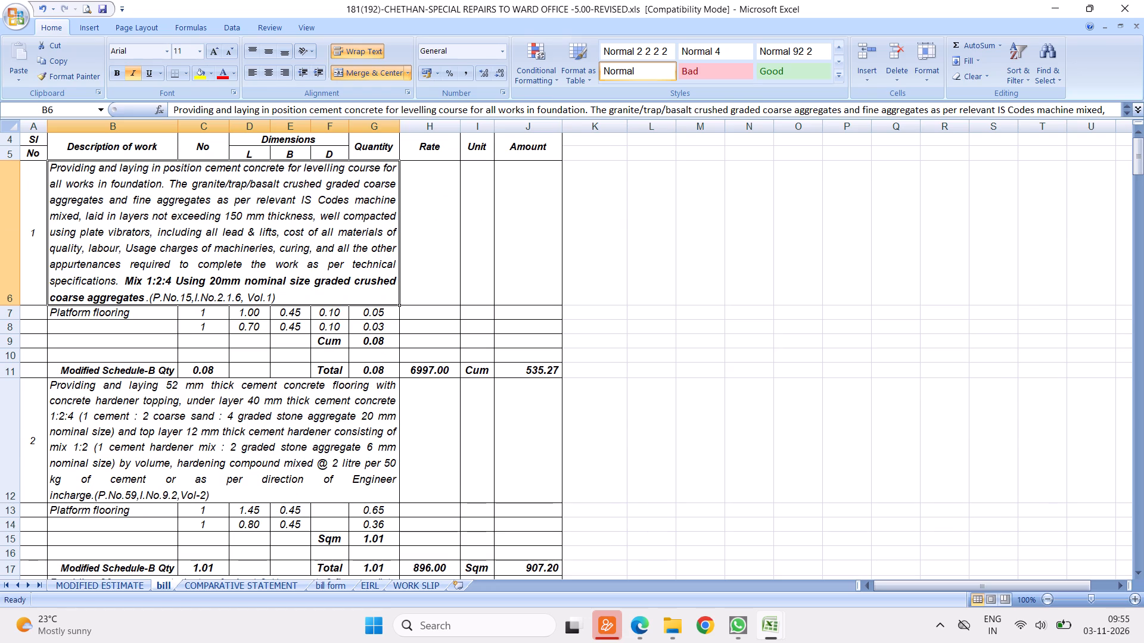
pyautogui.scroll(-1, 310, 386)
pyautogui.click(216, 299)
pyautogui.scroll(-2, 343, 420)
pyautogui.click(167, 271)
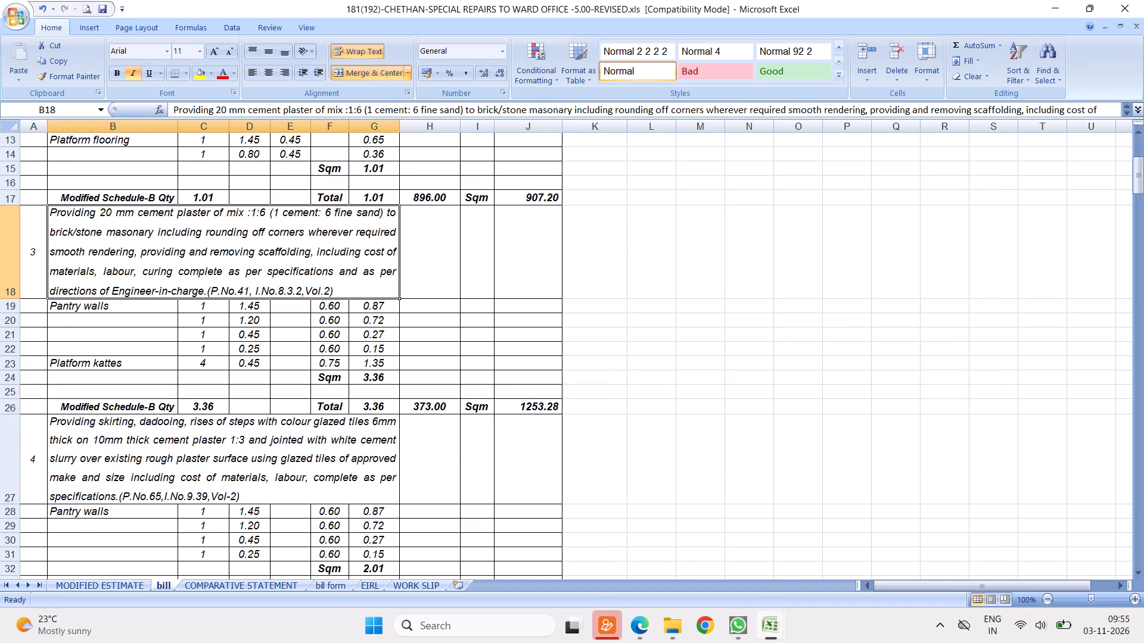
pyautogui.scroll(-1, 293, 423)
pyautogui.click(172, 235)
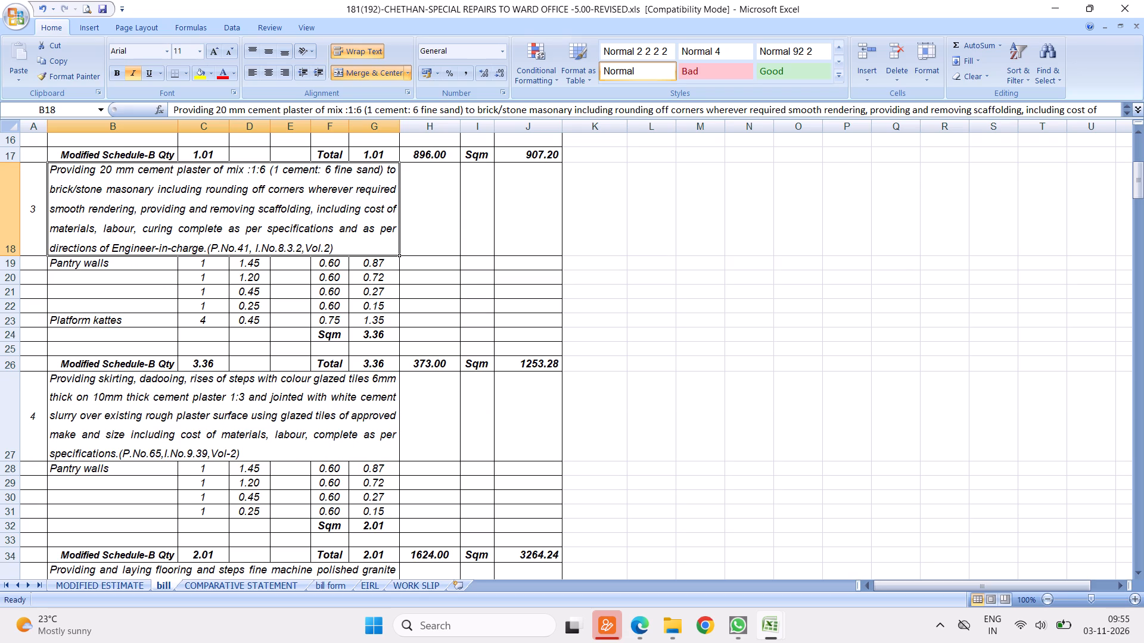
pyautogui.scroll(-1, 316, 367)
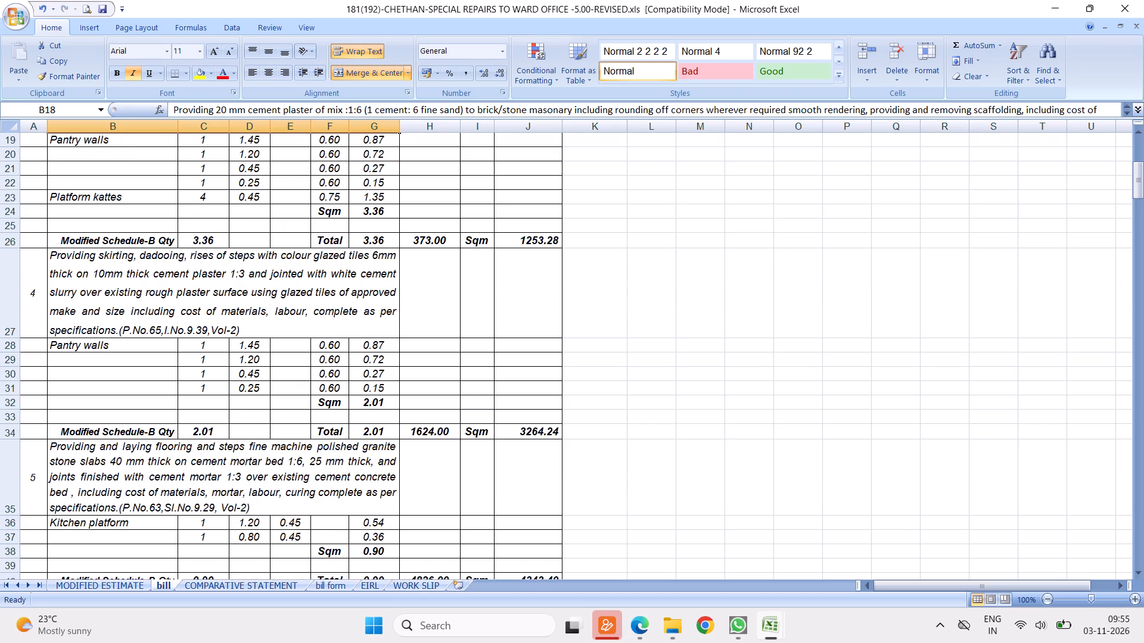
pyautogui.scroll(-3, 321, 323)
pyautogui.click(168, 261)
pyautogui.scroll(-3, 294, 332)
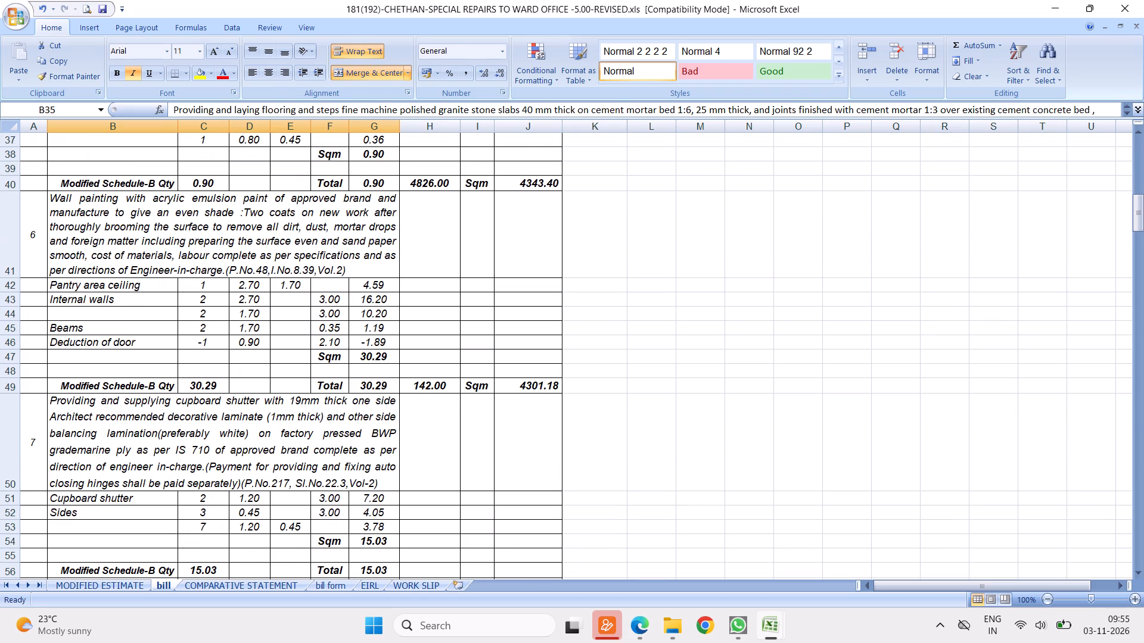
pyautogui.click(190, 251)
pyautogui.scroll(-7, 281, 280)
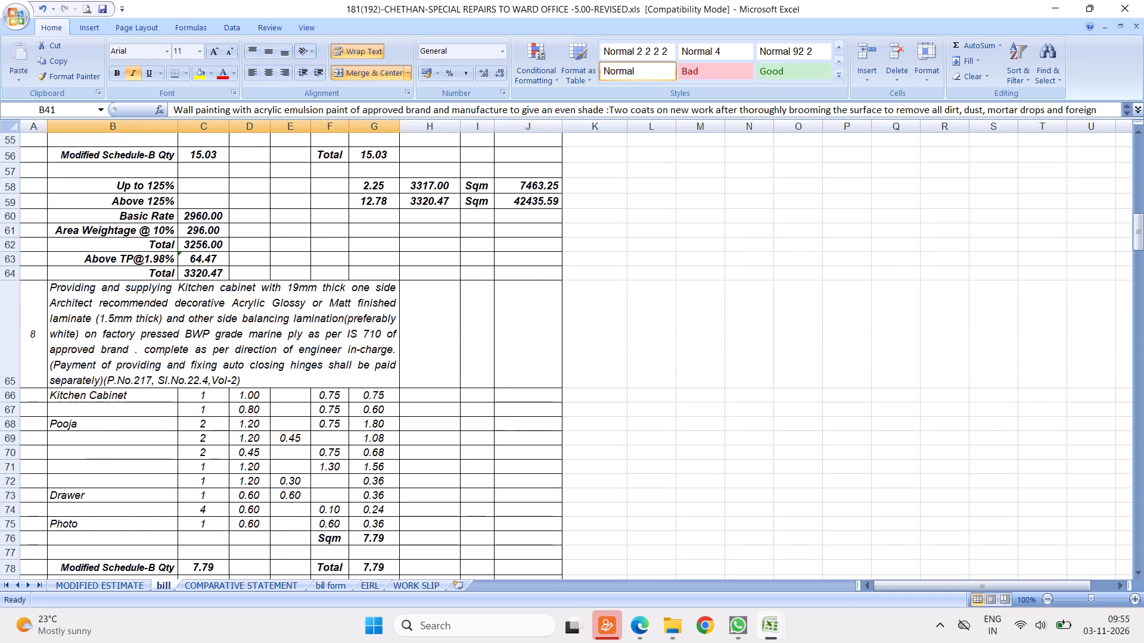
pyautogui.scroll(-4, 309, 321)
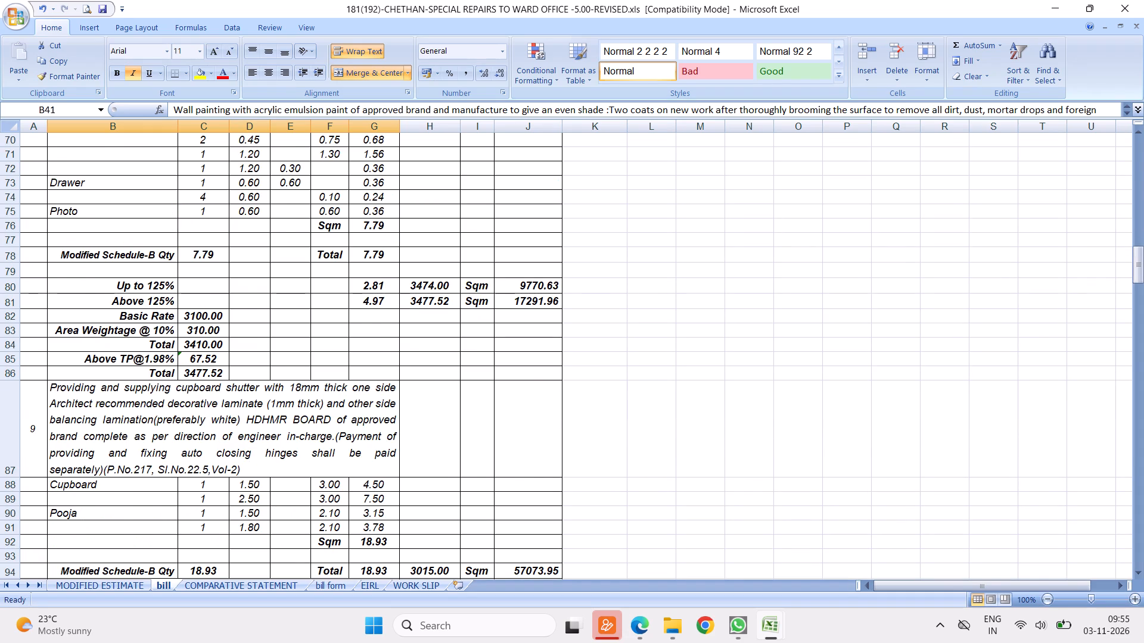
pyautogui.scroll(2, 318, 305)
pyautogui.scroll(-7, 337, 311)
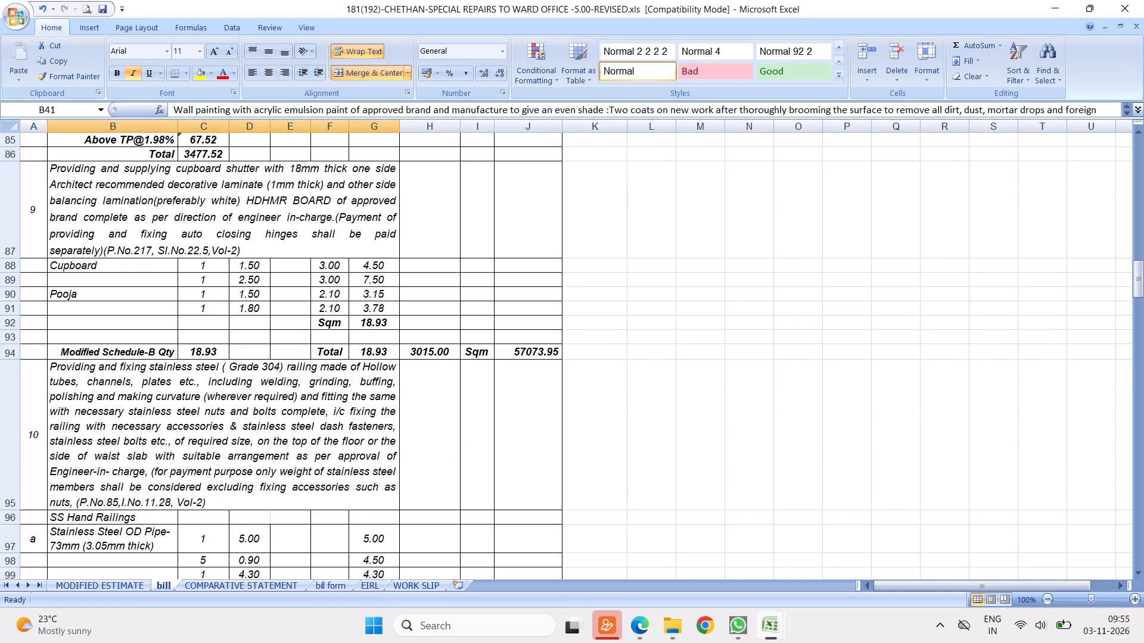
# Review the stainless steel railing, sanitary, electrical and EIRL items of the bill, checking numbering, quantities and rates.
pyautogui.scroll(-4, 346, 295)
pyautogui.scroll(2, 336, 278)
pyautogui.click(191, 238)
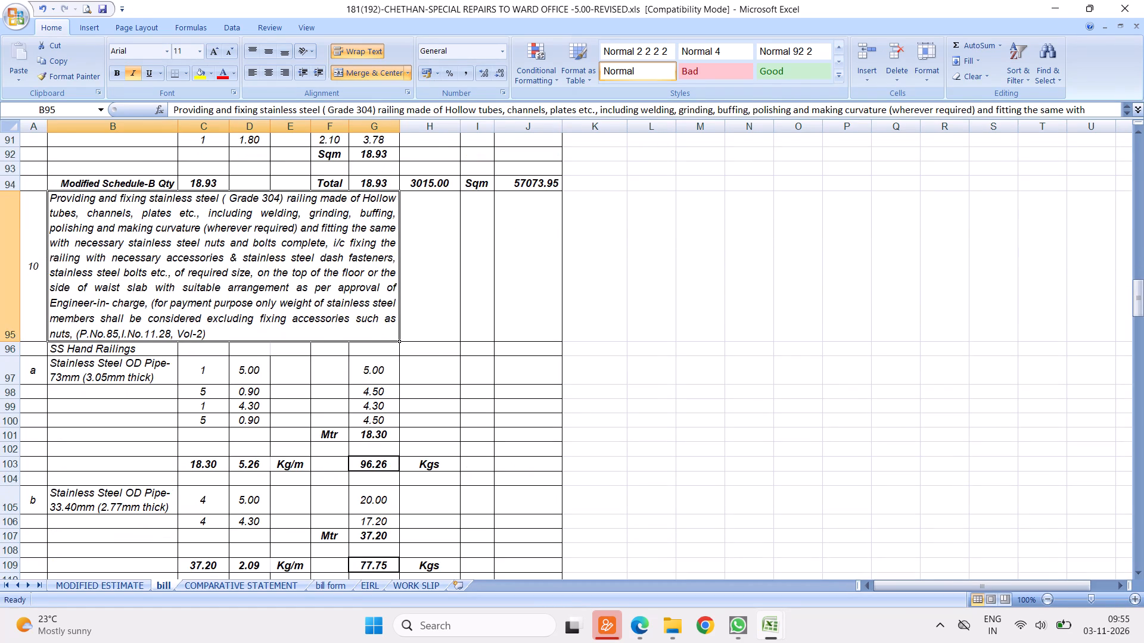
pyautogui.scroll(-9, 495, 332)
pyautogui.click(302, 295)
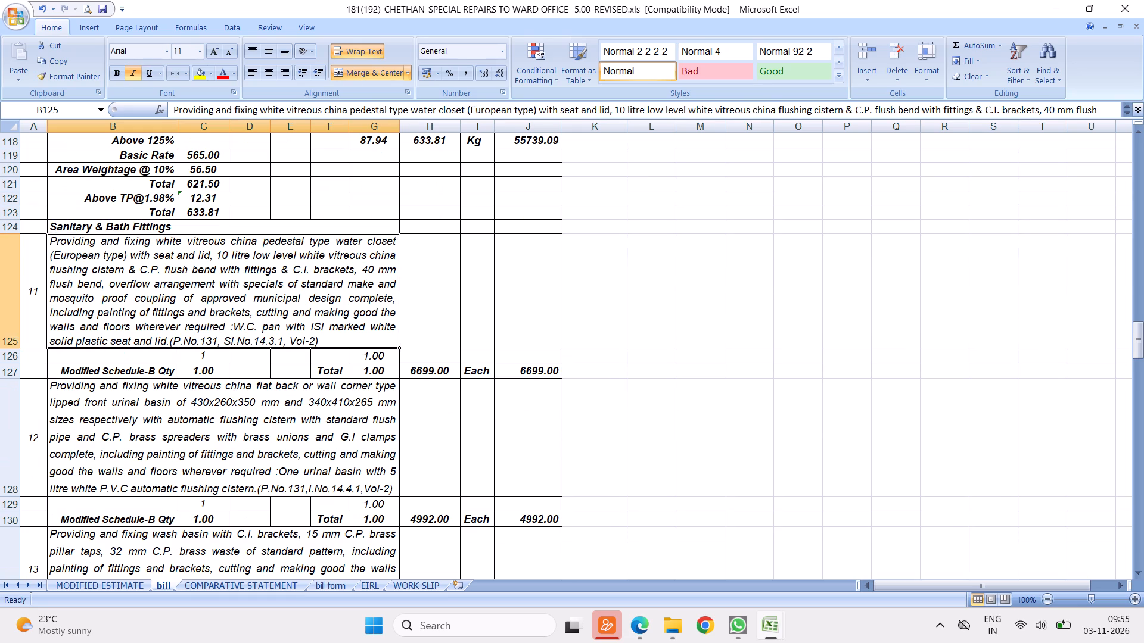
pyautogui.scroll(-8, 422, 339)
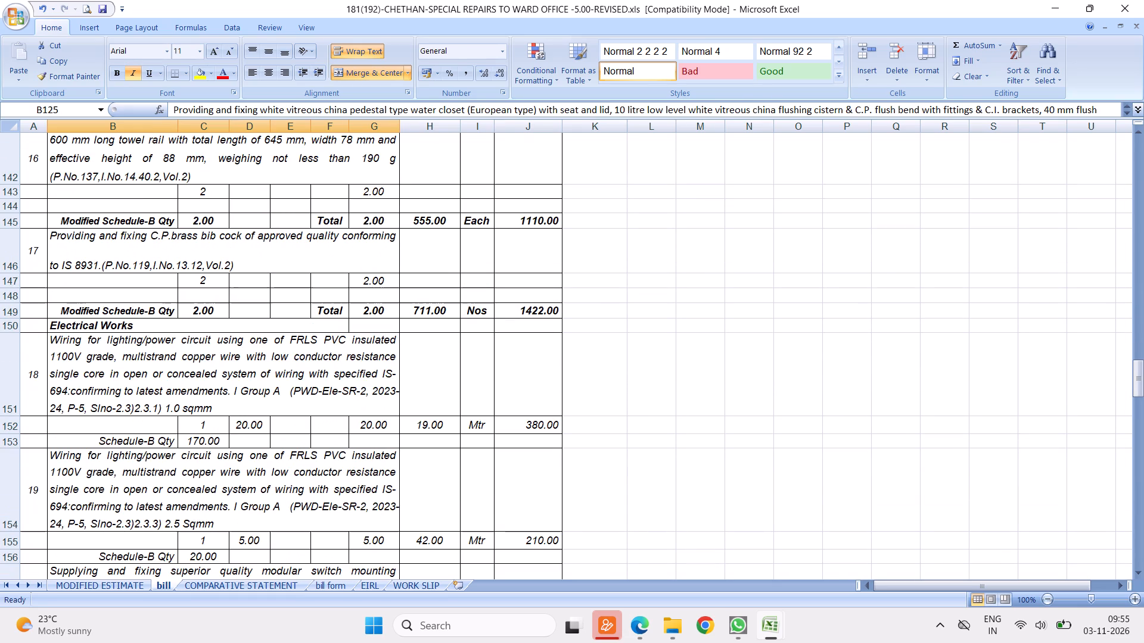
pyautogui.scroll(-2, 344, 363)
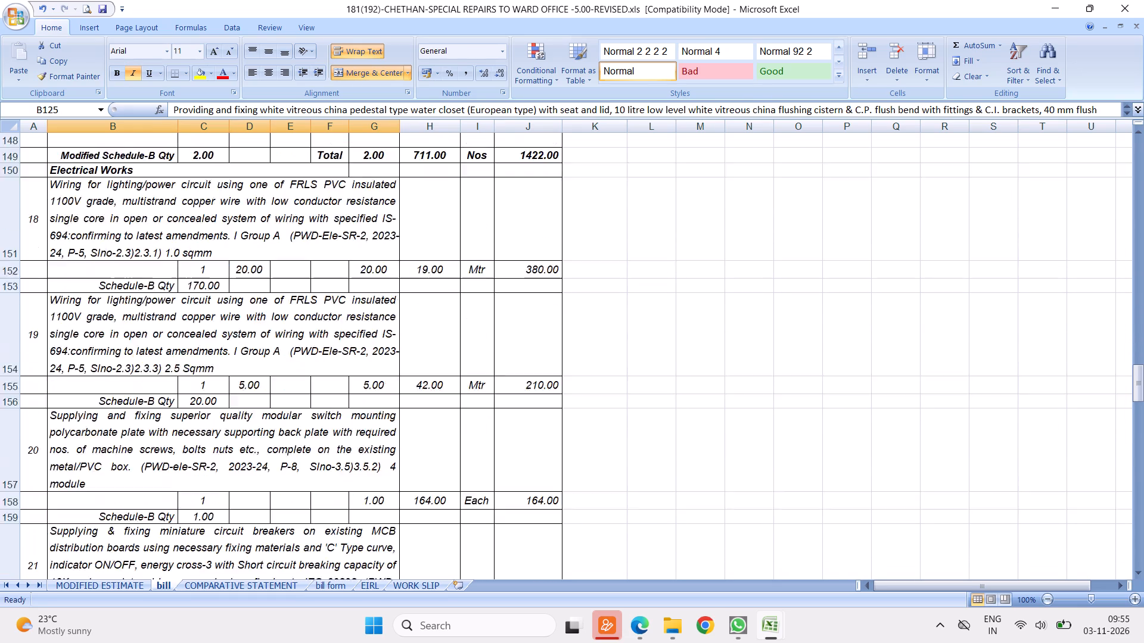
pyautogui.scroll(-5, 346, 366)
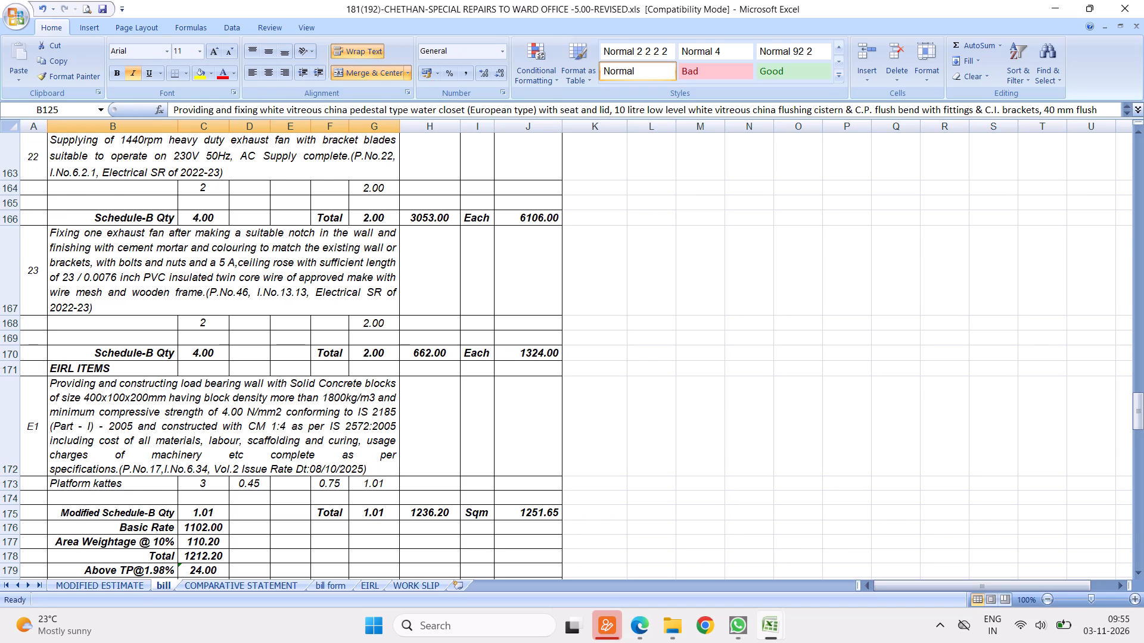
pyautogui.scroll(-3, 446, 370)
pyautogui.scroll(-11, 478, 287)
pyautogui.scroll(-7, 470, 347)
pyautogui.moveTo(1140, 516); pyautogui.dragTo(1141, 532)
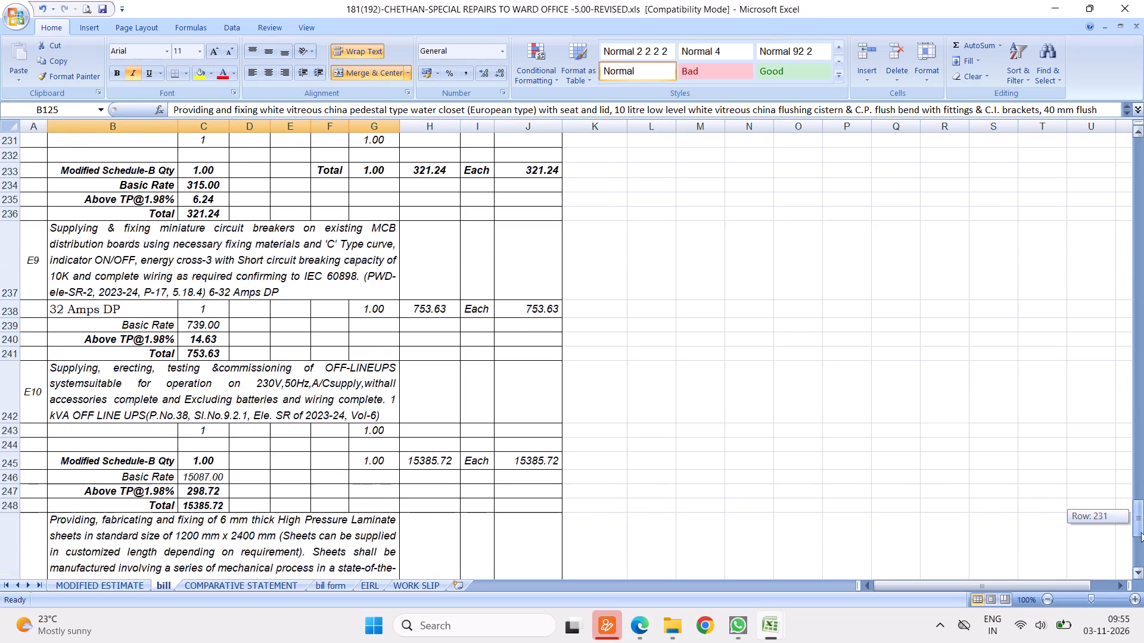
pyautogui.moveTo(1141, 532); pyautogui.dragTo(1129, 0)
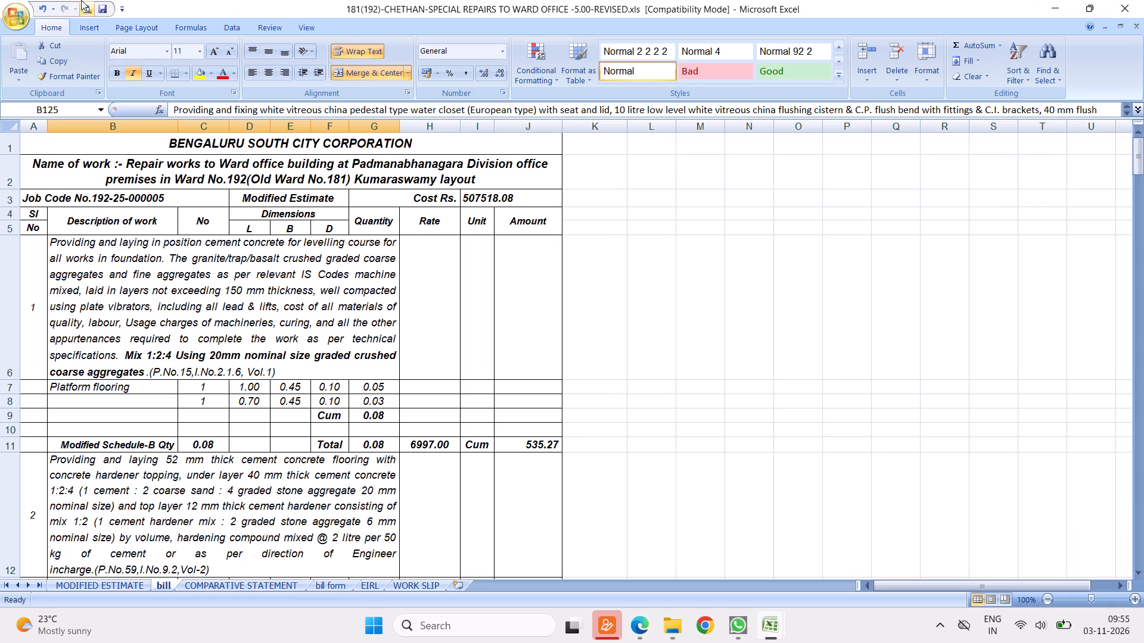
# Check the bill sheet's page layout across all pages in Print Preview.
pyautogui.click(86, 5)
pyautogui.scroll(-5, 464, 332)
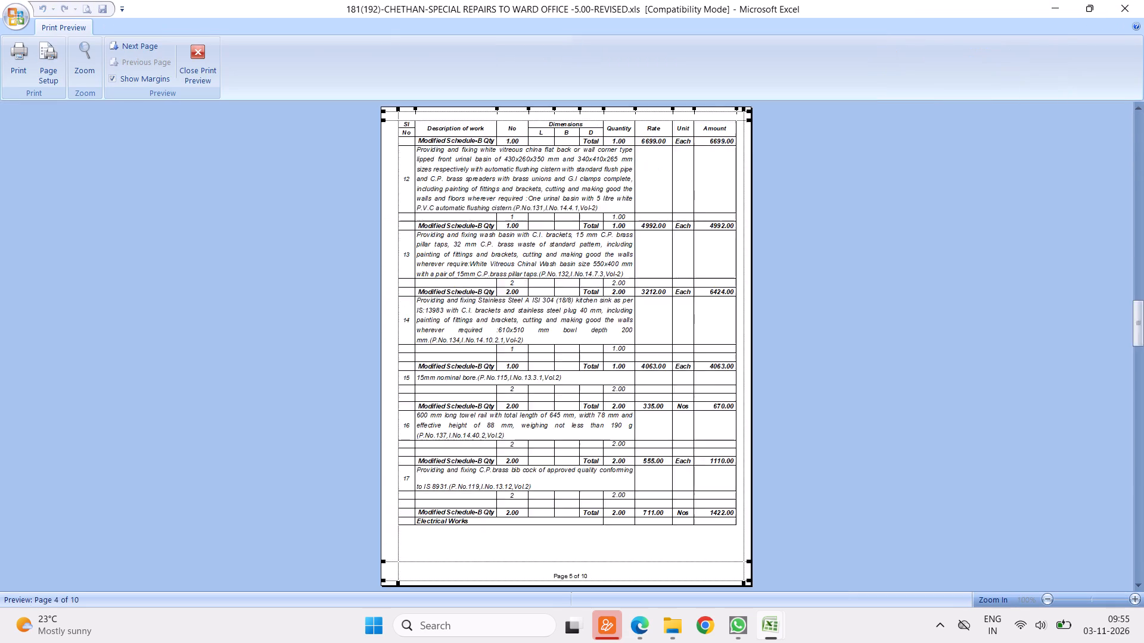
pyautogui.scroll(-20, 528, 314)
pyautogui.scroll(-4, 528, 314)
pyautogui.scroll(1, 499, 377)
pyautogui.scroll(-4, 499, 380)
pyautogui.press('Escape')
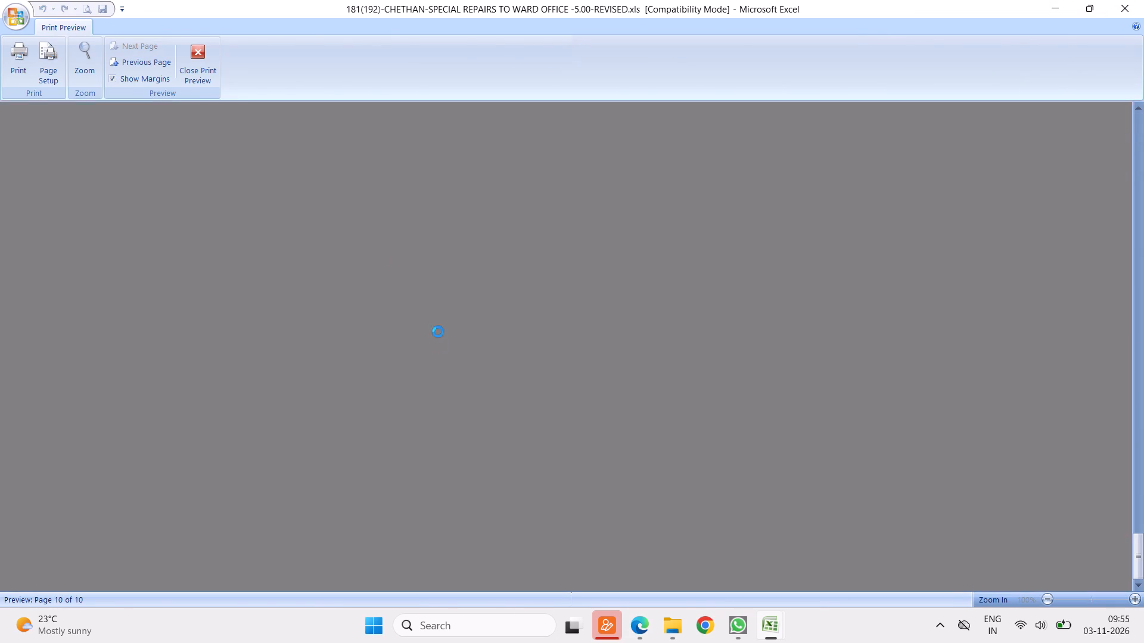
# Delete the Job Code row and the BENGALURU SOUTH CITY CORPORATION title row from the bill sheet, and save the workbook.
pyautogui.click(8, 201)
pyautogui.rightClick(8, 201)
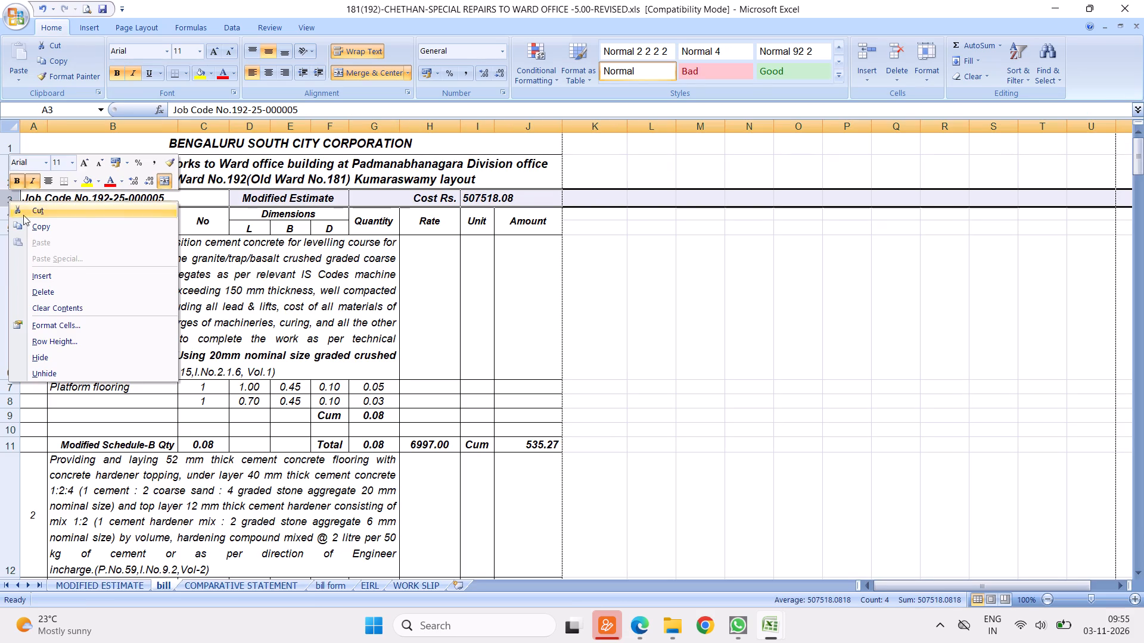
pyautogui.click(58, 292)
pyautogui.click(12, 146)
pyautogui.rightClick(12, 146)
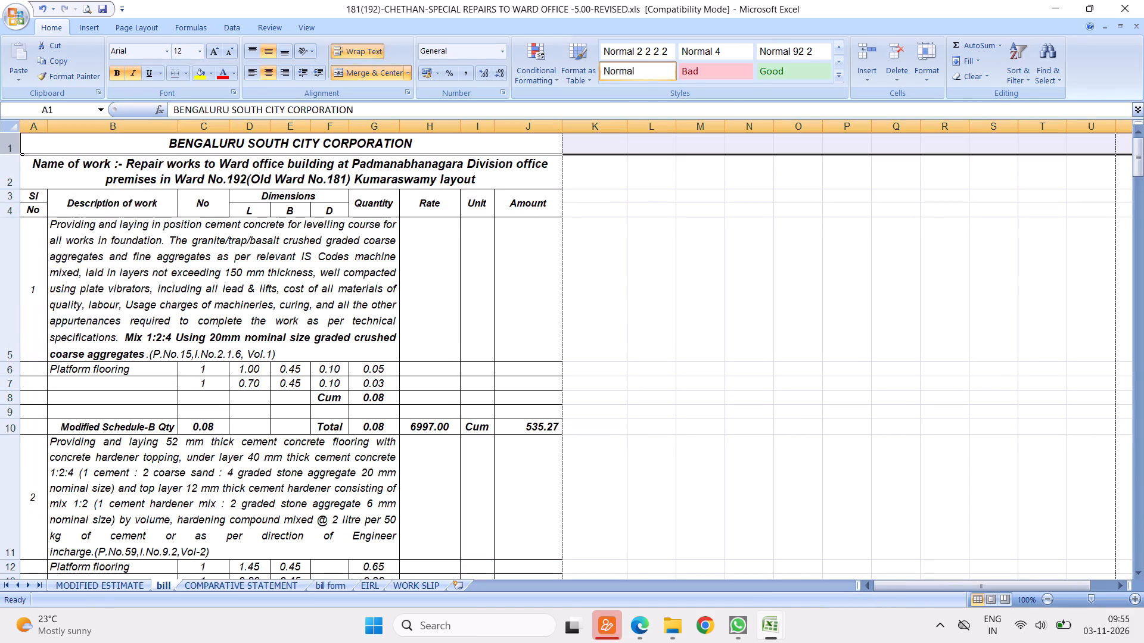
pyautogui.click(46, 236)
pyautogui.click(329, 265)
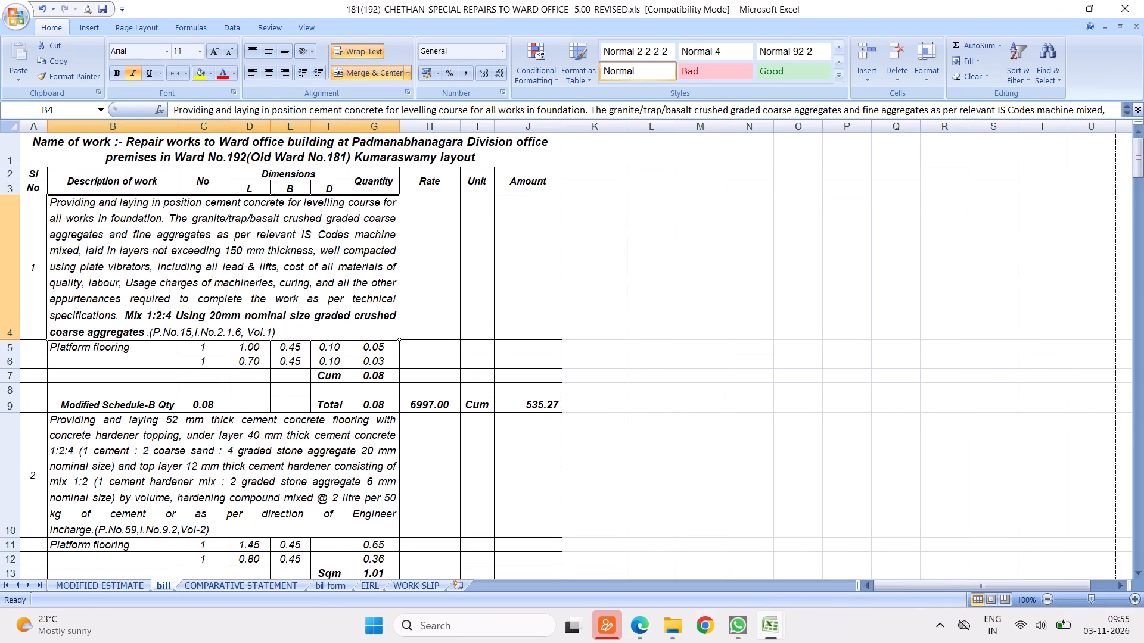
pyautogui.press('Escape')
pyautogui.click(100, 7)
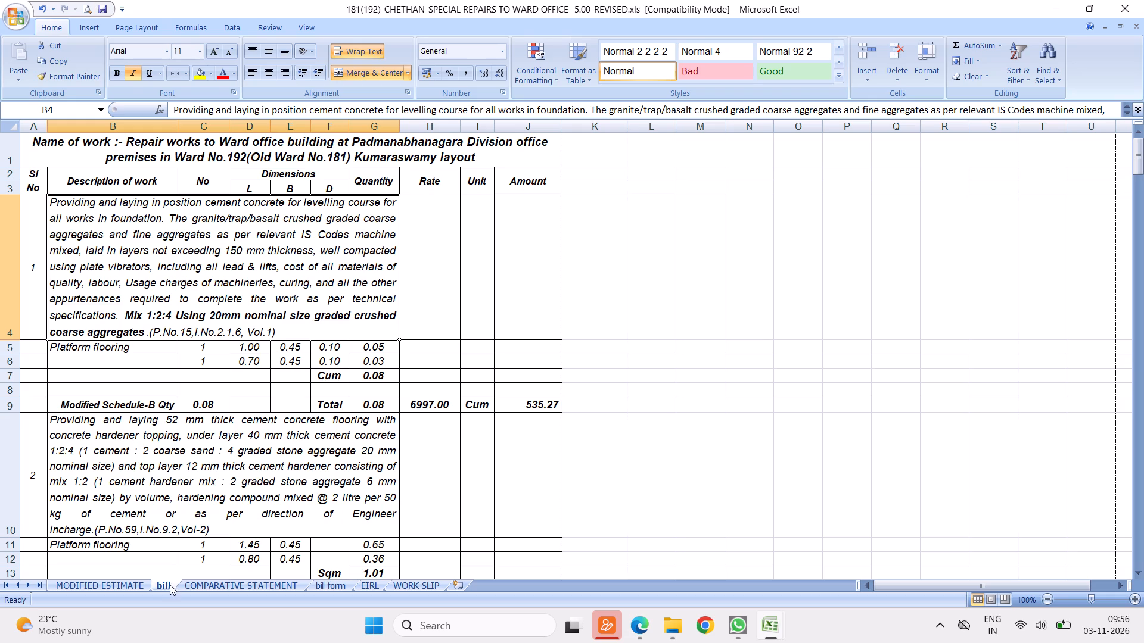
# Reorder the sheets so bill form comes first and bill second, ahead of MODIFIED ESTIMATE, and save the workbook.
pyautogui.moveTo(163, 584); pyautogui.dragTo(77, 589)
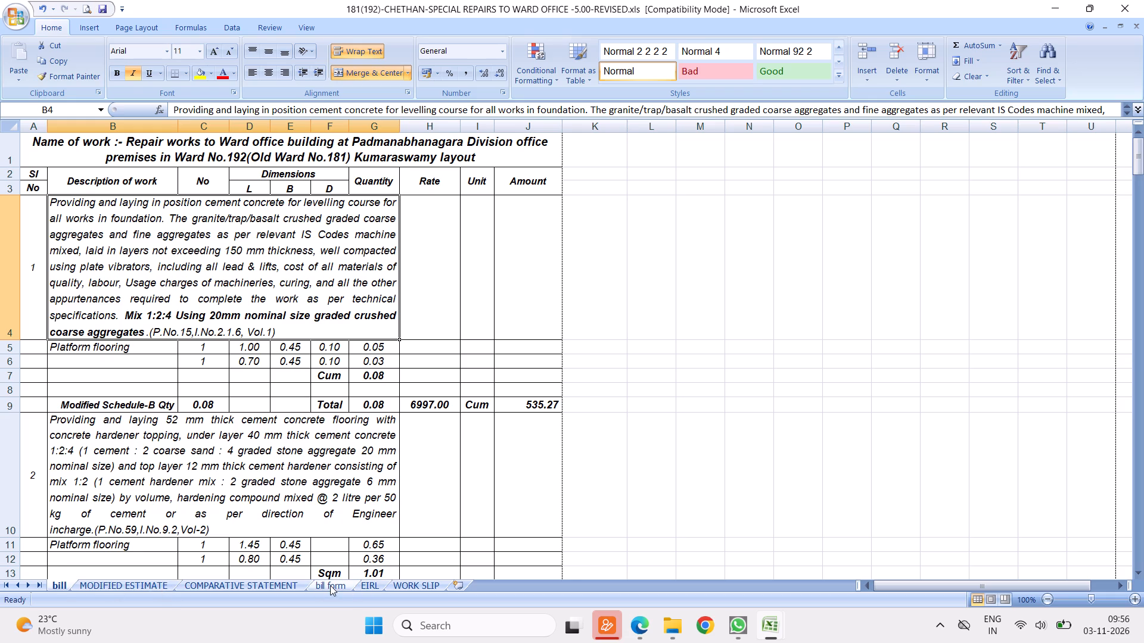
pyautogui.click(328, 583)
pyautogui.moveTo(323, 585); pyautogui.dragTo(74, 586)
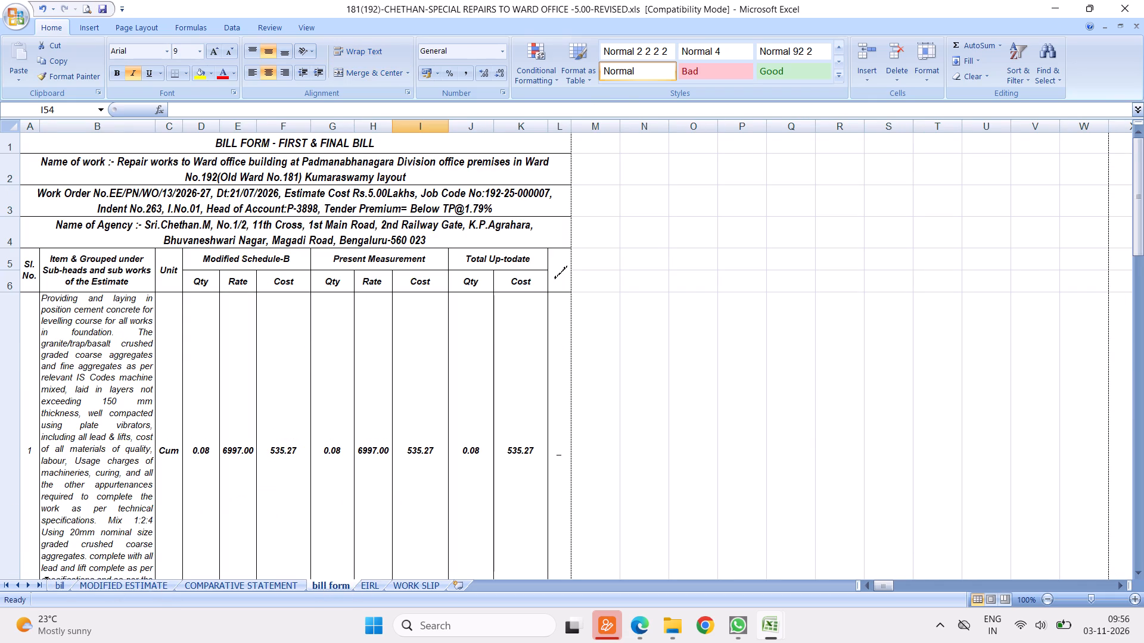
pyautogui.moveTo(74, 586); pyautogui.dragTo(64, 586)
pyautogui.click(293, 301)
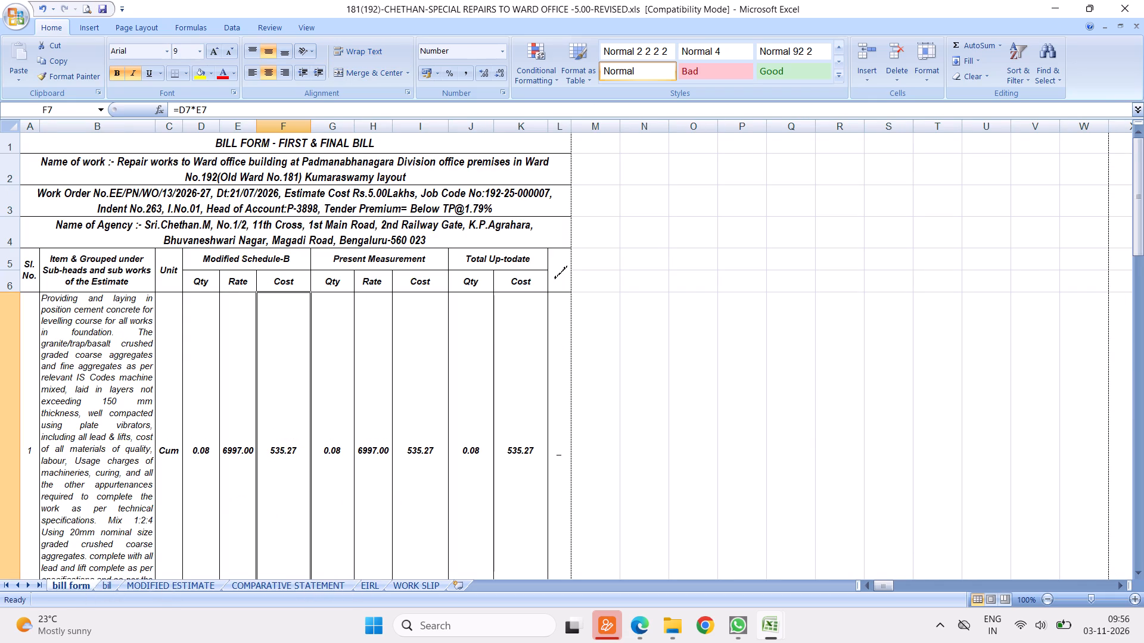
pyautogui.click(83, 391)
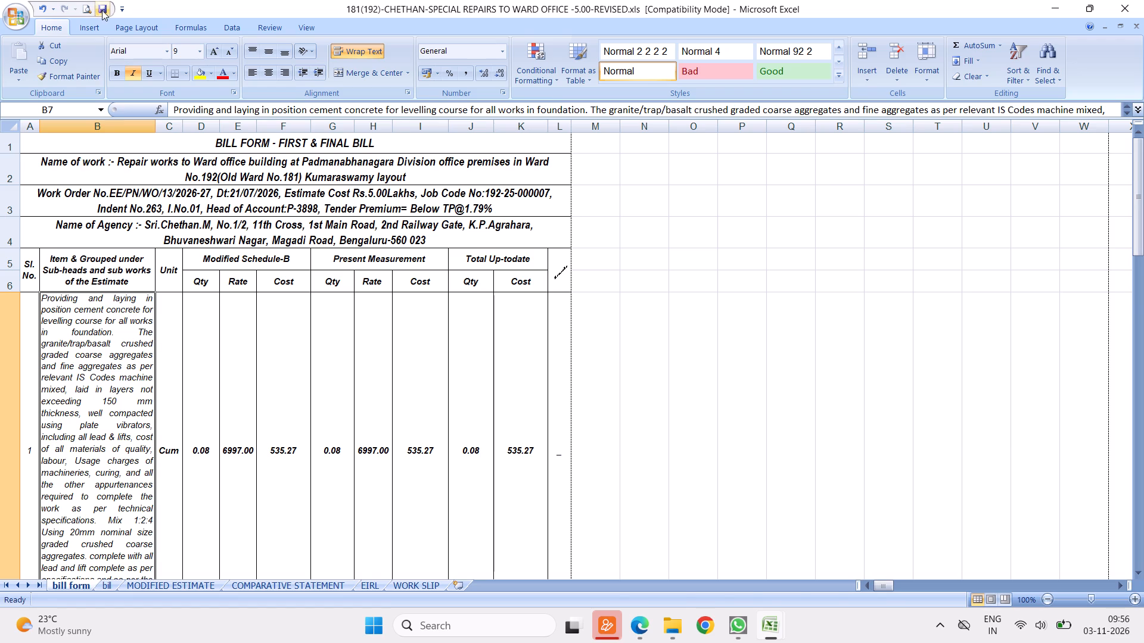
pyautogui.click(102, 10)
# Switch to File Explorer and open the 181 division office repair works 5.00L folder inside 1.MODIFIED ESTIMATES-26.
pyautogui.click(672, 622)
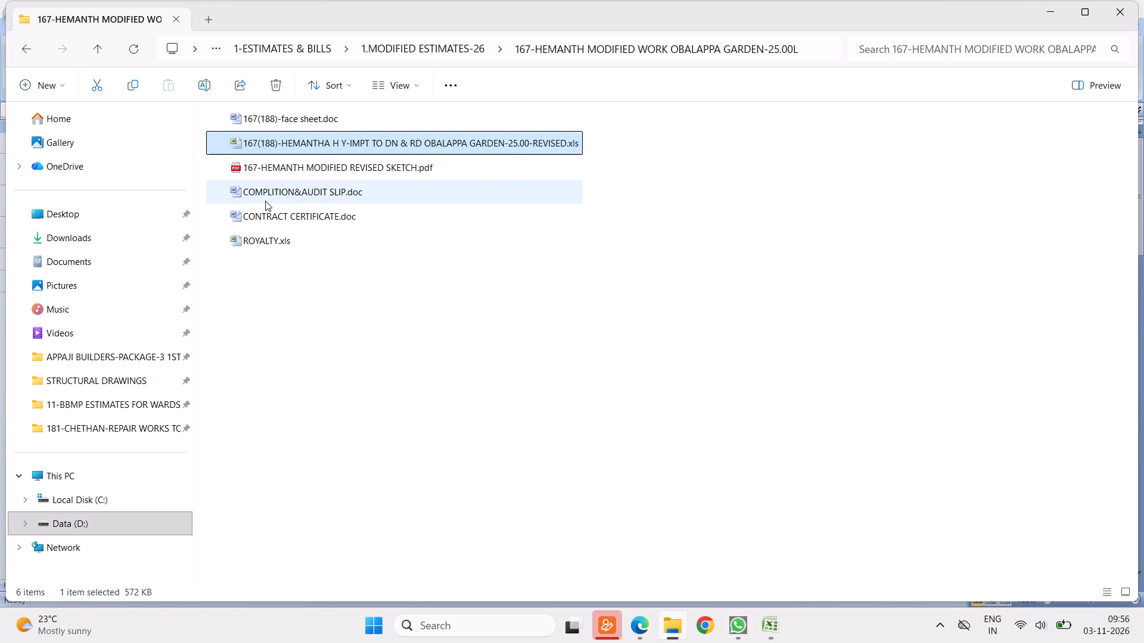
pyautogui.click(26, 48)
pyautogui.doubleClick(301, 188)
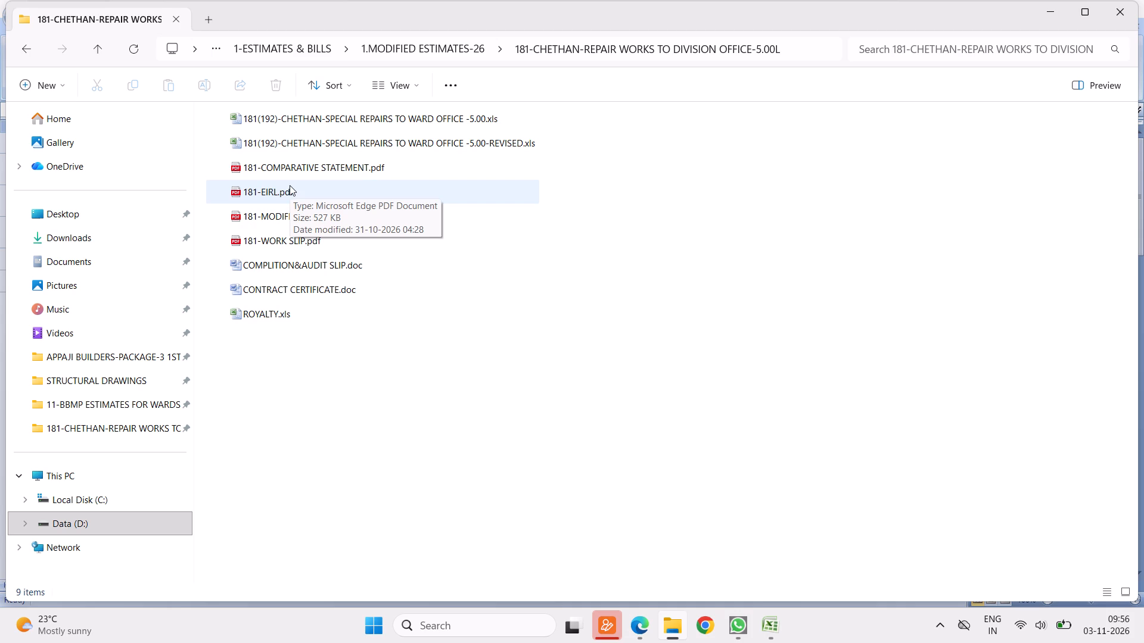
# Delete the non-revised special repairs to ward office 5.00 Excel workbook from the division office folder.
pyautogui.click(299, 114)
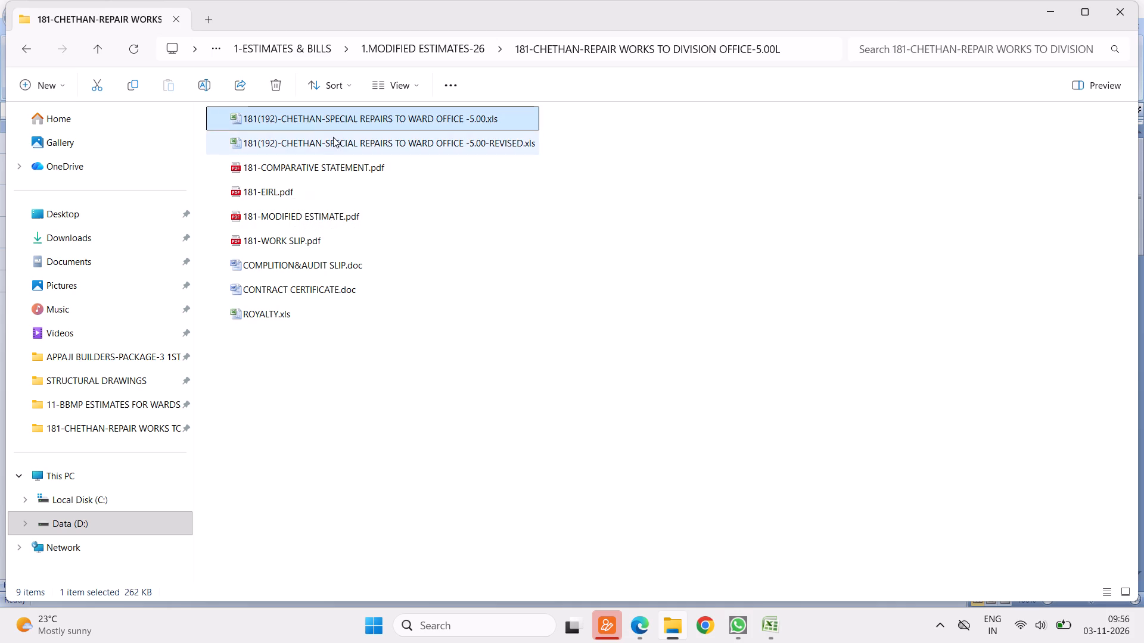
pyautogui.rightClick(322, 118)
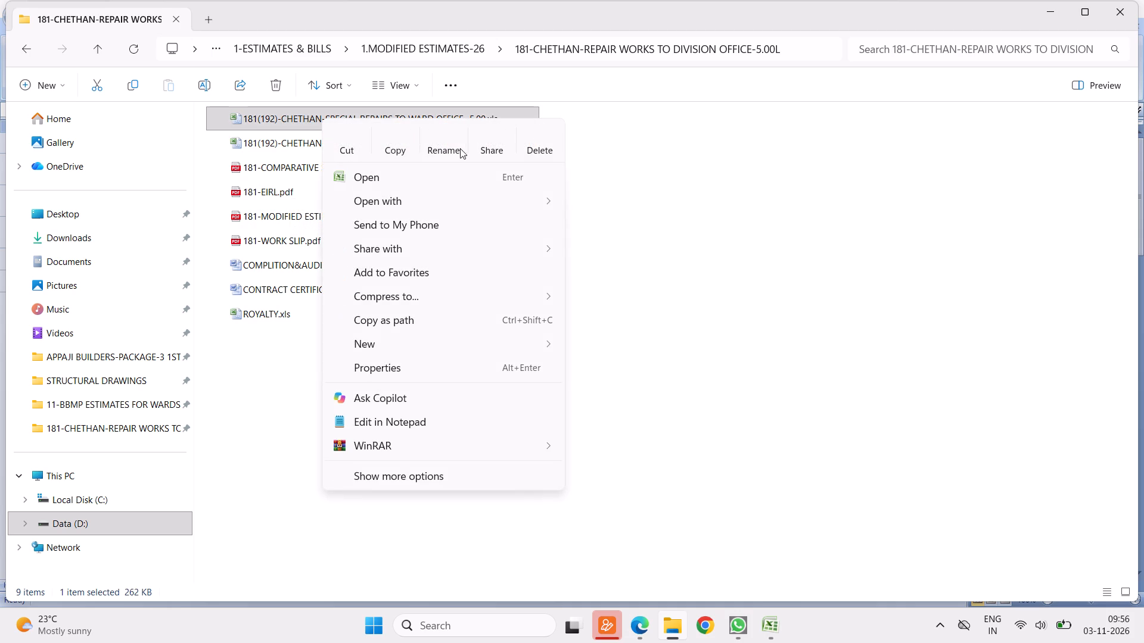
pyautogui.click(536, 141)
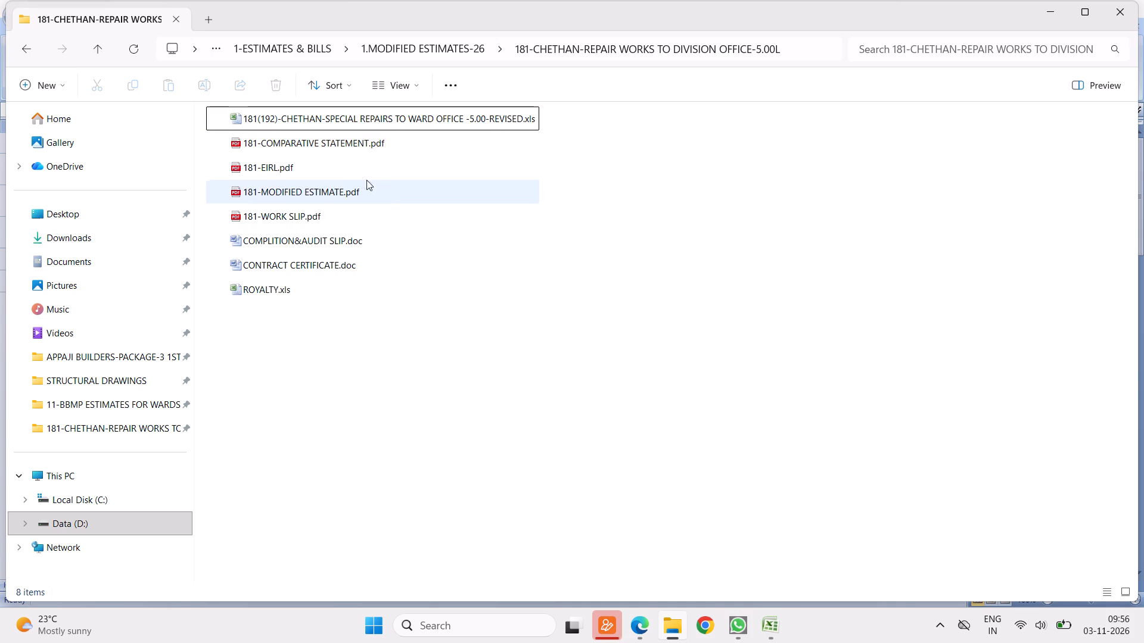
# Delete the 181 COMPARATIVE STATEMENT, EIRL, MODIFIED ESTIMATE and WORK SLIP PDF files from the folder.
pyautogui.click(315, 142)
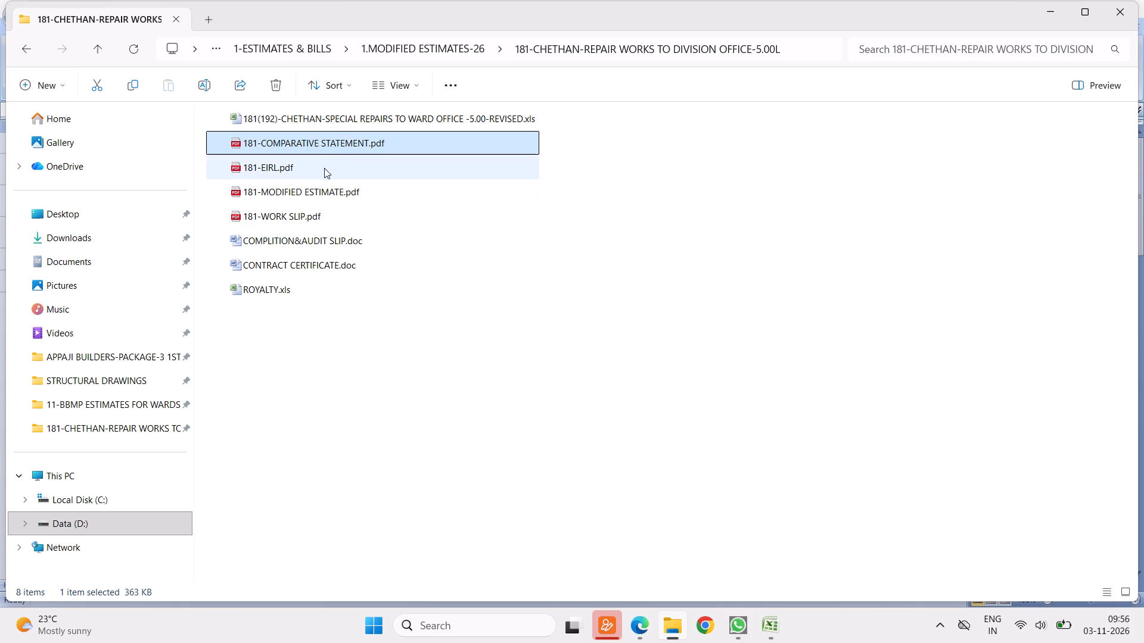
pyautogui.keyDown('ctrl'); pyautogui.click(283, 165); pyautogui.keyUp('ctrl')
pyautogui.keyDown('ctrl'); pyautogui.click(281, 189); pyautogui.keyUp('ctrl')
pyautogui.keyDown('ctrl'); pyautogui.click(281, 217); pyautogui.keyUp('ctrl')
pyautogui.rightClick(281, 217)
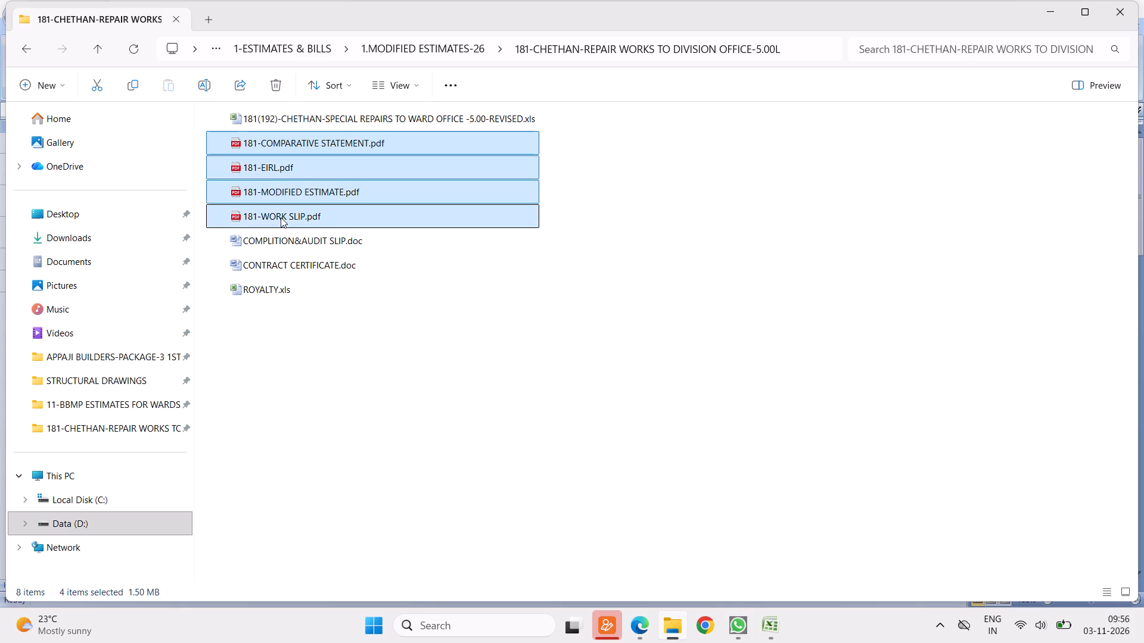
pyautogui.click(496, 242)
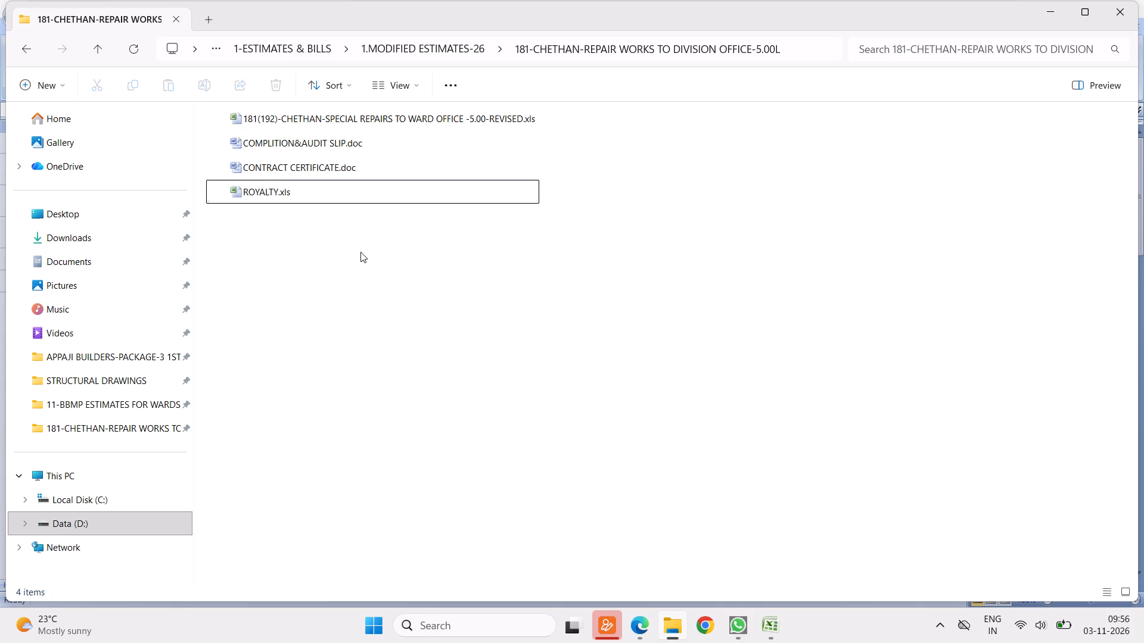
# Open the COMPLITION&AUDIT SLIP.doc document in Word.
pyautogui.click(305, 294)
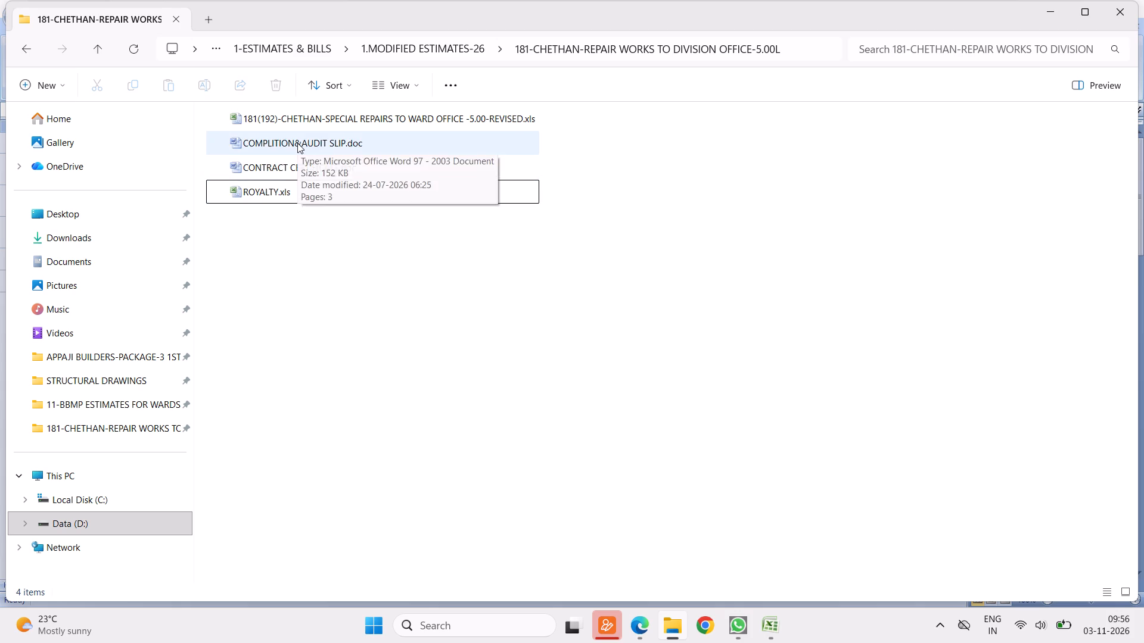
pyautogui.doubleClick(297, 143)
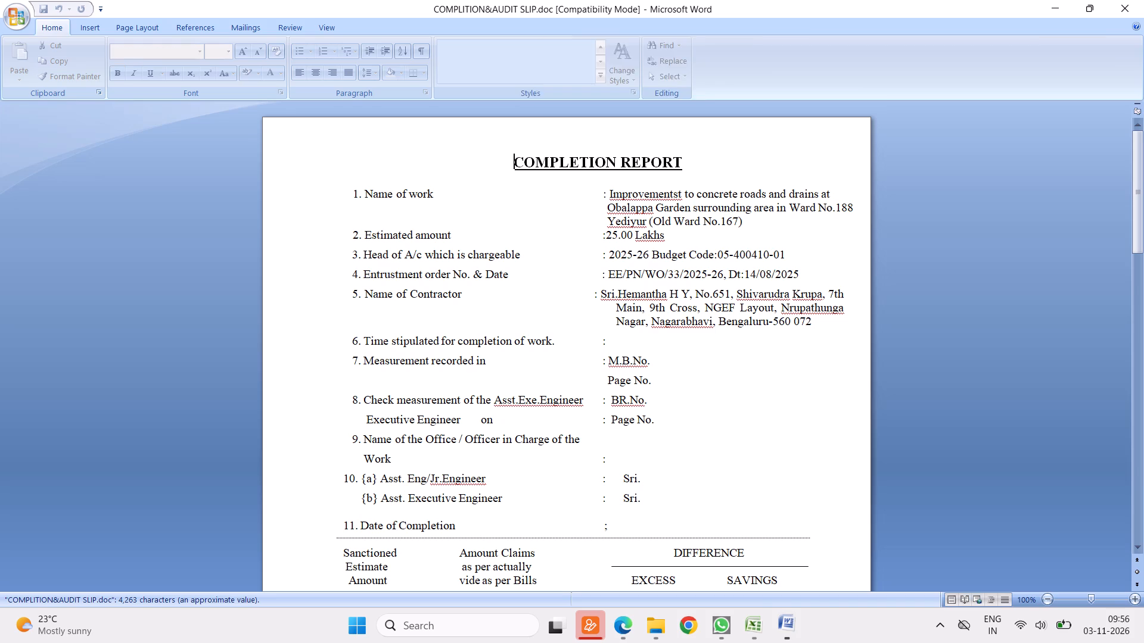
# Switch to Excel and close the 167(188) Obalappa Garden 25.00 revised workbook.
pyautogui.click(751, 619)
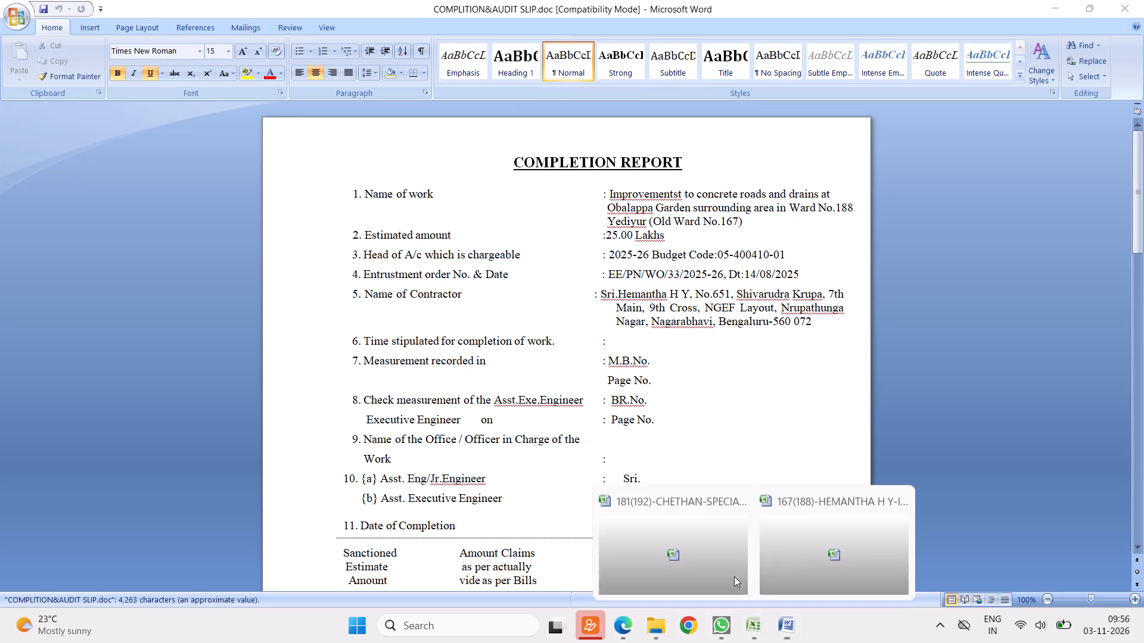
pyautogui.click(788, 530)
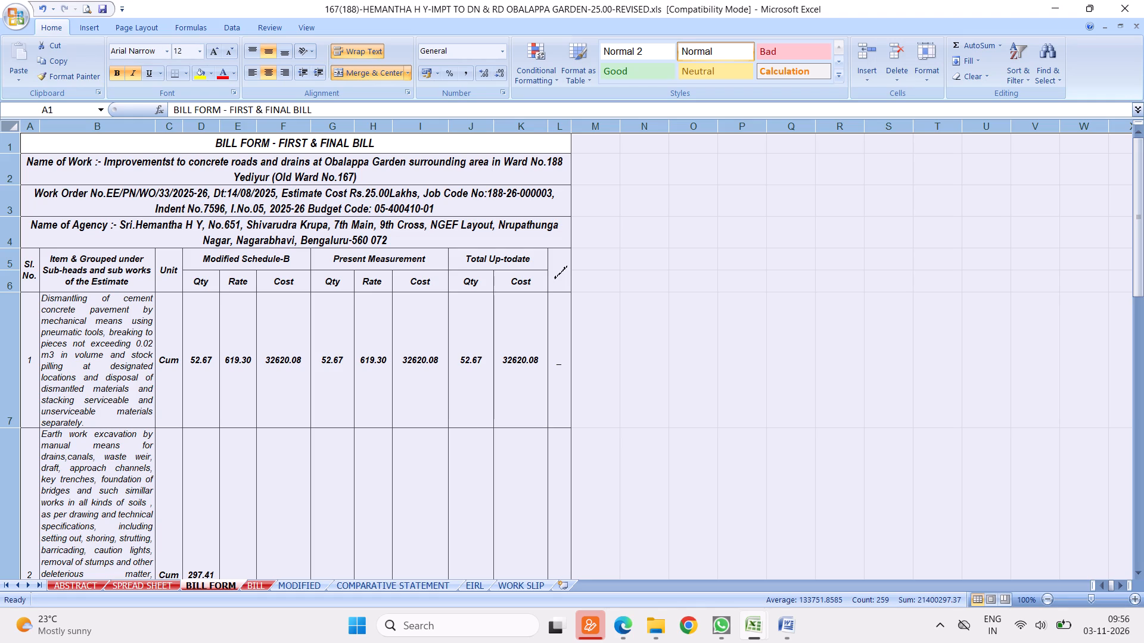
pyautogui.click(565, 321)
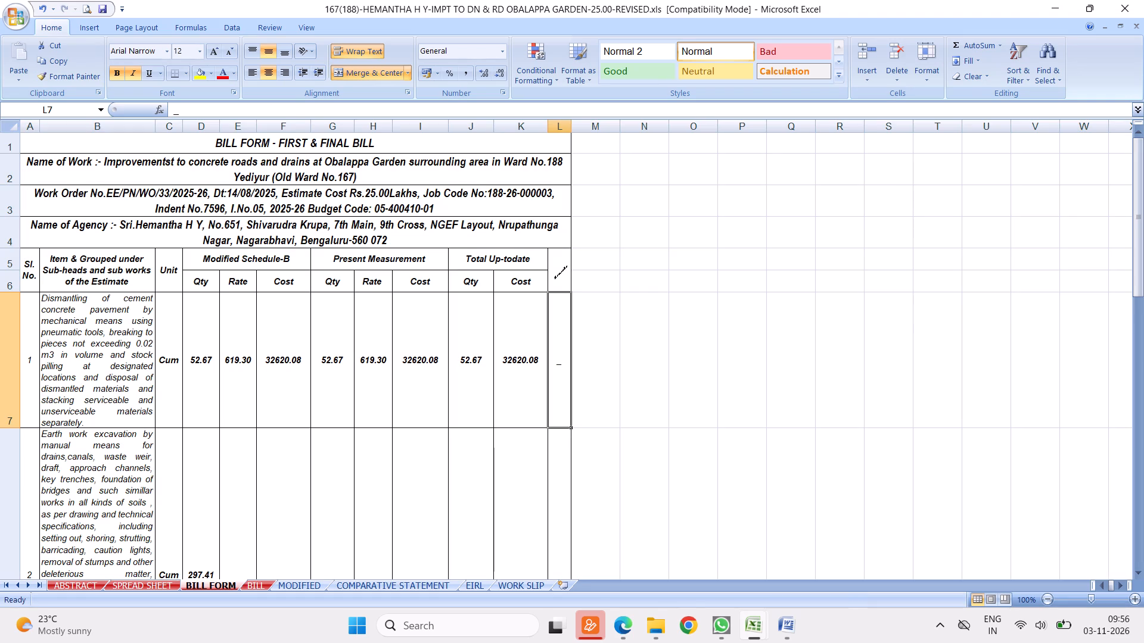
pyautogui.click(781, 626)
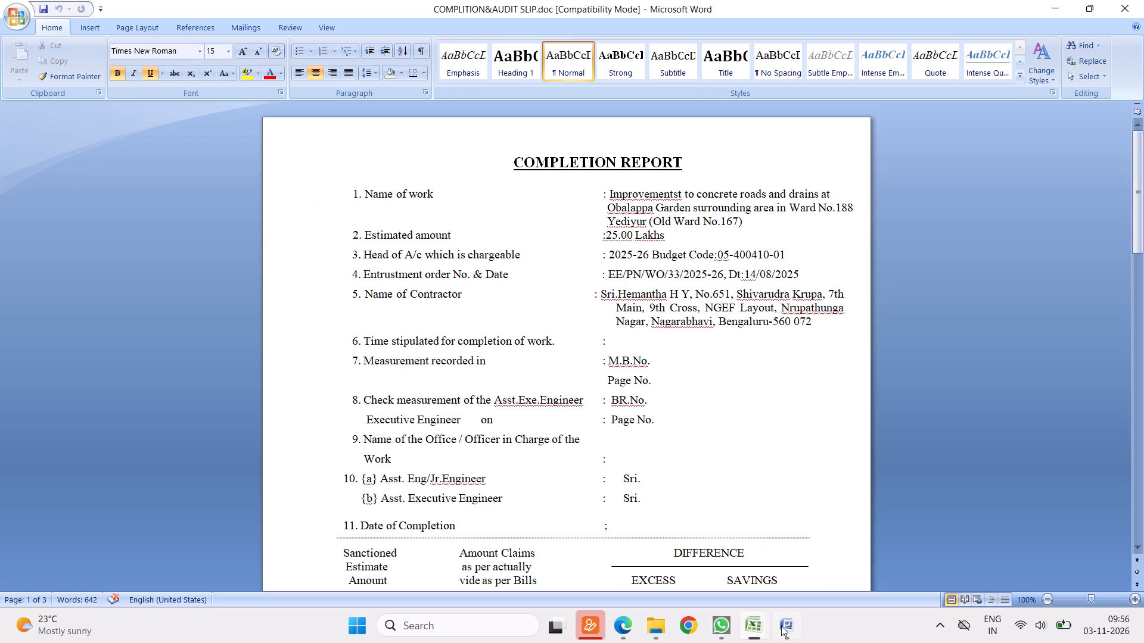
pyautogui.click(751, 621)
pyautogui.click(798, 526)
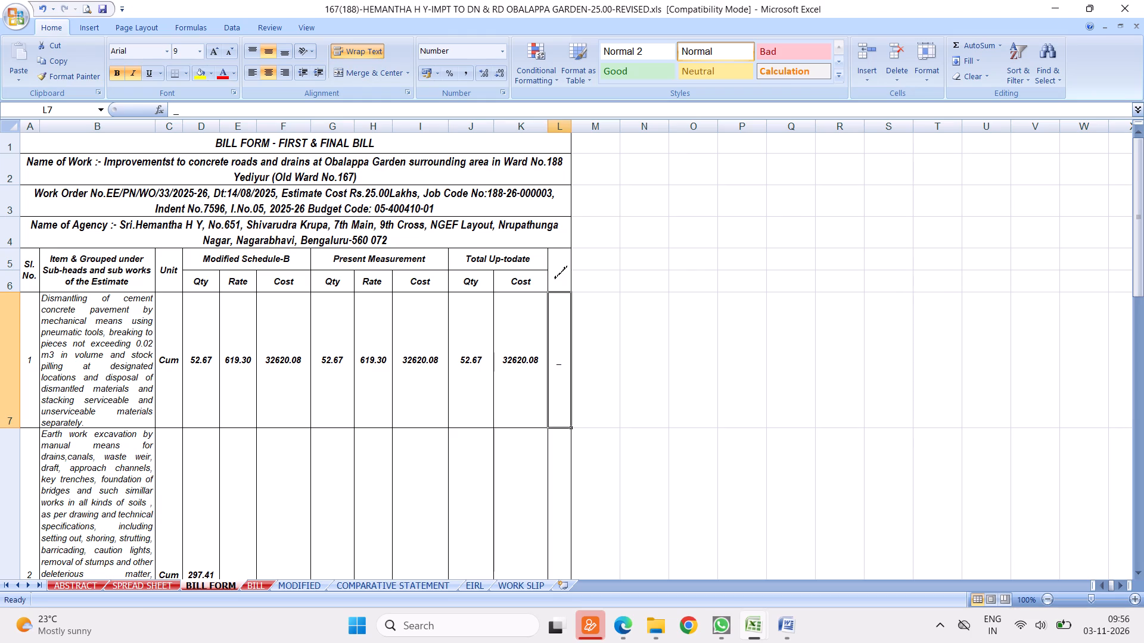
pyautogui.click(598, 239)
pyautogui.click(1134, 30)
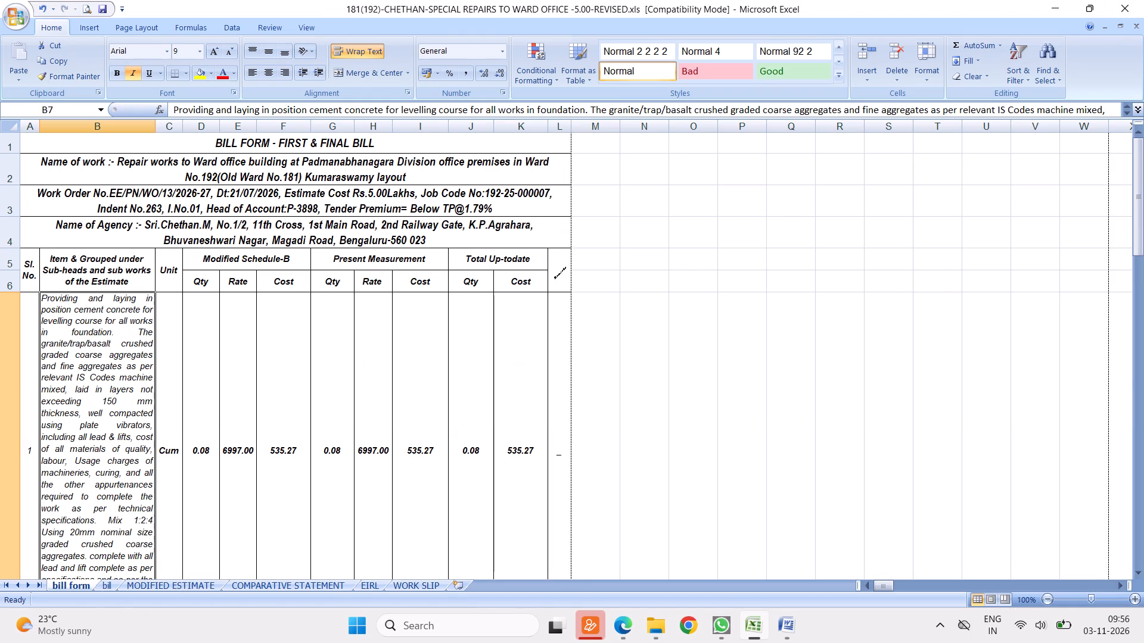
# Replace the completion report's name of work with the bill form's text, Repair works to Ward office building through Kumaraswamy layout.
pyautogui.click(384, 236)
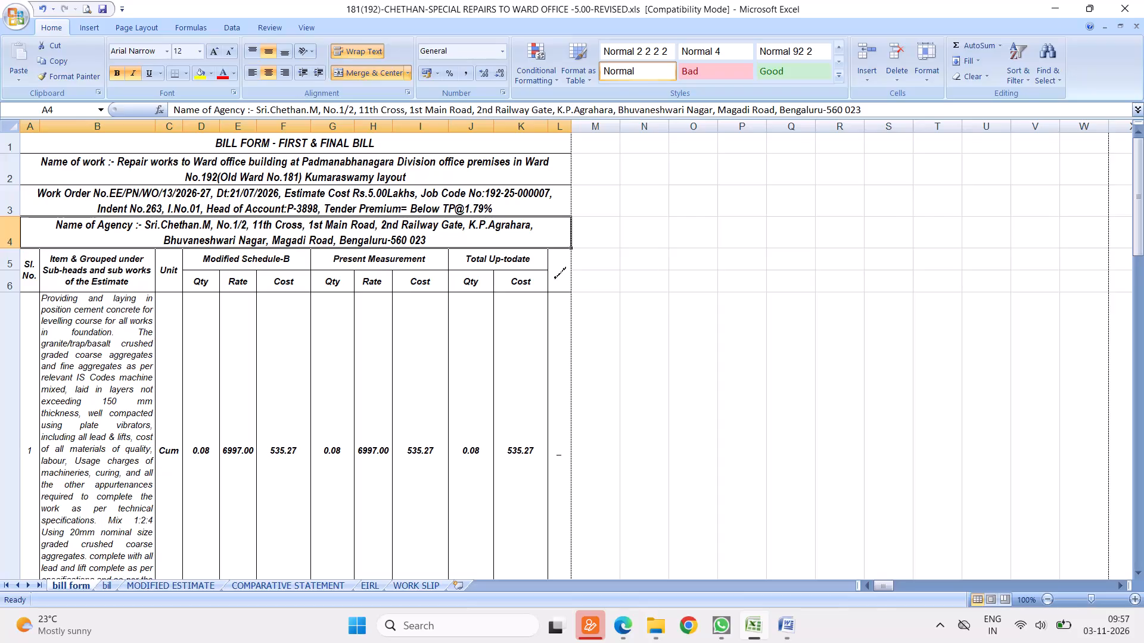
pyautogui.click(365, 354)
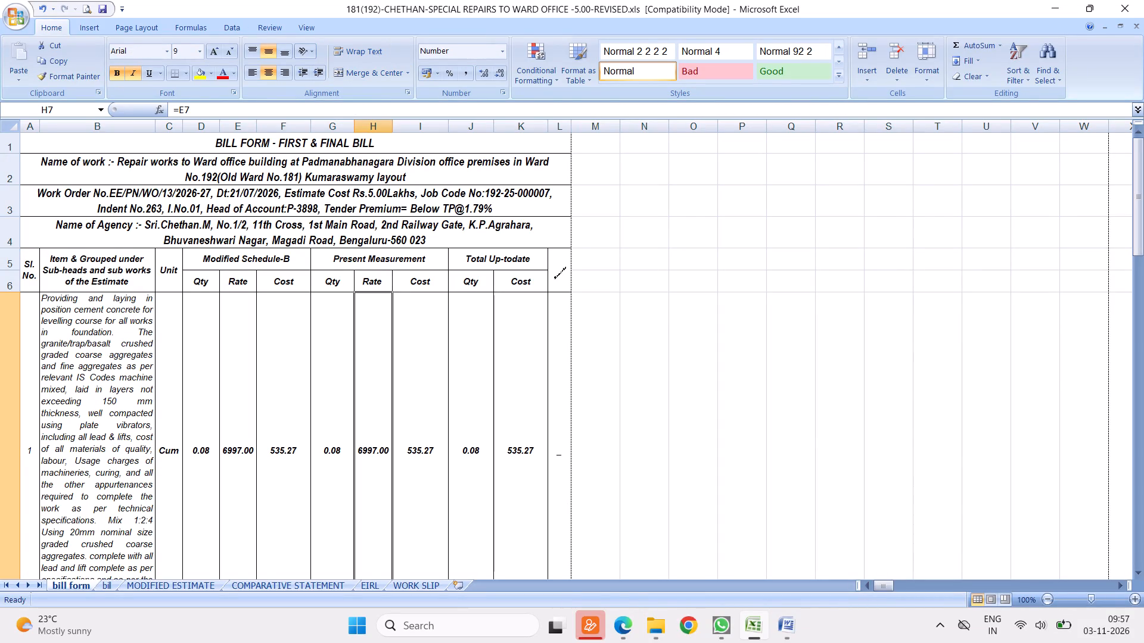
pyautogui.click(275, 192)
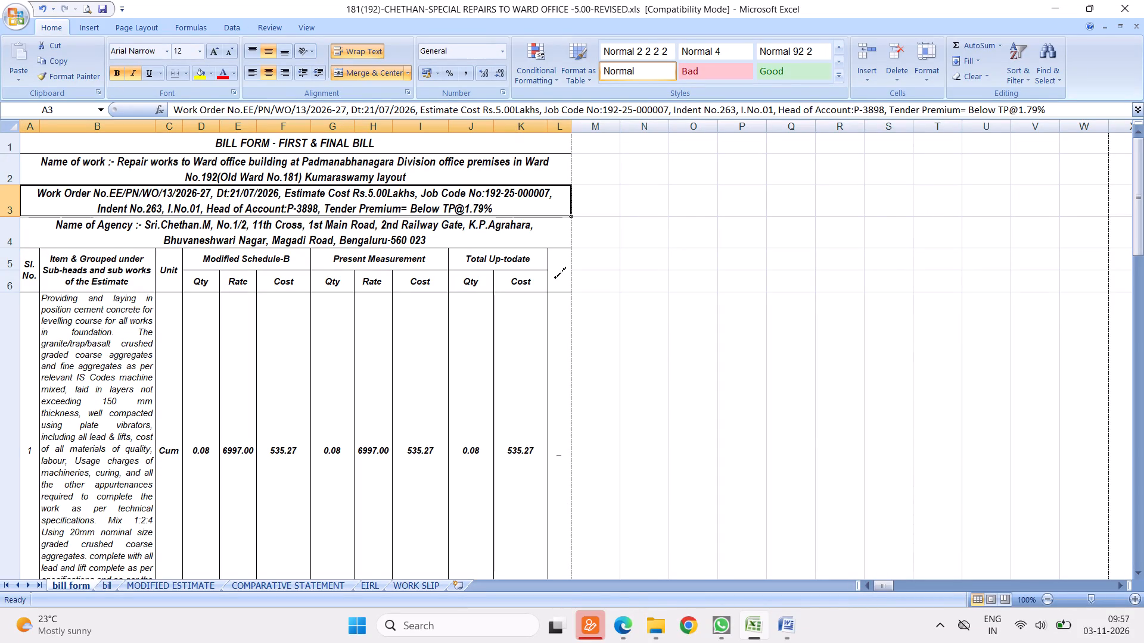
pyautogui.doubleClick(119, 161)
pyautogui.moveTo(119, 161); pyautogui.dragTo(430, 166)
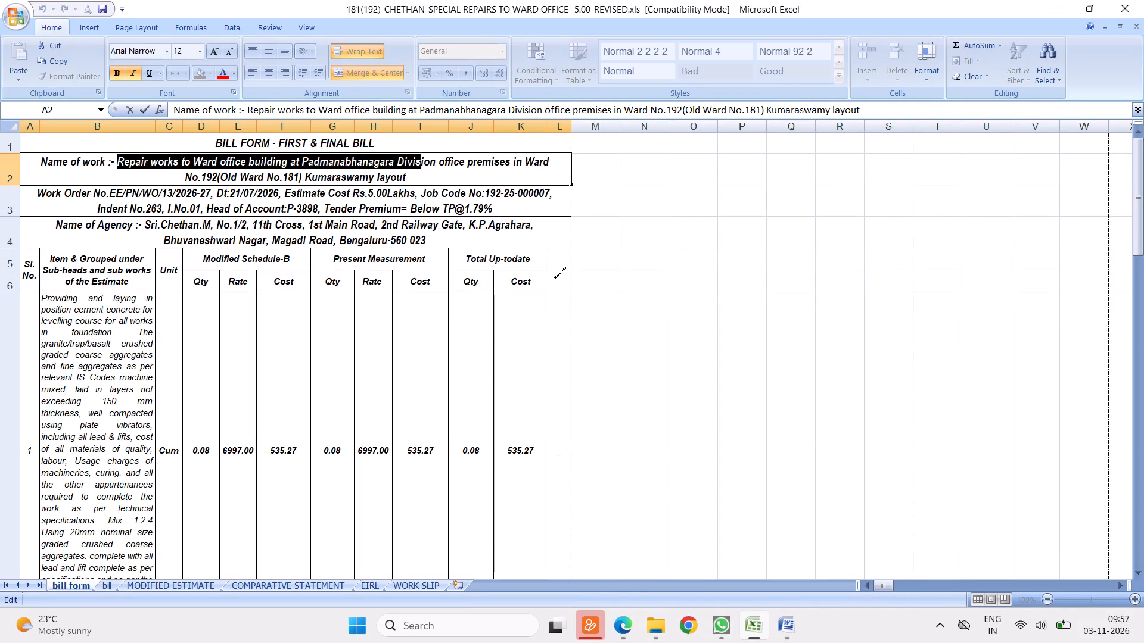
pyautogui.moveTo(430, 166); pyautogui.dragTo(456, 183)
pyautogui.rightClick(333, 174)
pyautogui.click(365, 198)
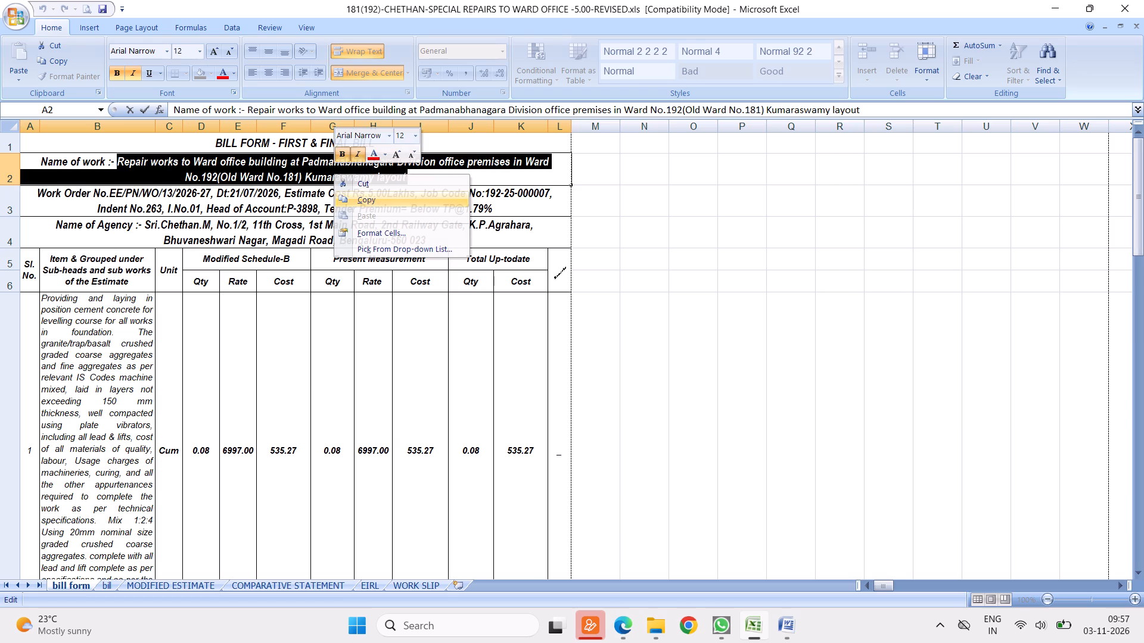
pyautogui.click(788, 620)
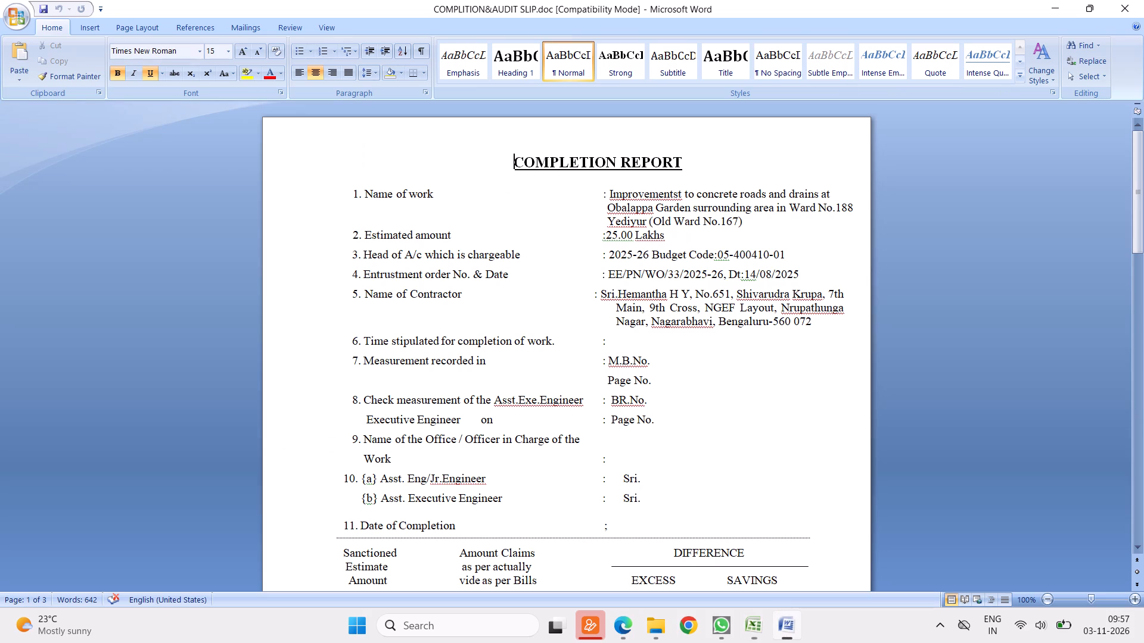
pyautogui.click(605, 195)
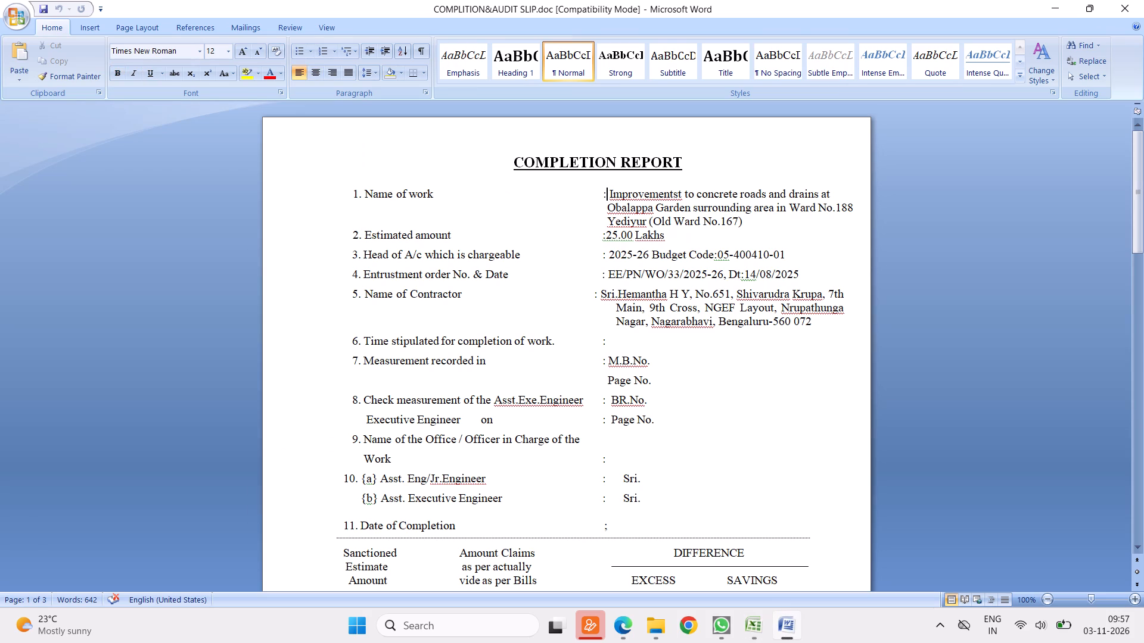
pyautogui.rightClick(605, 195)
pyautogui.click(632, 235)
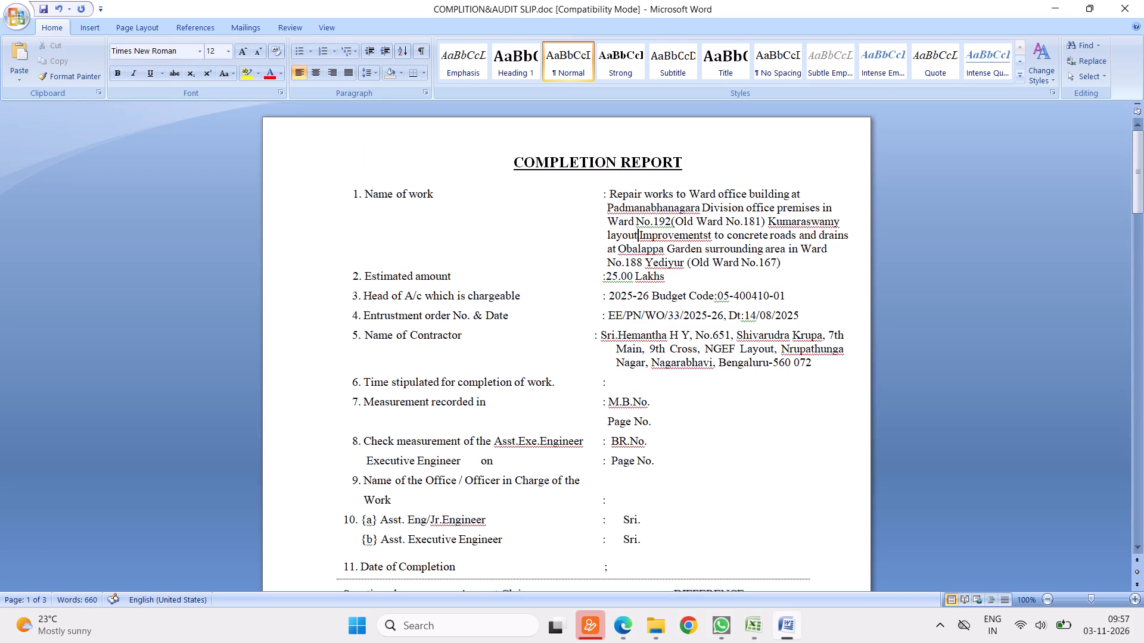
pyautogui.moveTo(780, 265); pyautogui.dragTo(751, 257)
pyautogui.moveTo(751, 257); pyautogui.dragTo(651, 236)
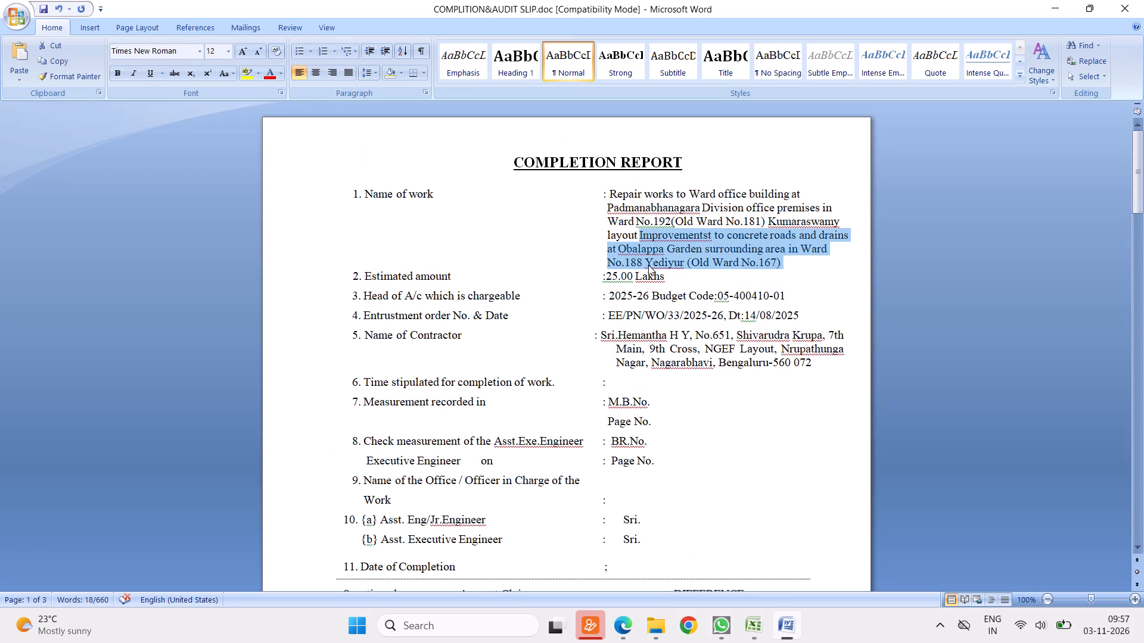
pyautogui.press('Delete')
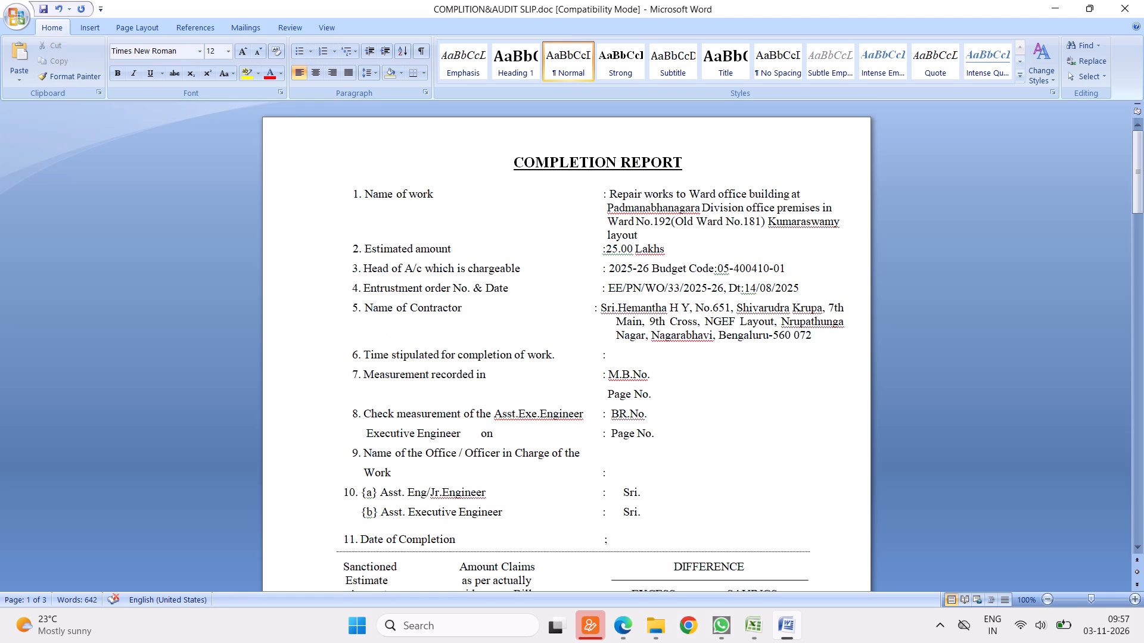
# Set the completion report's estimated amount to 5.00 Lakhs, with a space after the colon.
pyautogui.click(610, 248)
pyautogui.press('BackSpace')
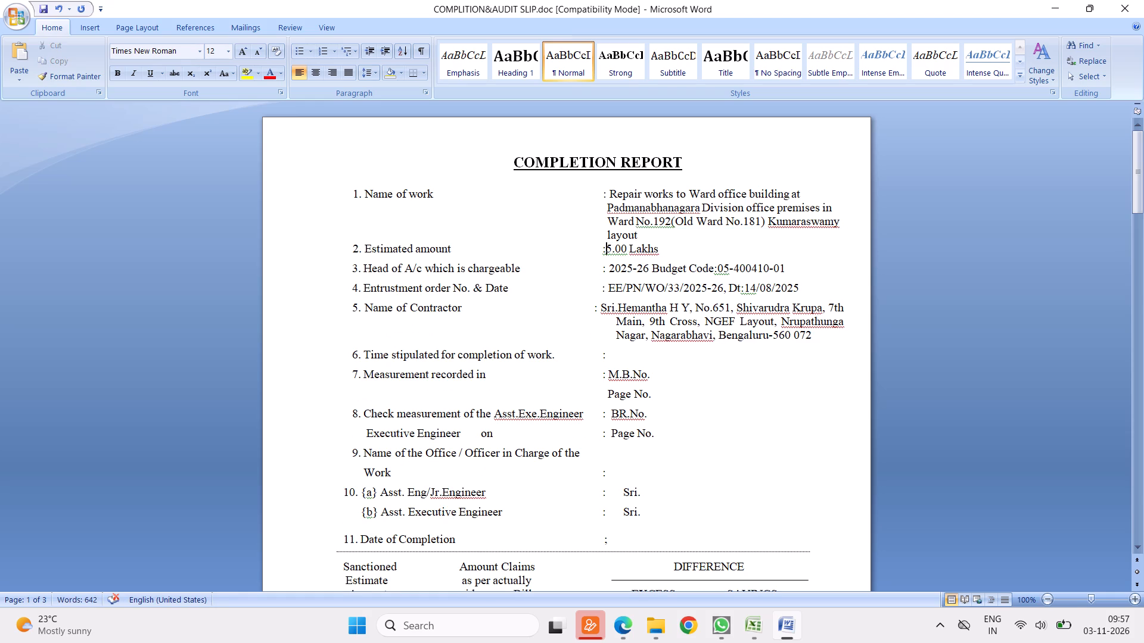
pyautogui.press('space')
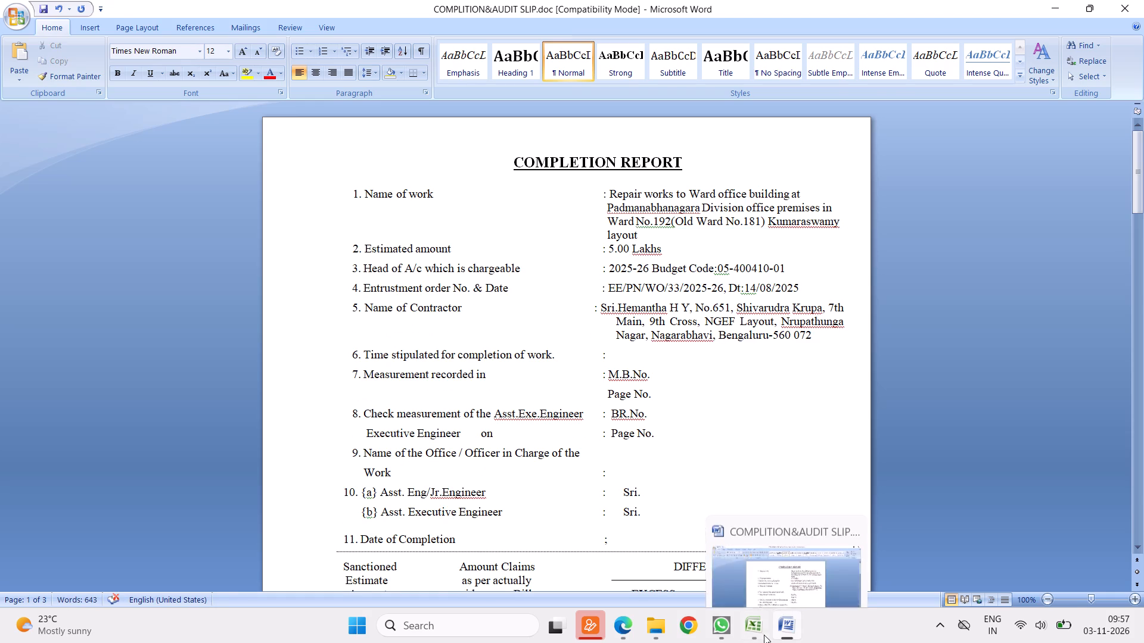
# Check the bill form's head of account, and replace the completion report's head of A/c entry with 3898.
pyautogui.click(758, 626)
pyautogui.click(285, 201)
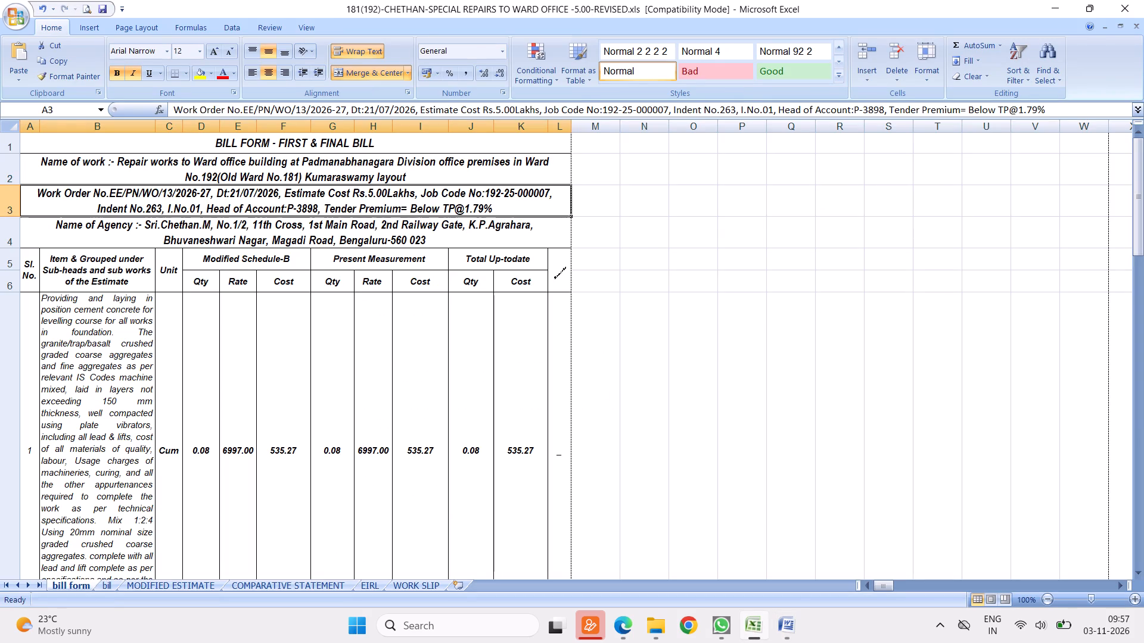
pyautogui.click(791, 624)
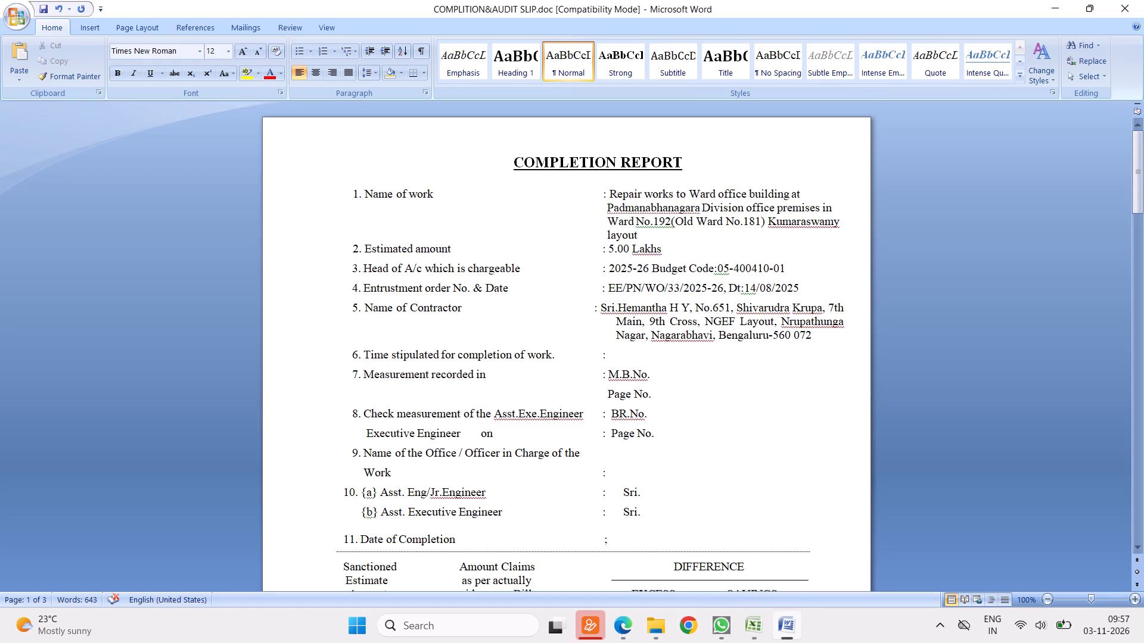
pyautogui.click(785, 265)
pyautogui.press('BackSpace')
pyautogui.press('BackSpace')
pyautogui.press('BackSpace')
pyautogui.press('BackSpace')
pyautogui.press('BackSpace')
pyautogui.press('BackSpace')
pyautogui.press('BackSpace')
pyautogui.press('BackSpace')
pyautogui.press('BackSpace')
pyautogui.press('BackSpace')
pyautogui.press('BackSpace')
pyautogui.press('BackSpace')
pyautogui.press('BackSpace')
pyautogui.press('BackSpace')
pyautogui.press('BackSpace')
pyautogui.press('BackSpace')
pyautogui.press('BackSpace')
pyautogui.press('BackSpace')
pyautogui.press('BackSpace')
pyautogui.press('BackSpace')
pyautogui.press('BackSpace')
pyautogui.press('BackSpace')
pyautogui.press('BackSpace')
pyautogui.press('BackSpace')
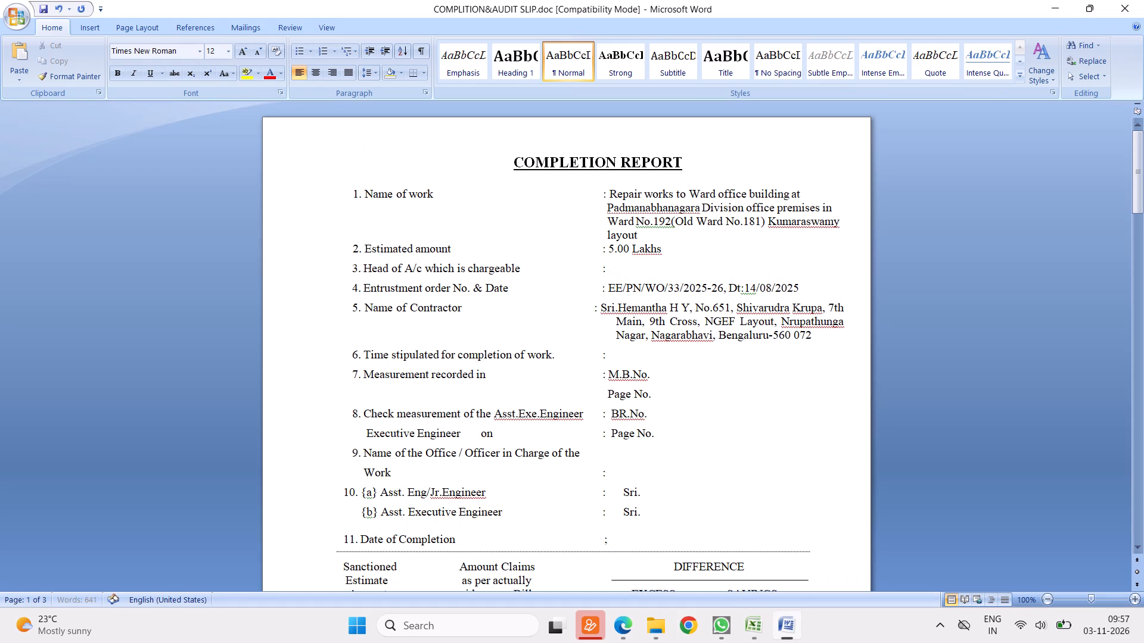
pyautogui.write('3898')
# Replace the completion report's entrustment order number and date with the bill form's EE/PN/WO/13/2026-27, Dt:21/07/2026, without a trailing comma.
pyautogui.click(748, 628)
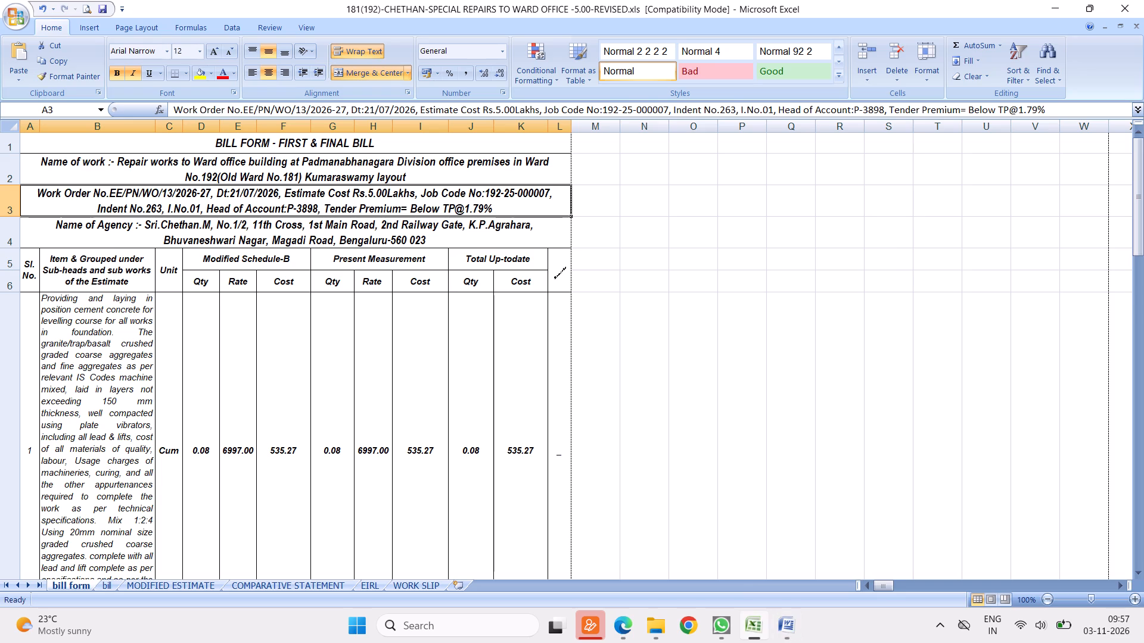
pyautogui.click(111, 199)
pyautogui.doubleClick(110, 193)
pyautogui.moveTo(92, 192); pyautogui.dragTo(233, 195)
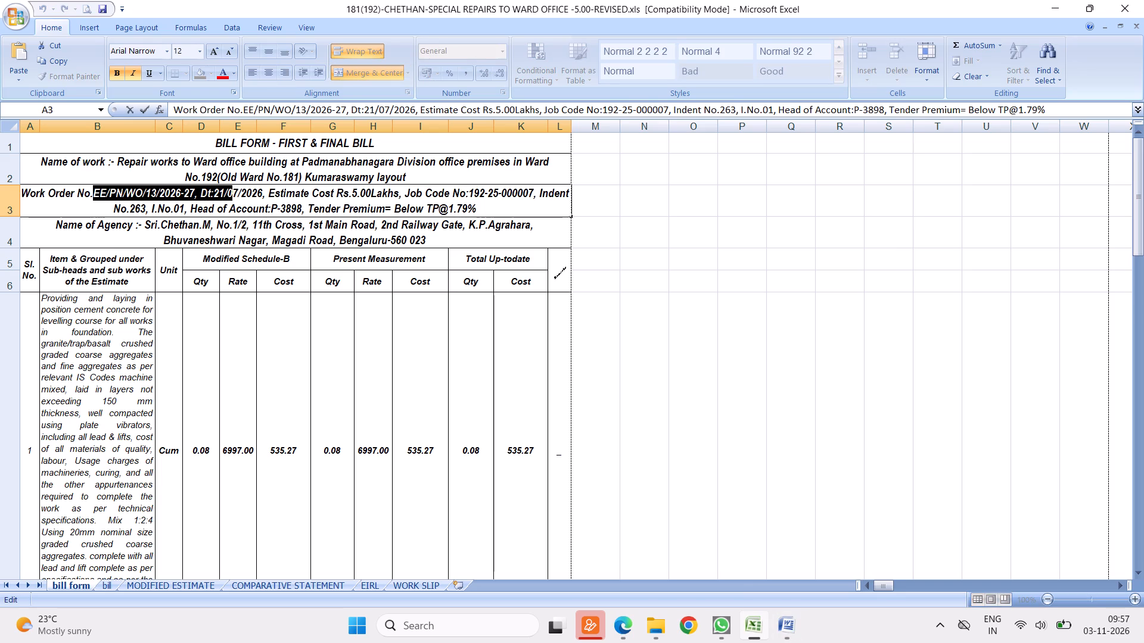
pyautogui.moveTo(233, 195); pyautogui.dragTo(263, 195)
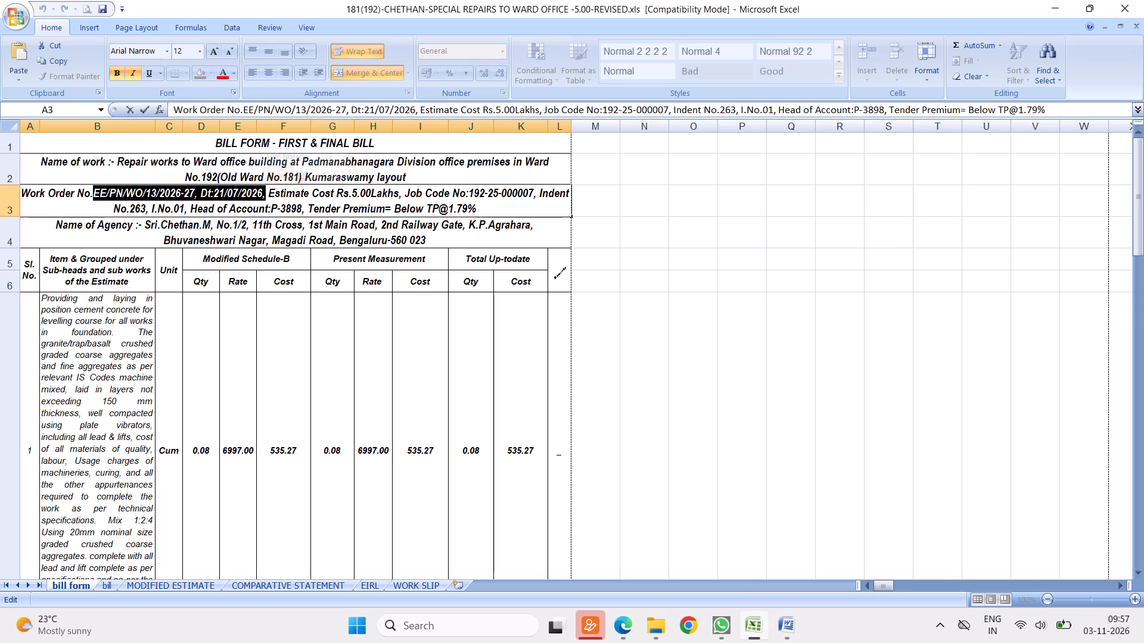
pyautogui.rightClick(236, 194)
pyautogui.click(269, 219)
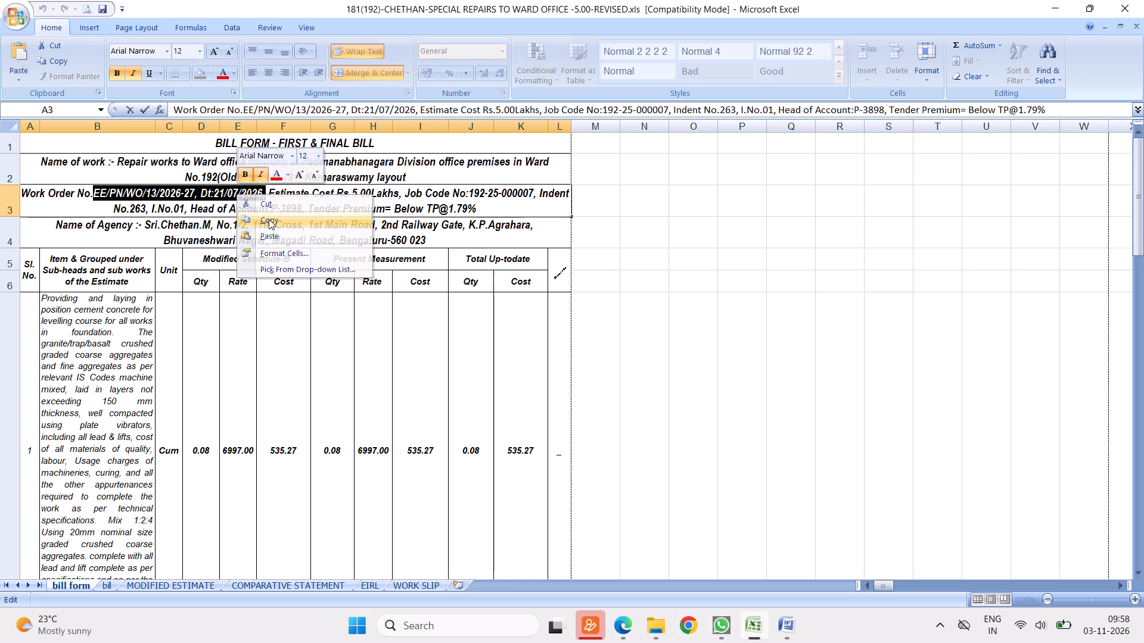
pyautogui.click(786, 624)
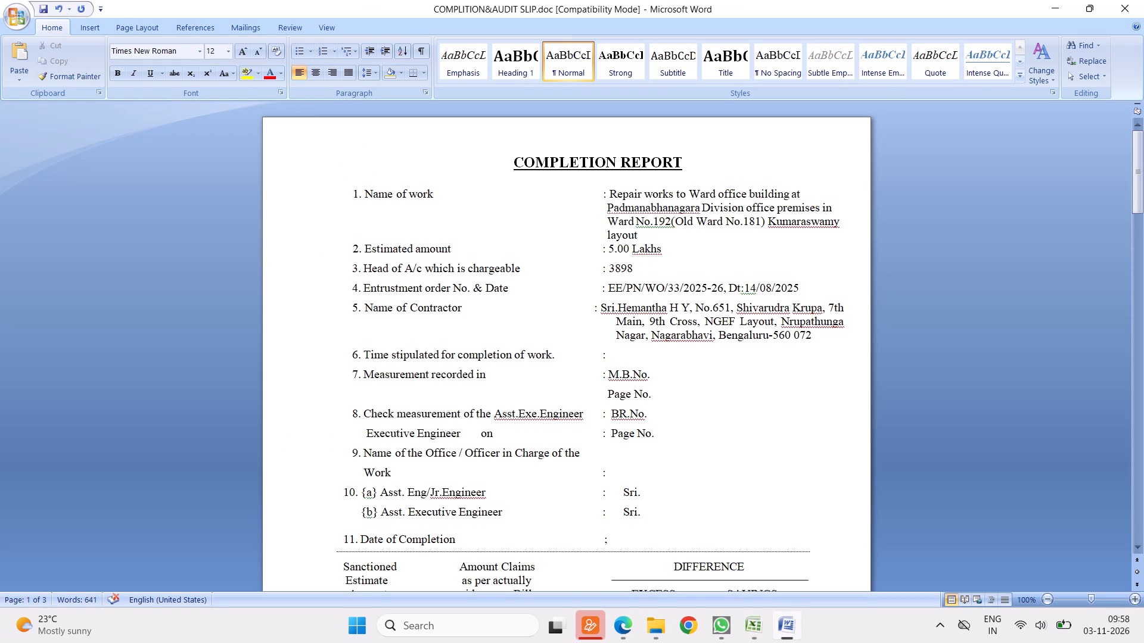
pyautogui.click(605, 286)
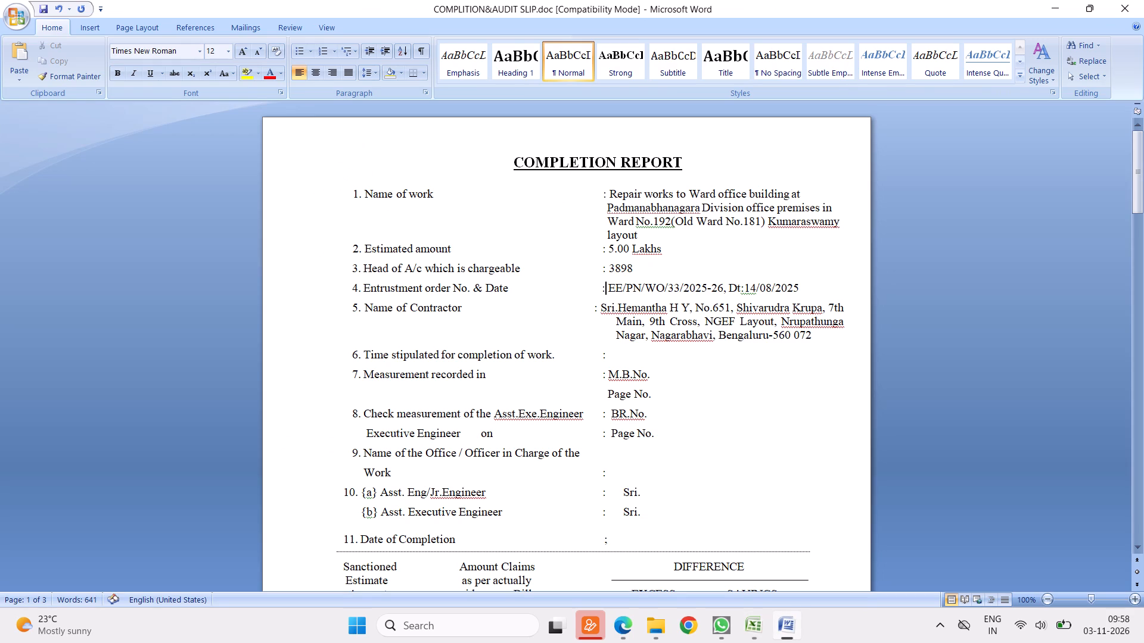
pyautogui.rightClick(605, 286)
pyautogui.click(636, 326)
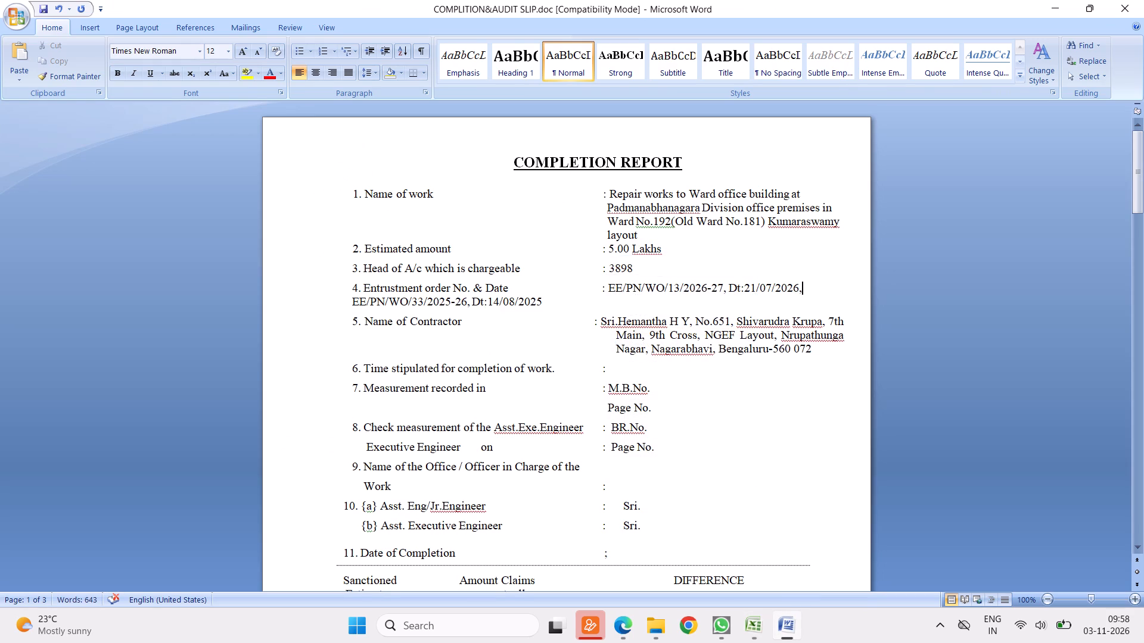
pyautogui.click(545, 302)
pyautogui.press('BackSpace')
pyautogui.press('BackSpace')
pyautogui.press('BackSpace')
pyautogui.press('BackSpace')
pyautogui.press('BackSpace')
pyautogui.press('BackSpace')
pyautogui.press('BackSpace')
pyautogui.press('BackSpace')
pyautogui.press('BackSpace')
pyautogui.press('BackSpace')
pyautogui.press('BackSpace')
pyautogui.press('BackSpace')
pyautogui.press('BackSpace')
pyautogui.press('BackSpace')
pyautogui.press('BackSpace')
pyautogui.press('BackSpace')
pyautogui.press('BackSpace')
pyautogui.press('BackSpace')
pyautogui.press('BackSpace')
pyautogui.press('BackSpace')
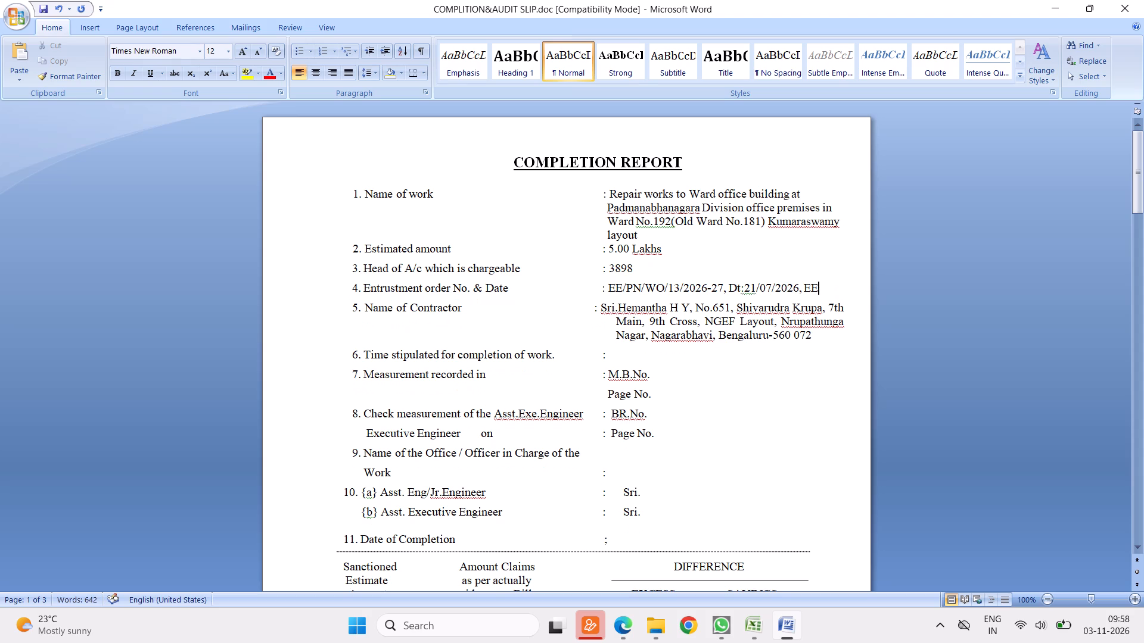
pyautogui.press('BackSpace')
pyautogui.press('BackSpace')
pyautogui.press('BackSpace')
pyautogui.press('BackSpace')
# Replace the completion report's contractor name and address with the agency details copied from the bill form.
pyautogui.click(752, 625)
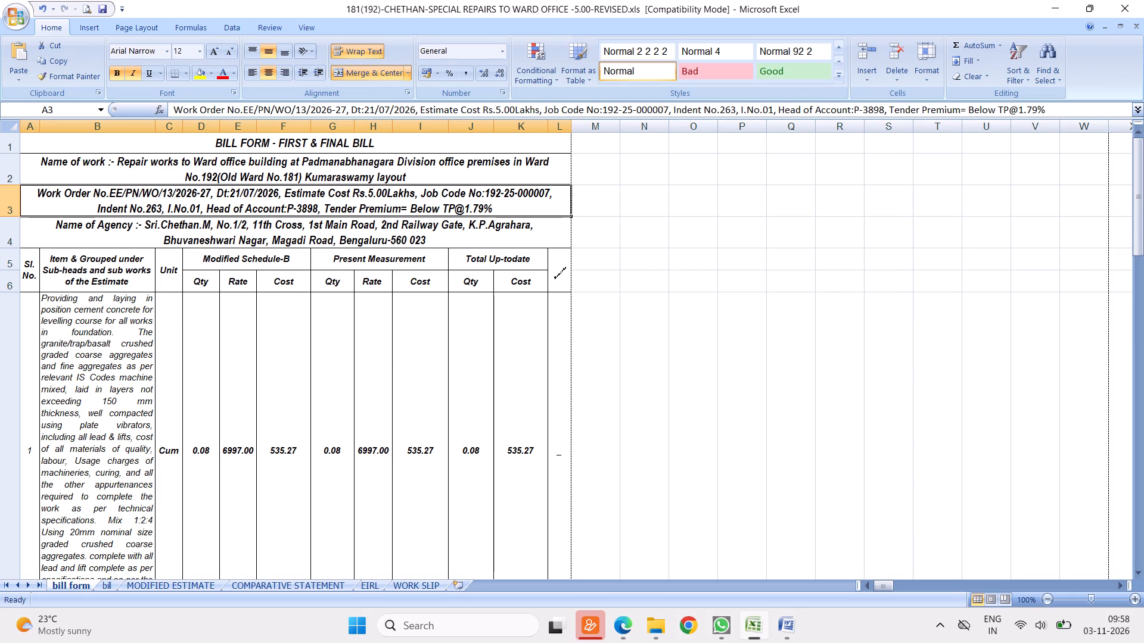
pyautogui.doubleClick(157, 227)
pyautogui.moveTo(143, 225); pyautogui.dragTo(255, 245)
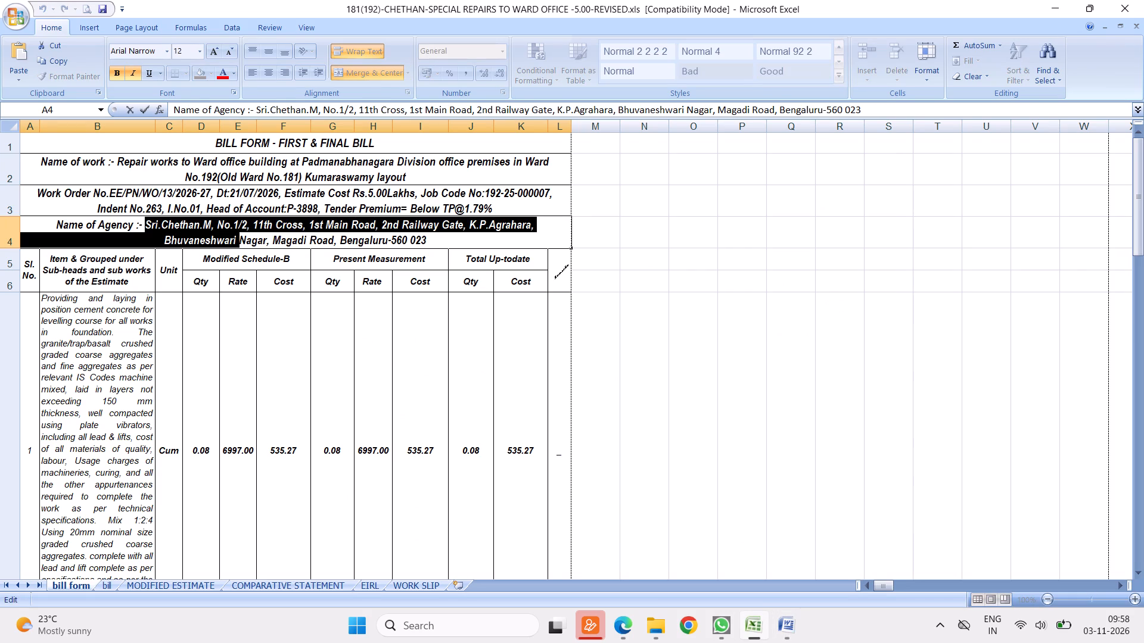
pyautogui.moveTo(255, 245); pyautogui.dragTo(527, 233)
pyautogui.rightClick(371, 226)
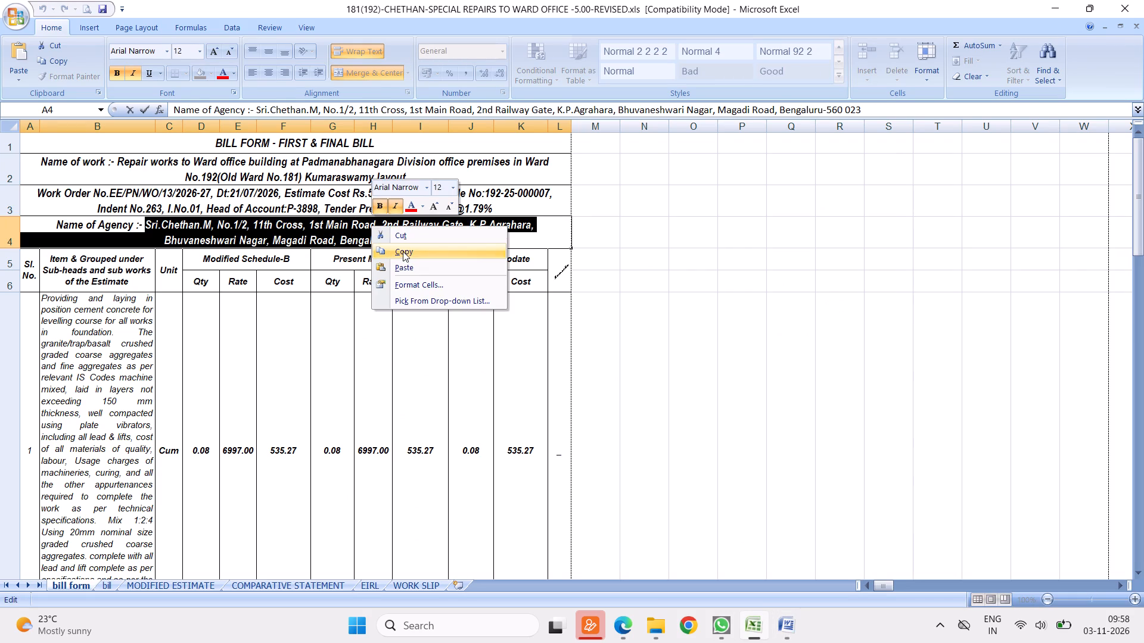
pyautogui.click(403, 251)
pyautogui.click(786, 622)
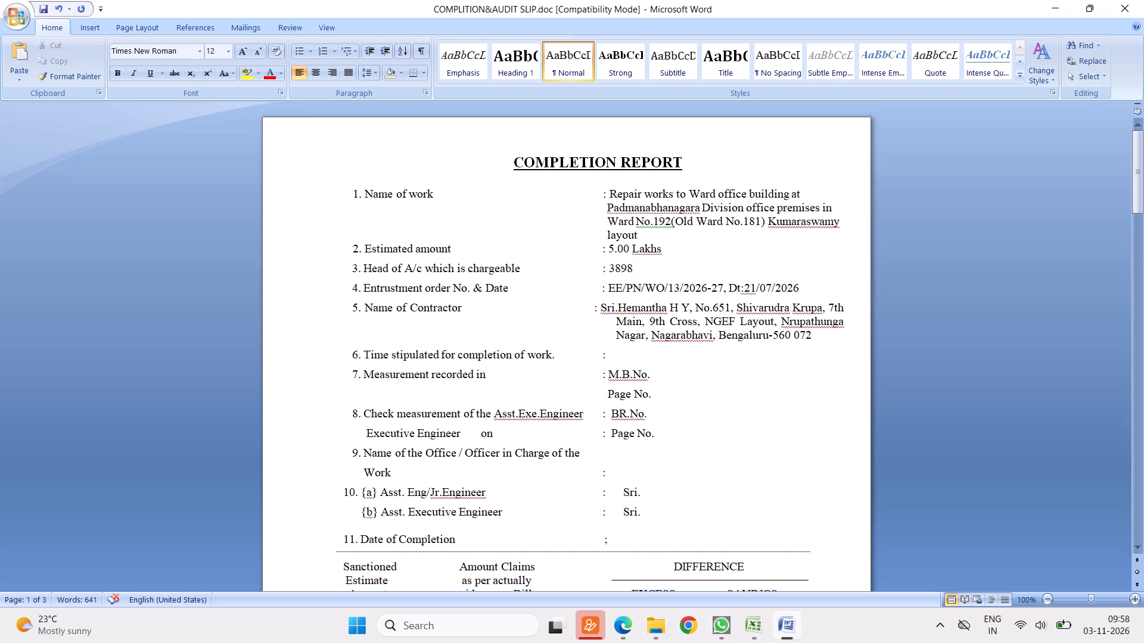
pyautogui.click(598, 308)
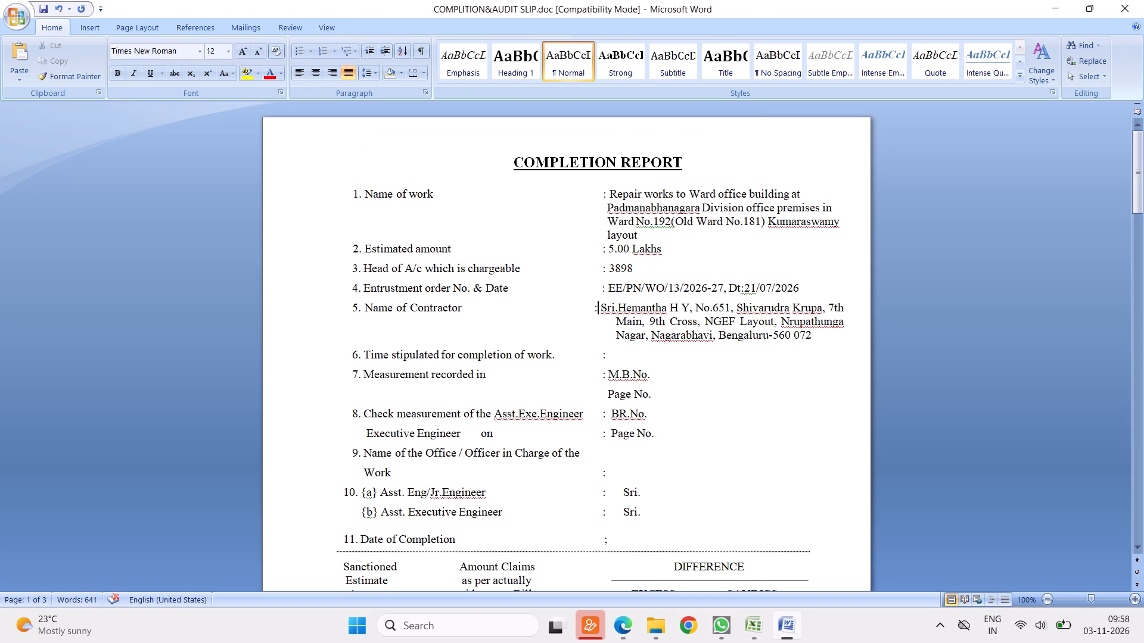
pyautogui.rightClick(598, 308)
pyautogui.click(636, 351)
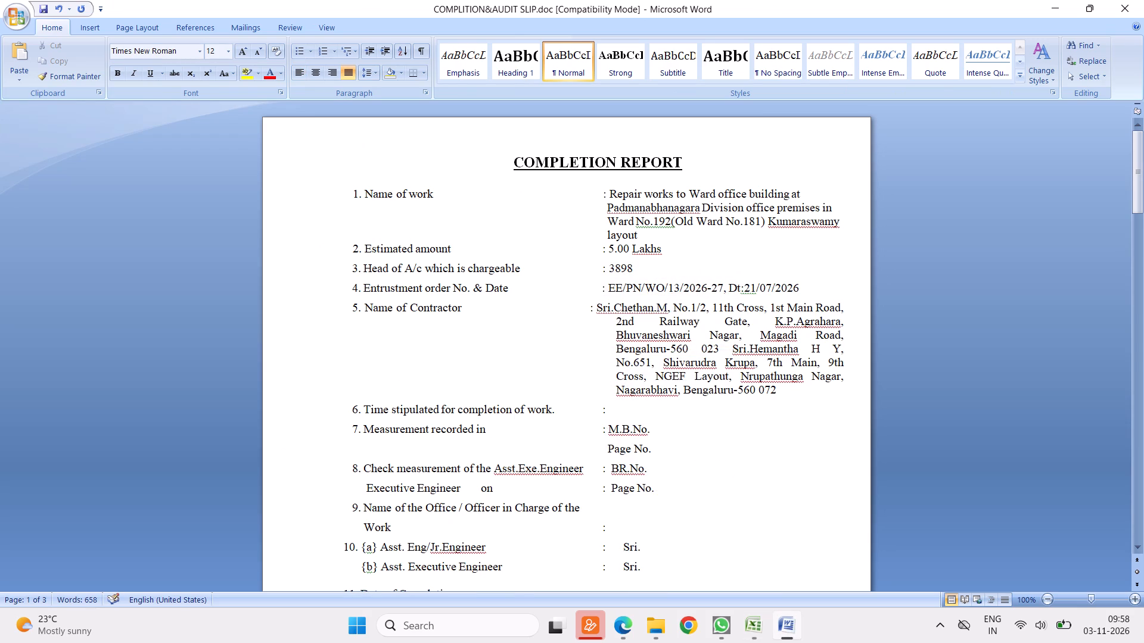
pyautogui.moveTo(777, 392); pyautogui.dragTo(725, 349)
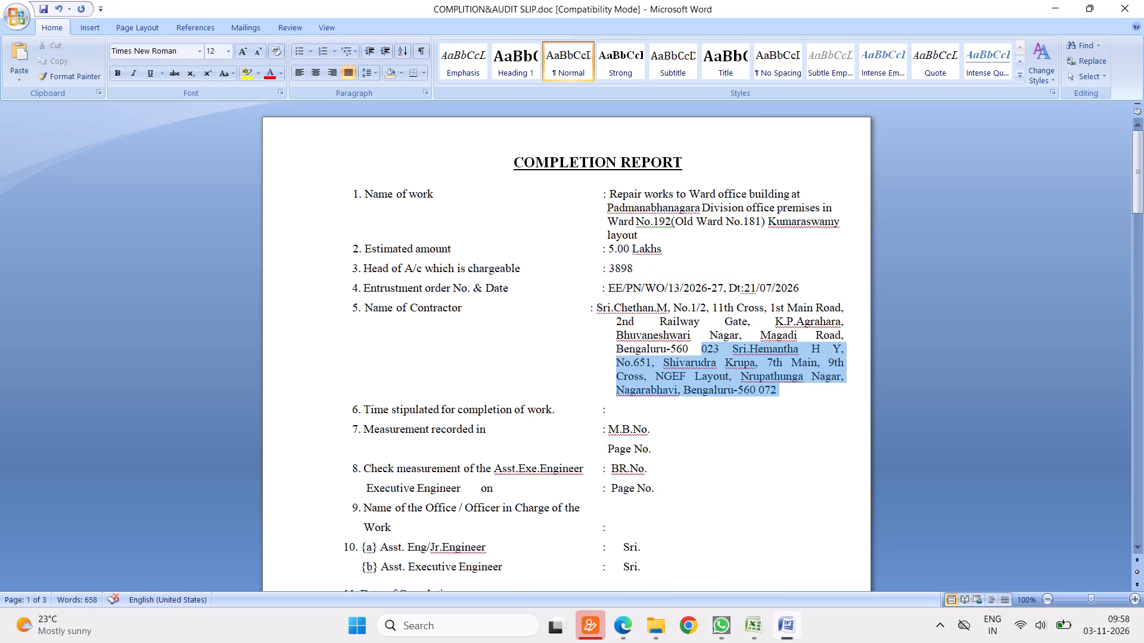
pyautogui.moveTo(725, 349); pyautogui.dragTo(729, 348)
pyautogui.press('Delete')
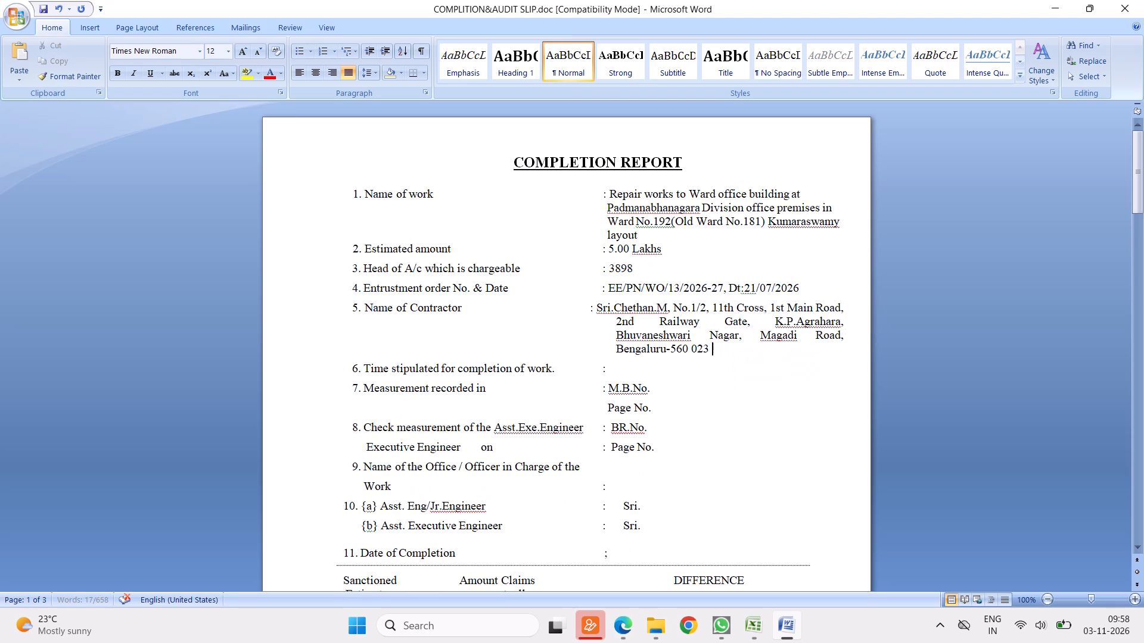
# Save the COMPLITION&AUDIT SLIP document with the updated completion report.
pyautogui.scroll(-8, 676, 453)
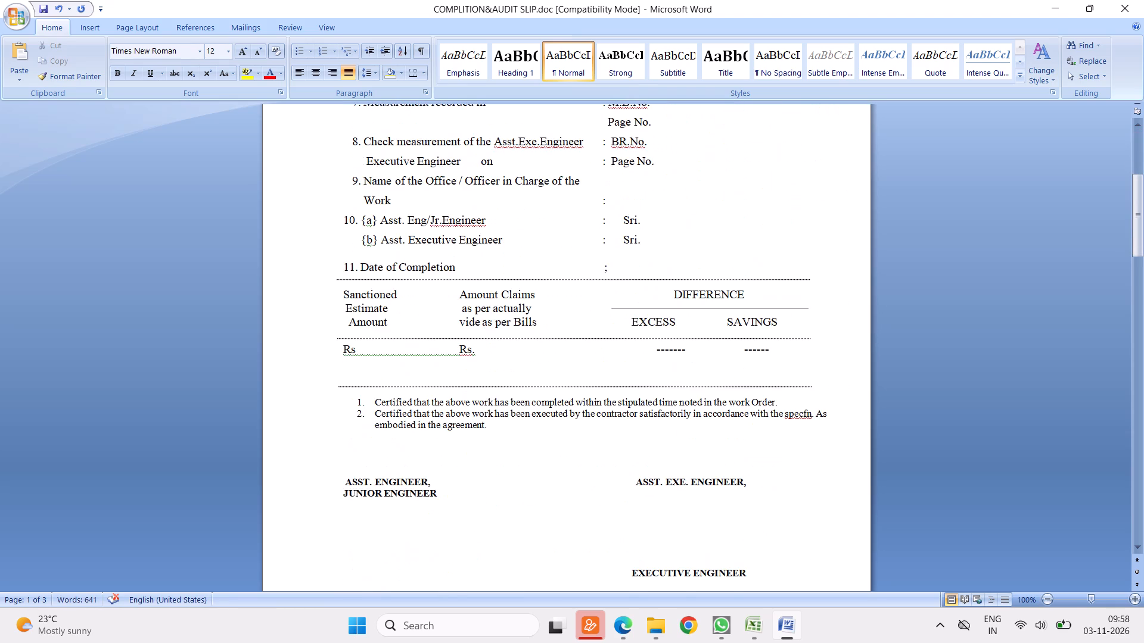
pyautogui.scroll(-7, 680, 404)
pyautogui.scroll(13, 637, 251)
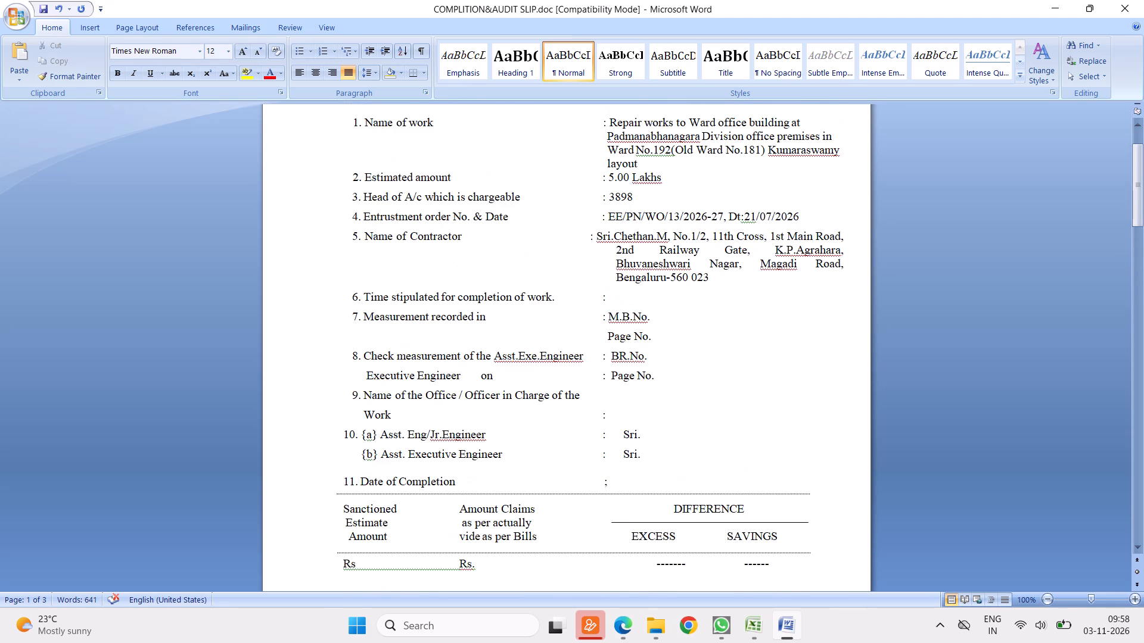
pyautogui.scroll(4, 702, 307)
pyautogui.click(710, 259)
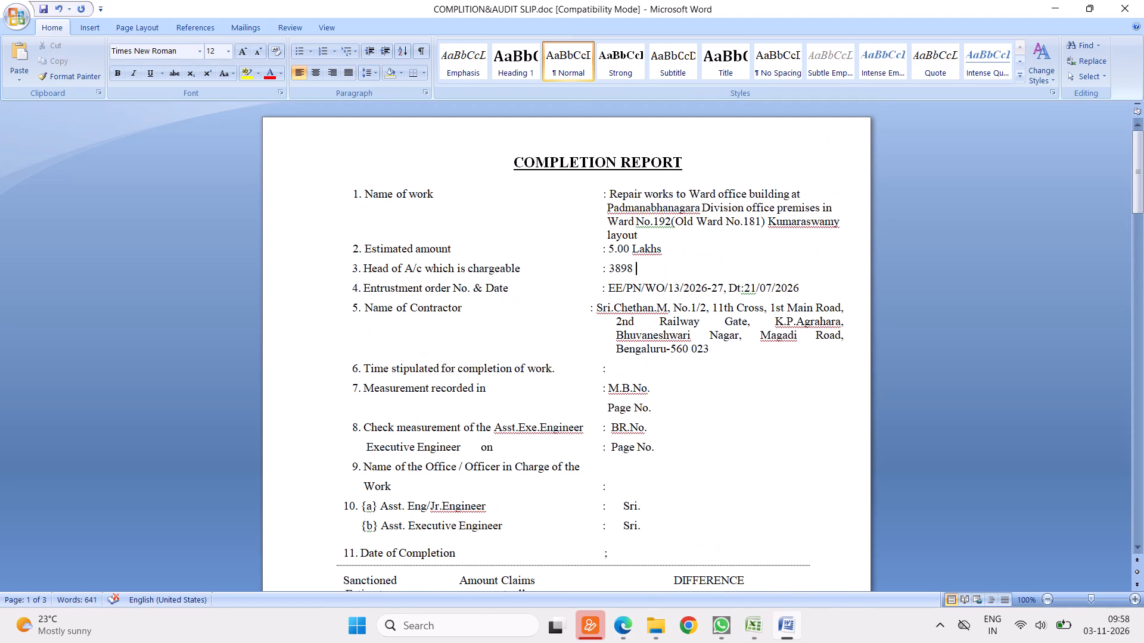
pyautogui.click(45, 9)
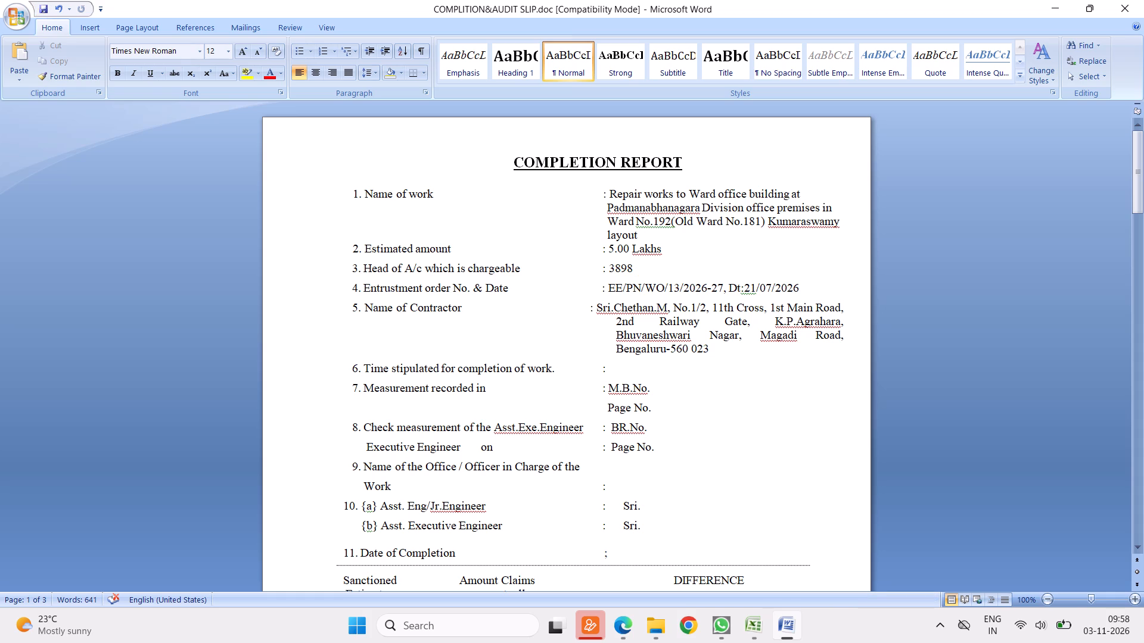
# Replace the audit slip's Name of Works text with the completion report's name of work, Repair works to Ward office building through Kumaraswamy layout.
pyautogui.moveTo(609, 195); pyautogui.dragTo(776, 229)
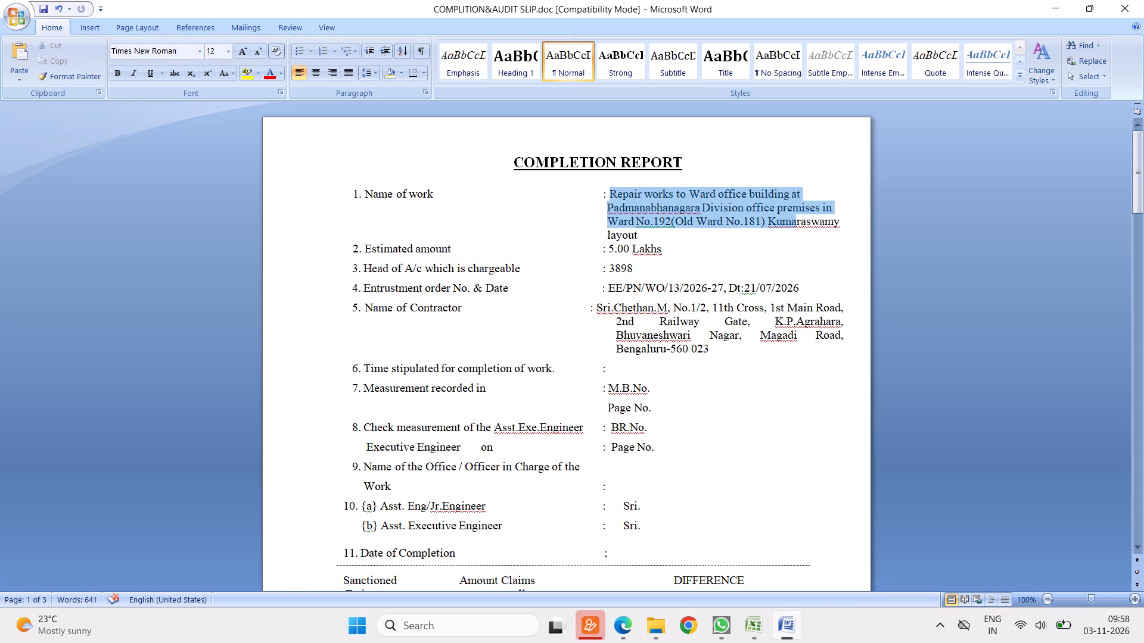
pyautogui.moveTo(776, 229); pyautogui.dragTo(669, 239)
pyautogui.rightClick(618, 211)
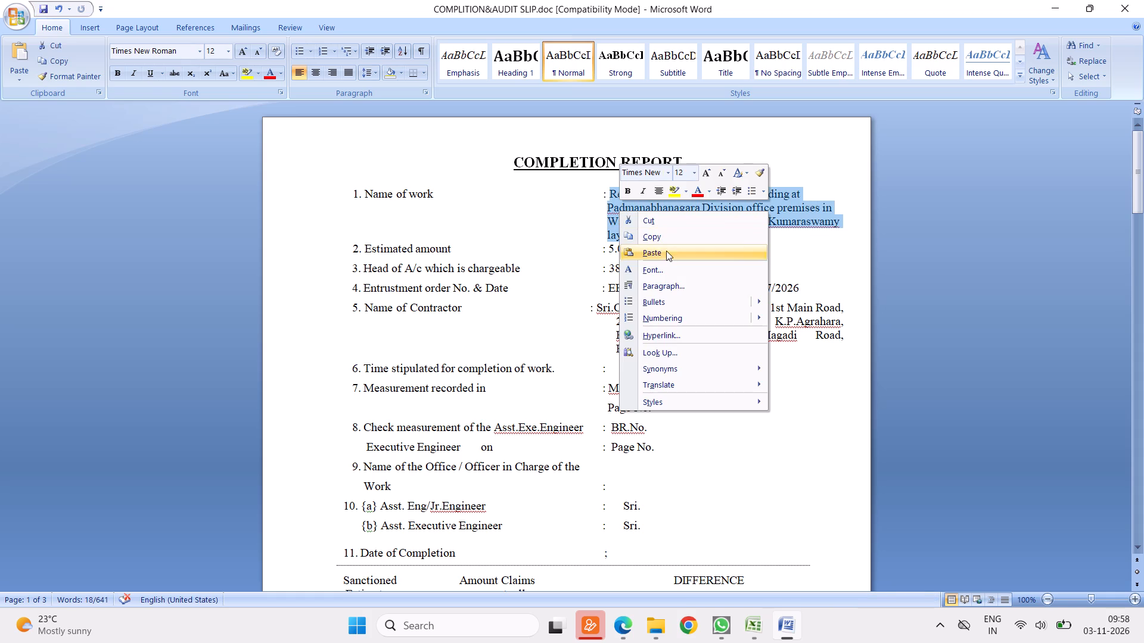
pyautogui.click(654, 237)
pyautogui.scroll(-18, 677, 327)
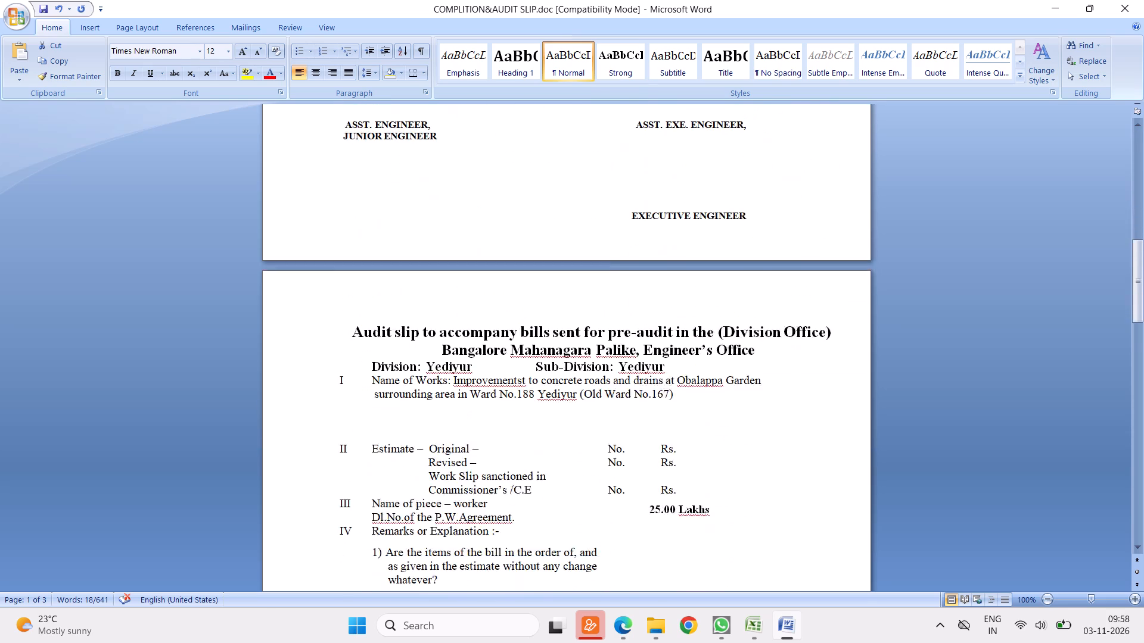
pyautogui.scroll(-4, 635, 321)
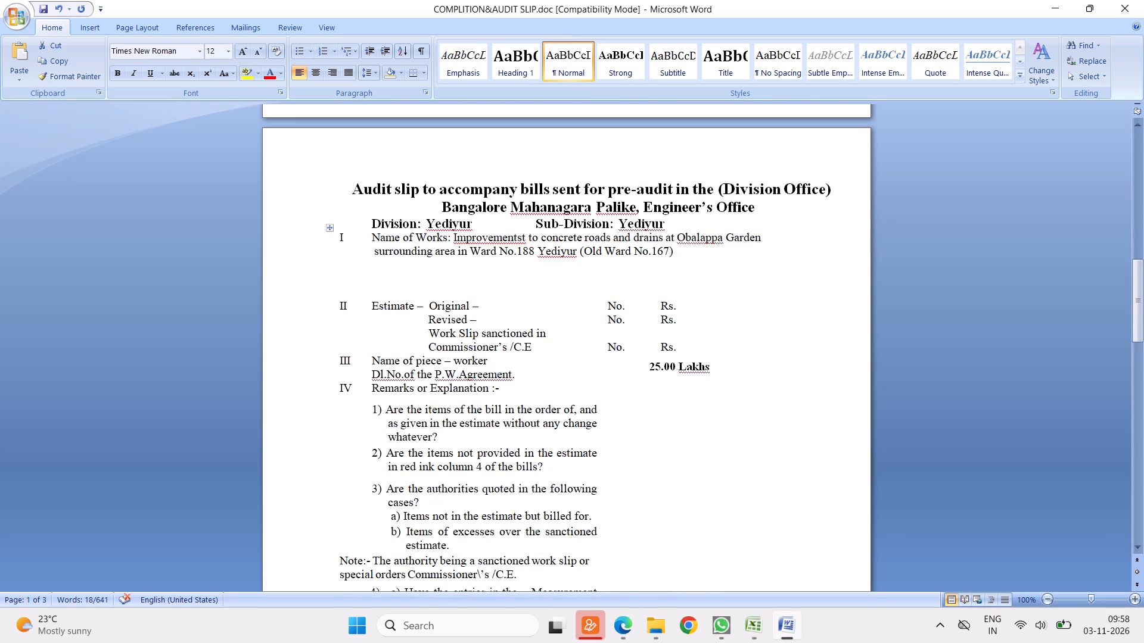
pyautogui.click(451, 239)
pyautogui.rightClick(451, 239)
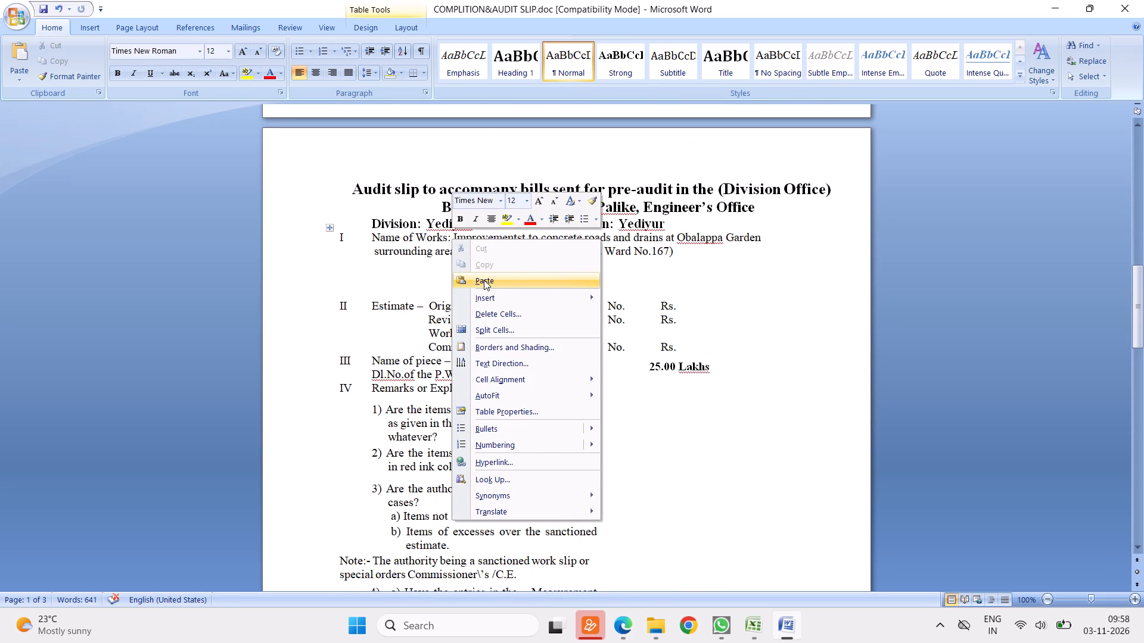
pyautogui.click(484, 280)
pyautogui.moveTo(683, 295); pyautogui.dragTo(652, 293)
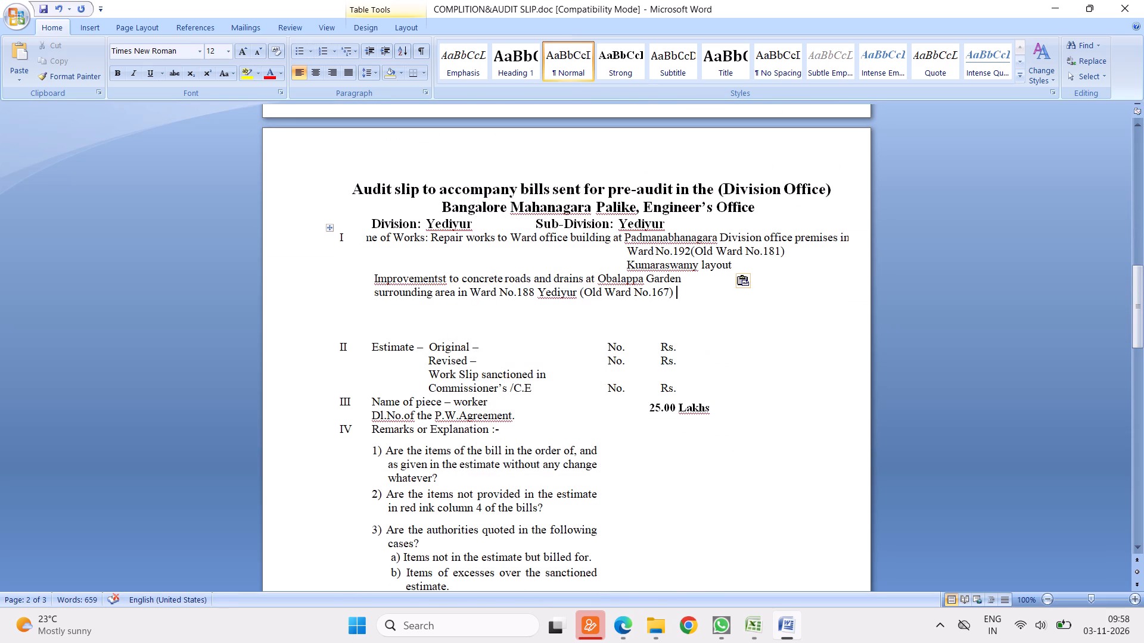
pyautogui.moveTo(652, 293); pyautogui.dragTo(402, 280)
pyautogui.press('Delete')
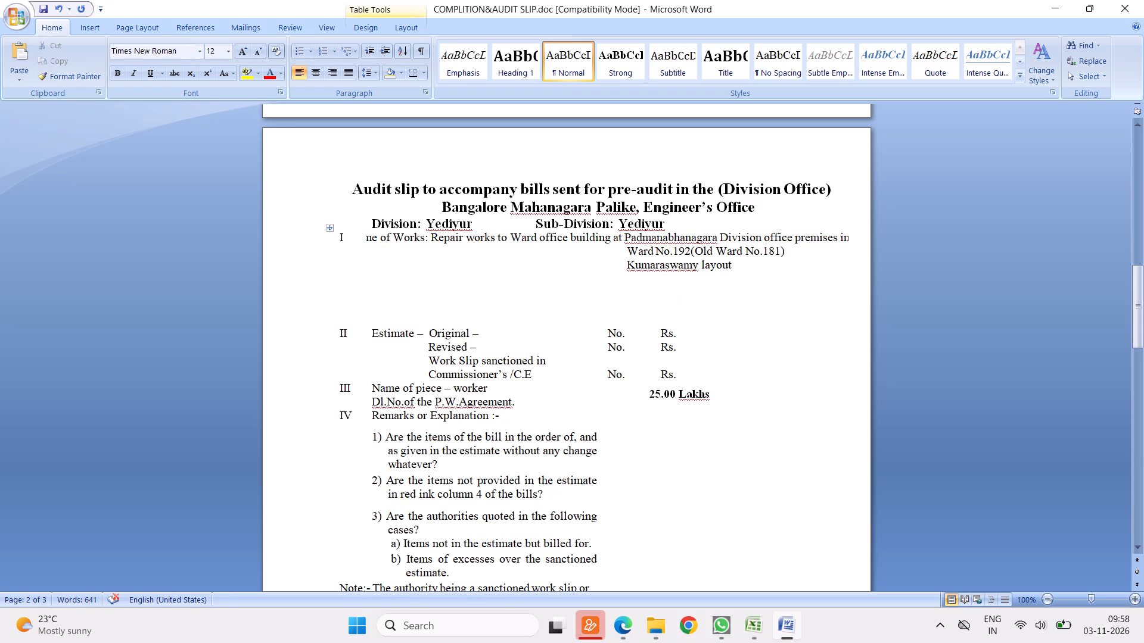
# Reset the audit slip's Name of Works paragraph indent by applying bullet formatting and removing it, so the text wraps from the cell's edge.
pyautogui.moveTo(368, 241); pyautogui.dragTo(674, 261)
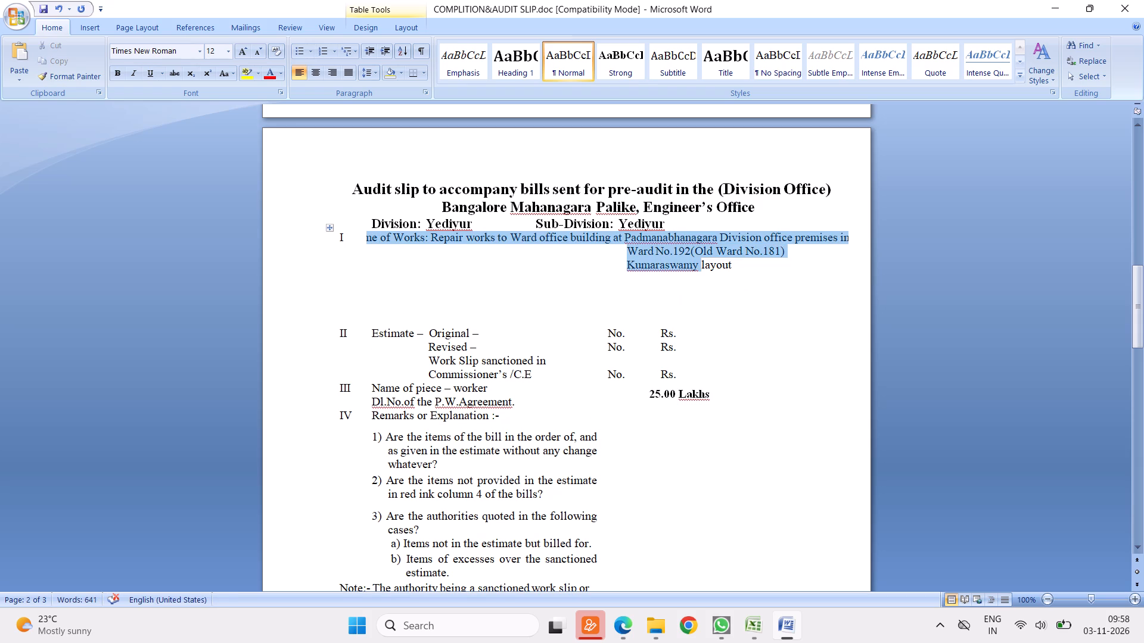
pyautogui.moveTo(674, 261); pyautogui.dragTo(711, 264)
pyautogui.click(297, 49)
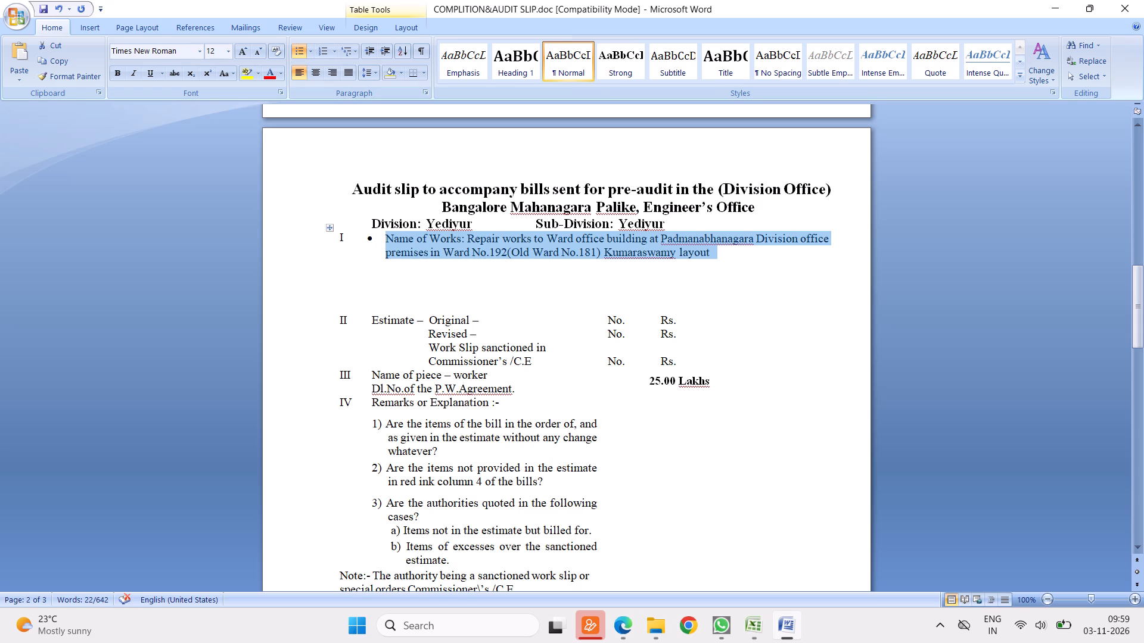
pyautogui.click(386, 236)
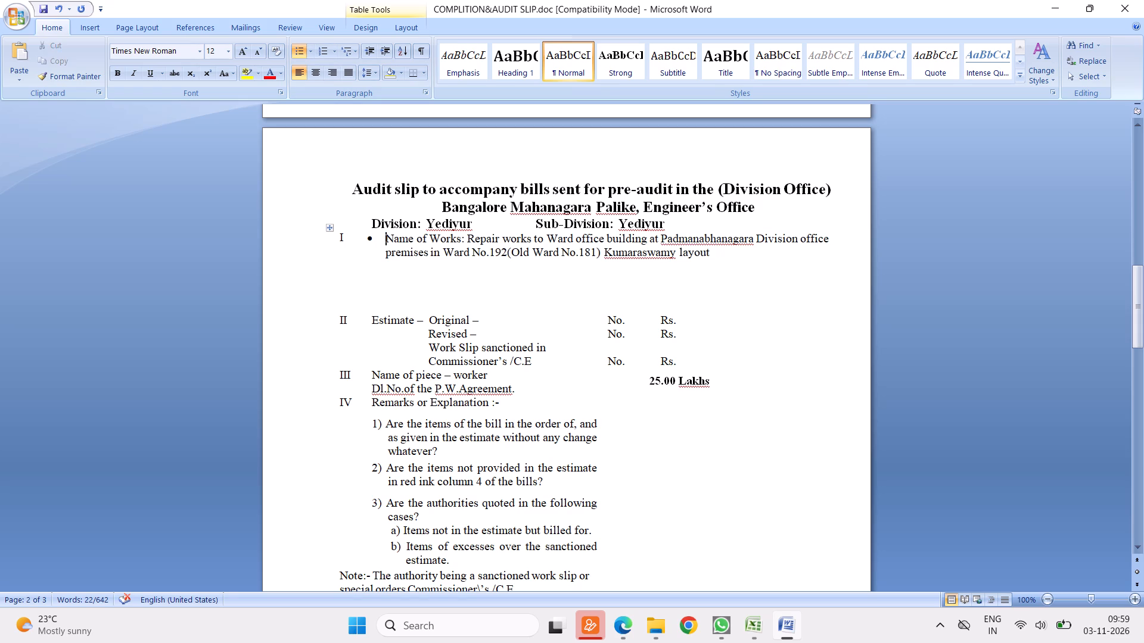
pyautogui.press('BackSpace')
pyautogui.press('BackSpace')
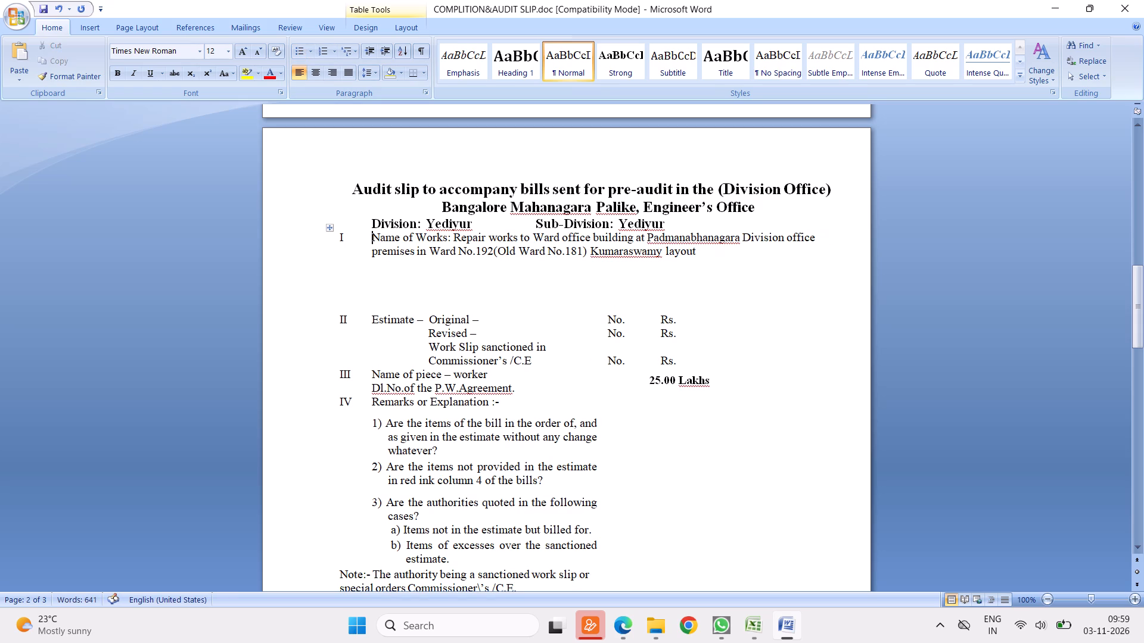
# Change the Division name in the audit slip heading to Padmanabhanagara.
pyautogui.click(471, 223)
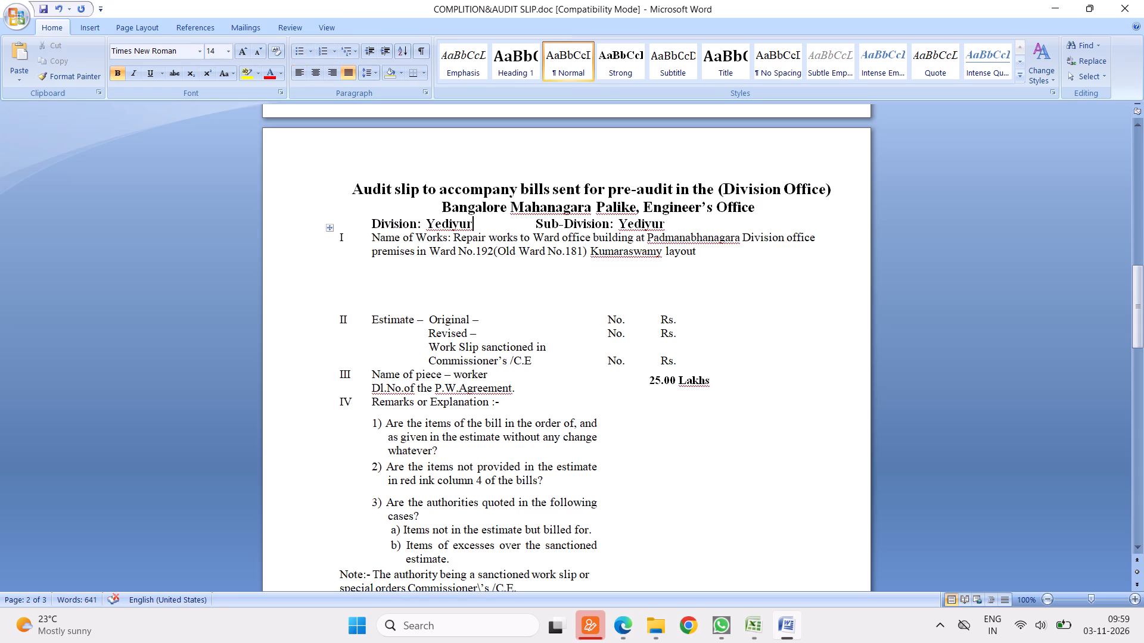
pyautogui.press('BackSpace')
pyautogui.press('BackSpace')
pyautogui.press('BackSpace')
pyautogui.press('BackSpace')
pyautogui.press('BackSpace')
pyautogui.press('BackSpace')
pyautogui.press('BackSpace')
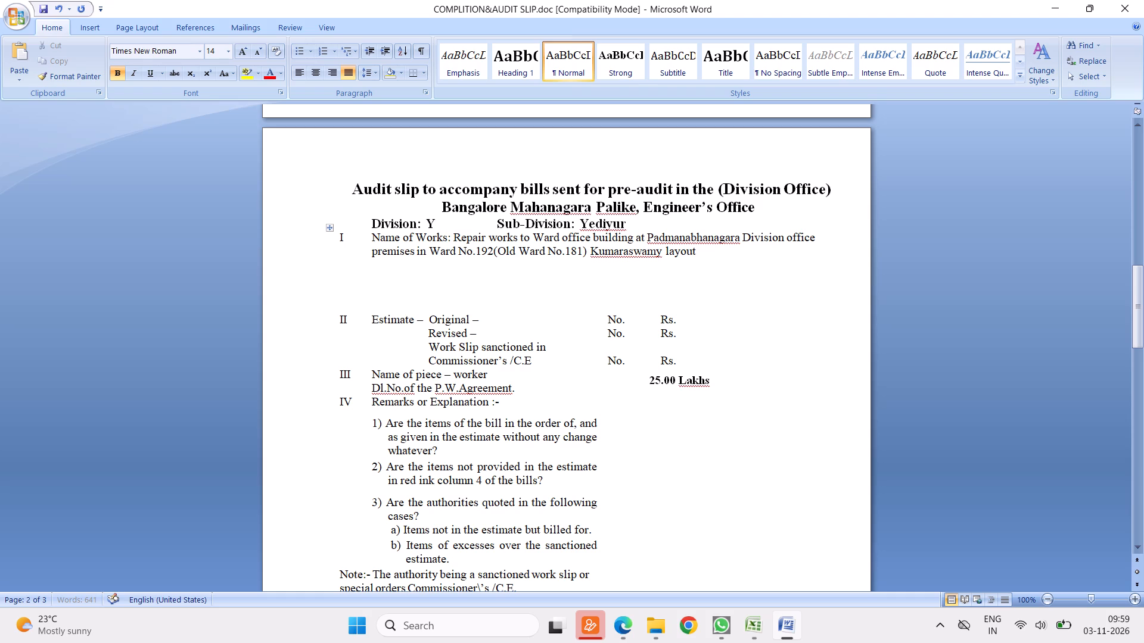
pyautogui.write('Padmanabhanagara')
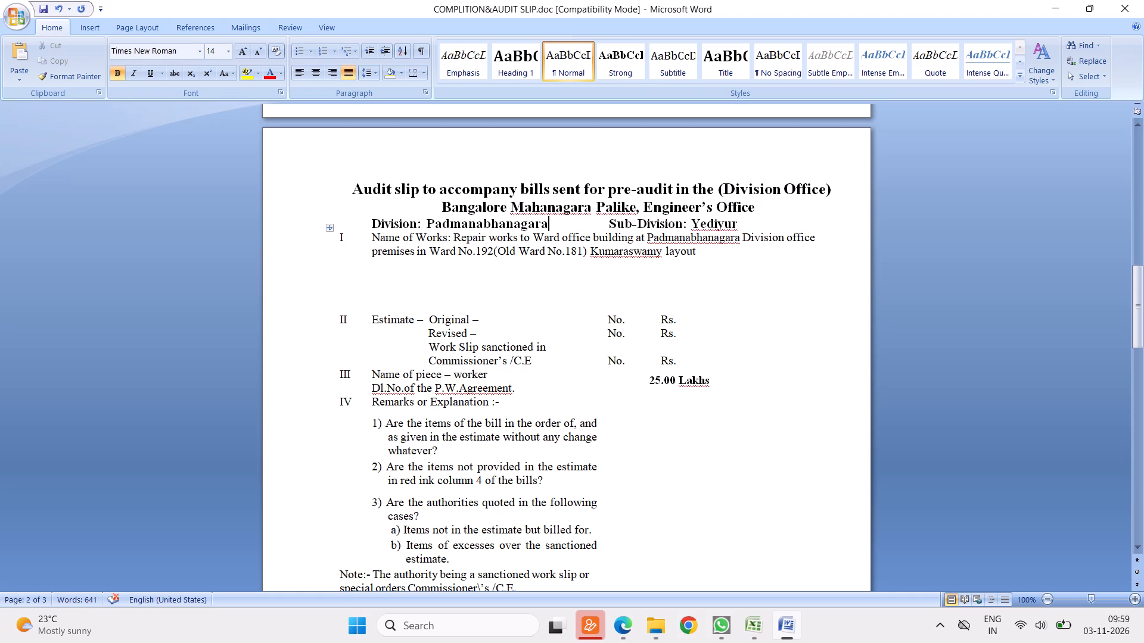
# Look up the sub-division in the Excel comparative statement's signature block and replace the audit slip's Sub-Division name in Word with Banashankari.
pyautogui.click(682, 323)
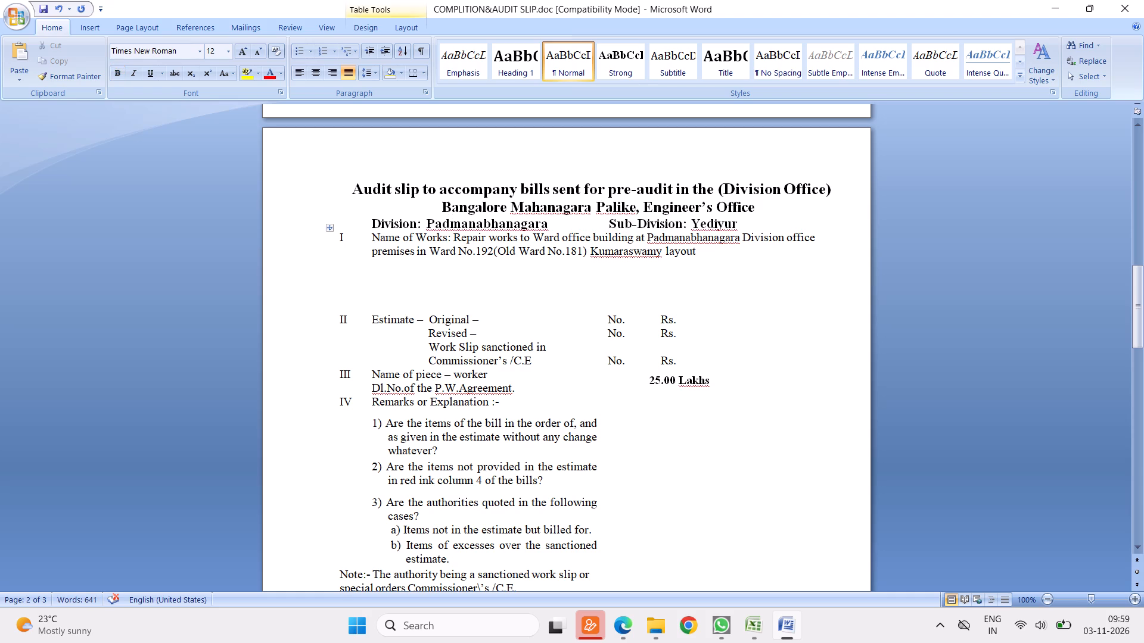
pyautogui.click(753, 625)
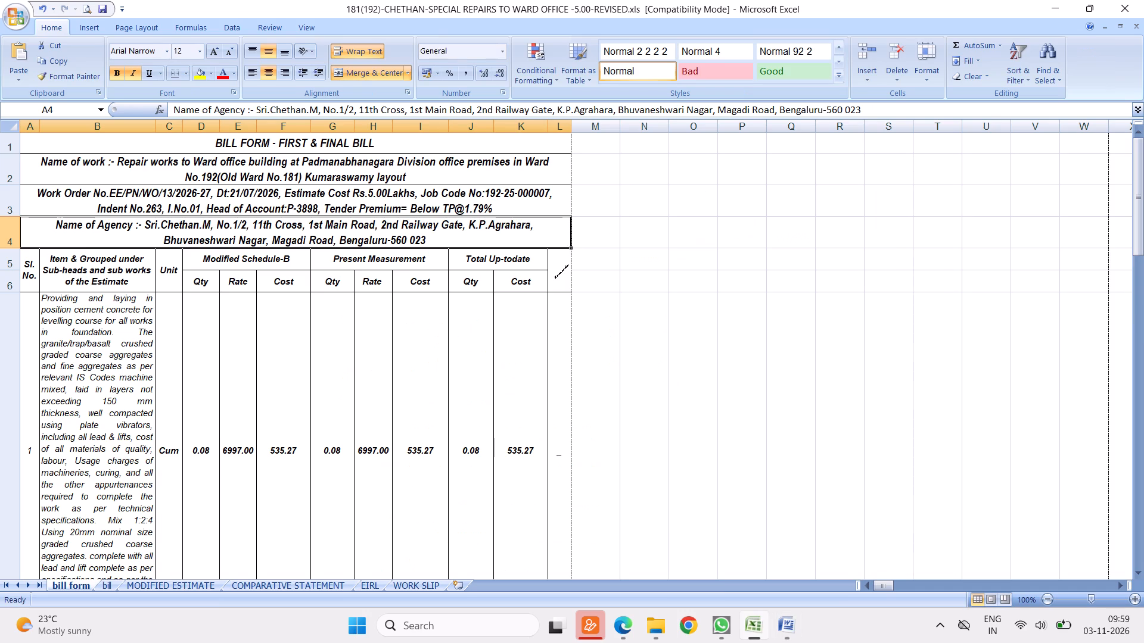
pyautogui.click(267, 582)
pyautogui.scroll(-7, 574, 361)
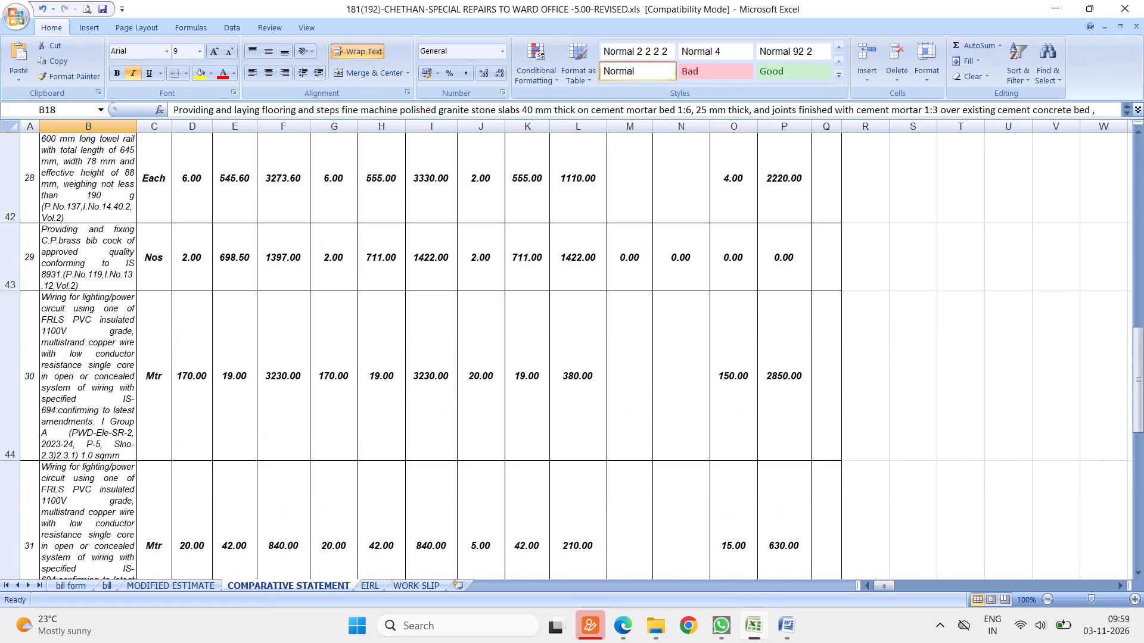
pyautogui.scroll(-15, 590, 264)
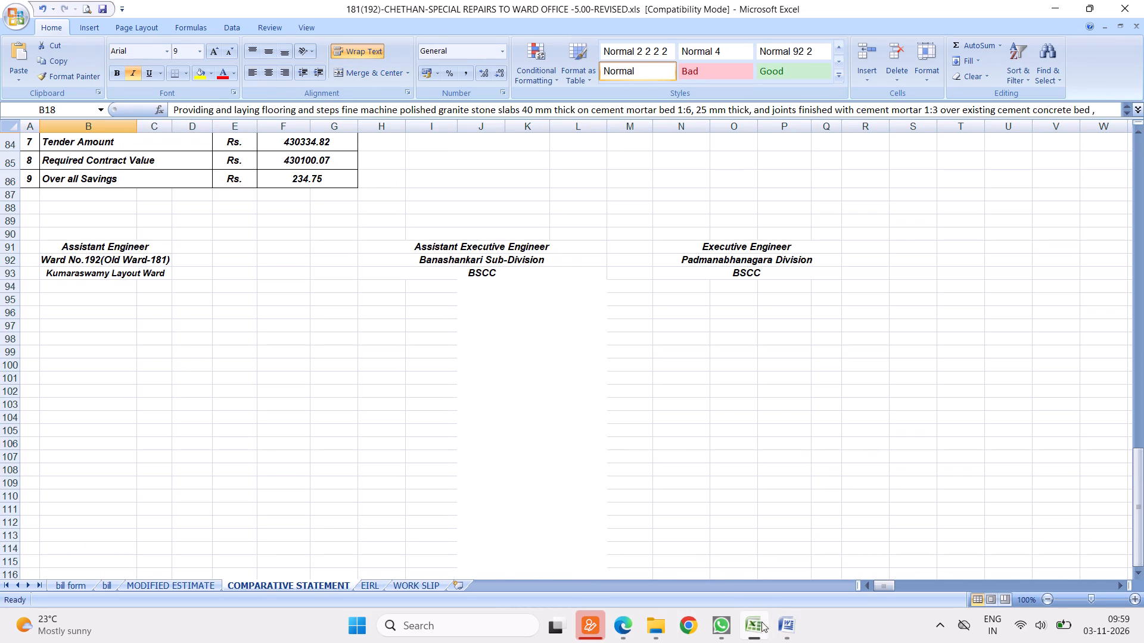
pyautogui.click(786, 624)
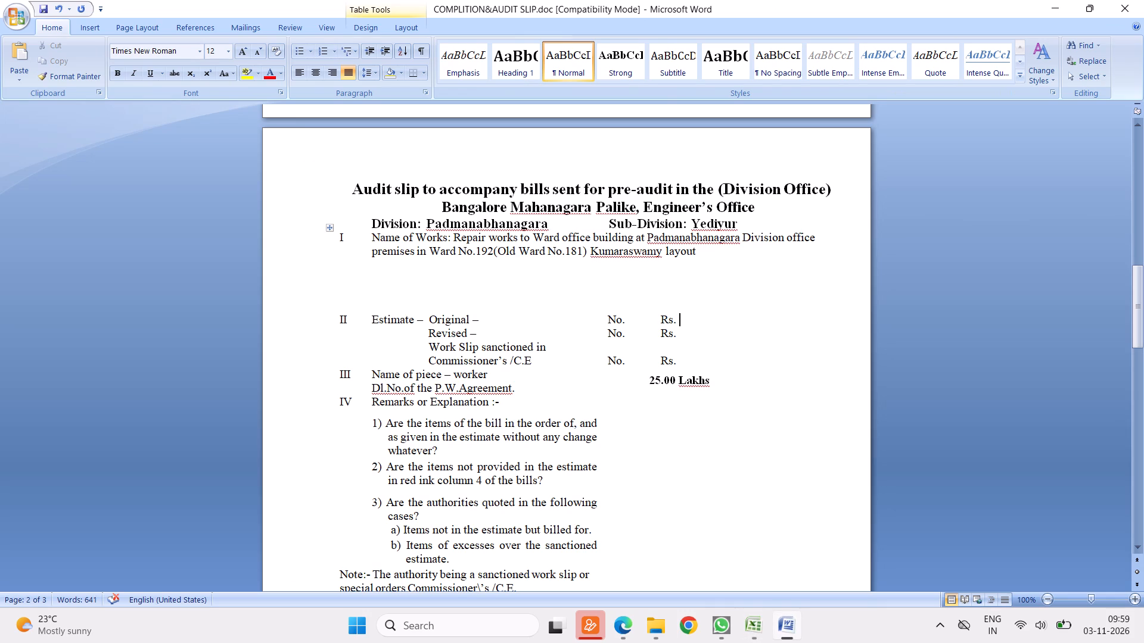
pyautogui.click(736, 226)
pyautogui.press('BackSpace')
pyautogui.press('BackSpace')
pyautogui.press('BackSpace')
pyautogui.press('BackSpace')
pyautogui.press('BackSpace')
pyautogui.press('BackSpace')
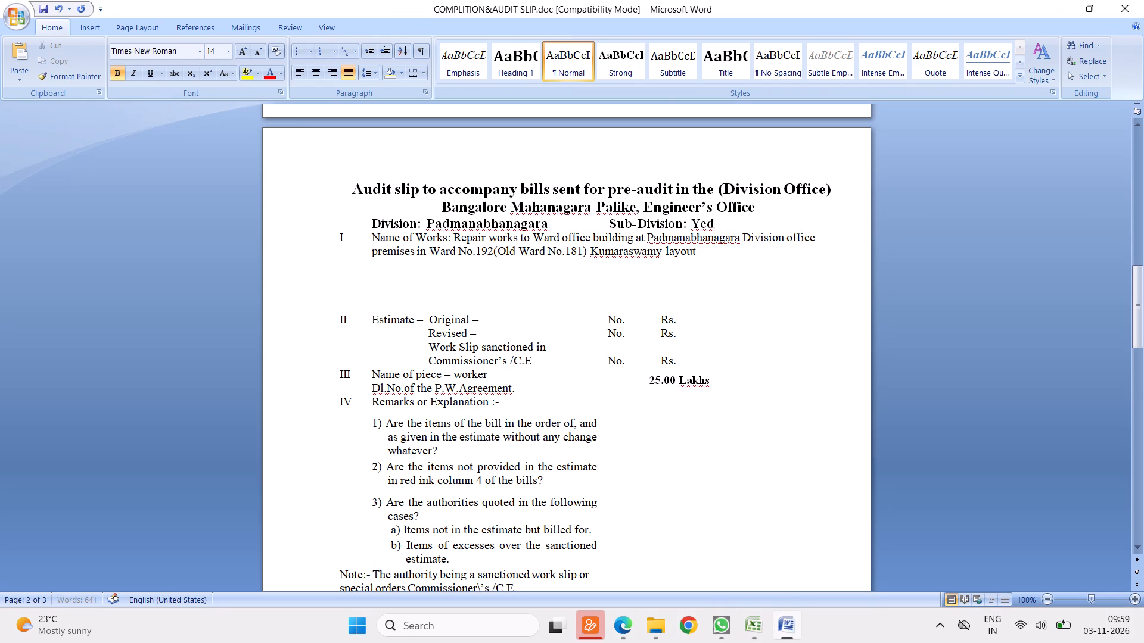
pyautogui.press('BackSpace')
pyautogui.press('BackSpace')
pyautogui.write('Banashankari')
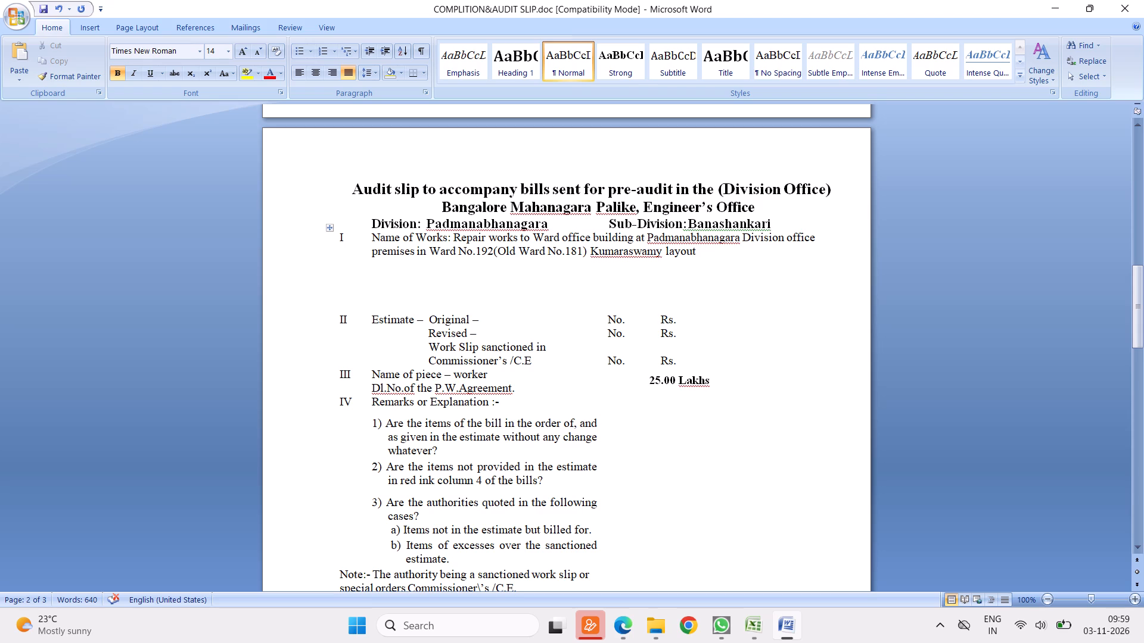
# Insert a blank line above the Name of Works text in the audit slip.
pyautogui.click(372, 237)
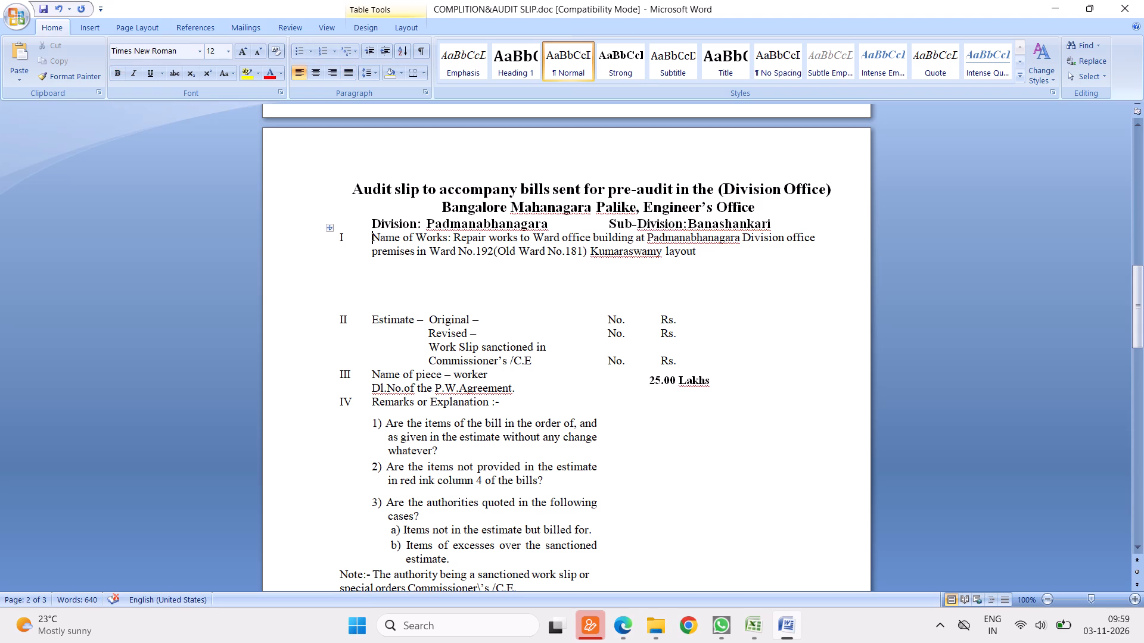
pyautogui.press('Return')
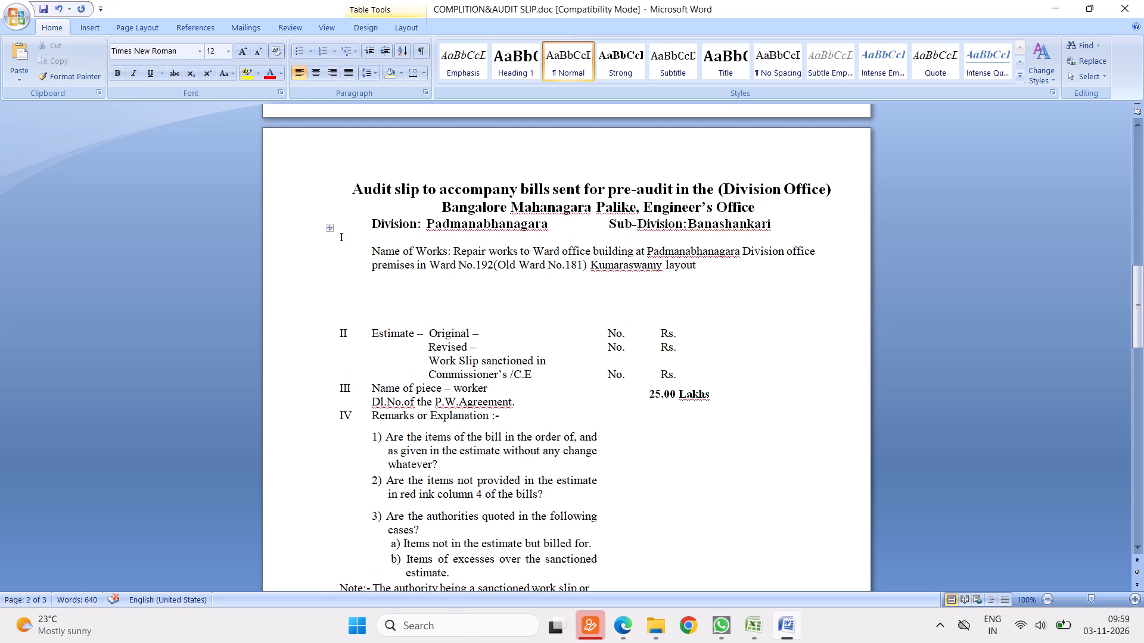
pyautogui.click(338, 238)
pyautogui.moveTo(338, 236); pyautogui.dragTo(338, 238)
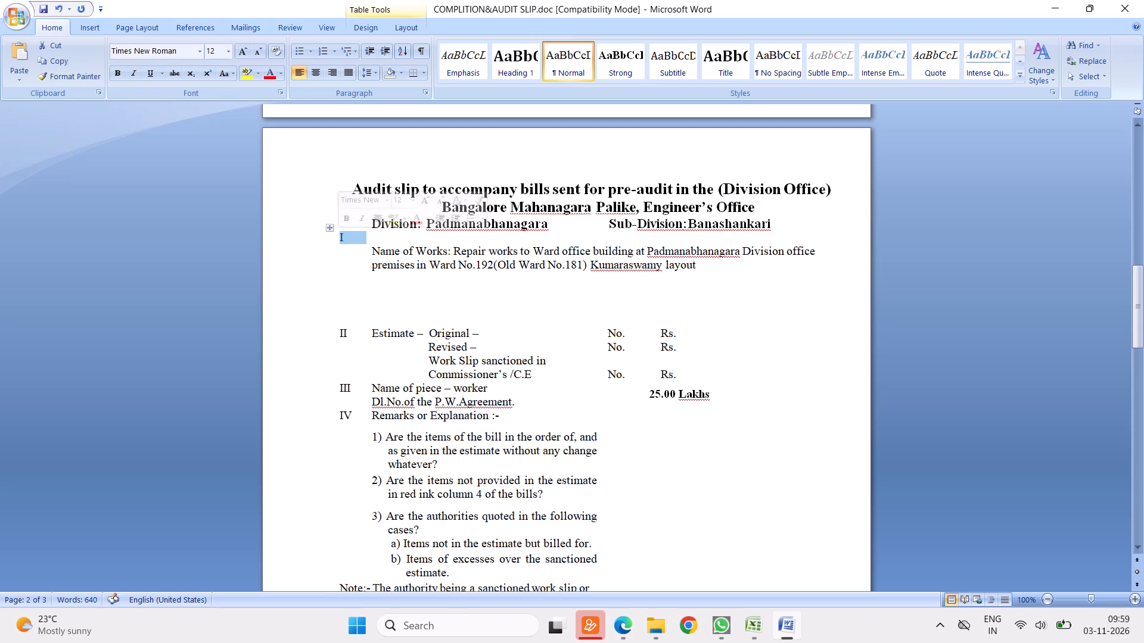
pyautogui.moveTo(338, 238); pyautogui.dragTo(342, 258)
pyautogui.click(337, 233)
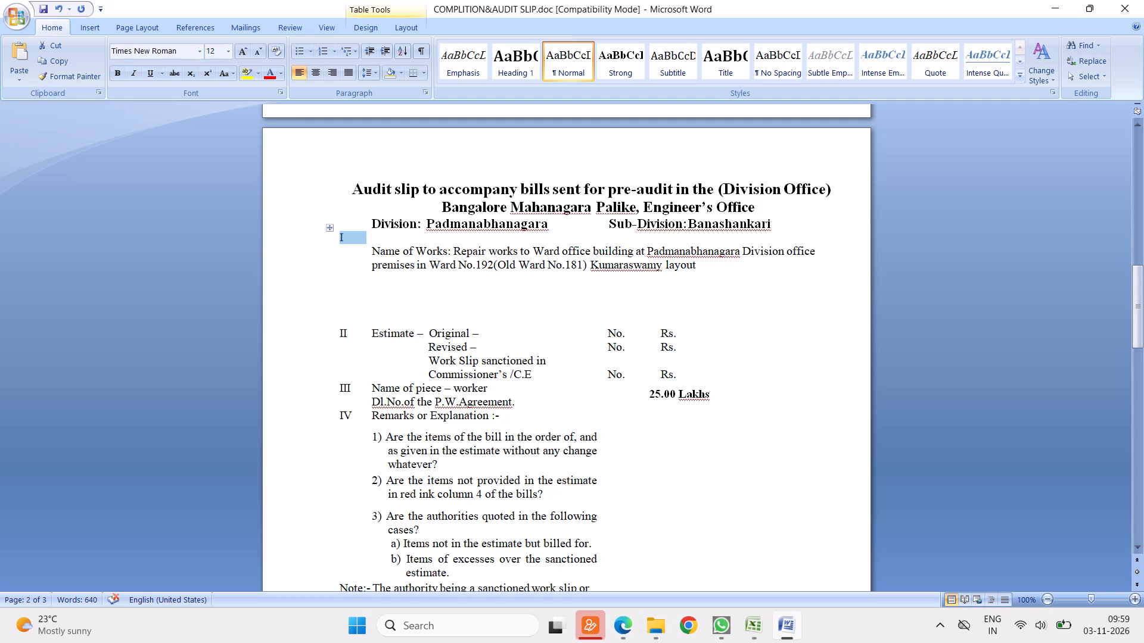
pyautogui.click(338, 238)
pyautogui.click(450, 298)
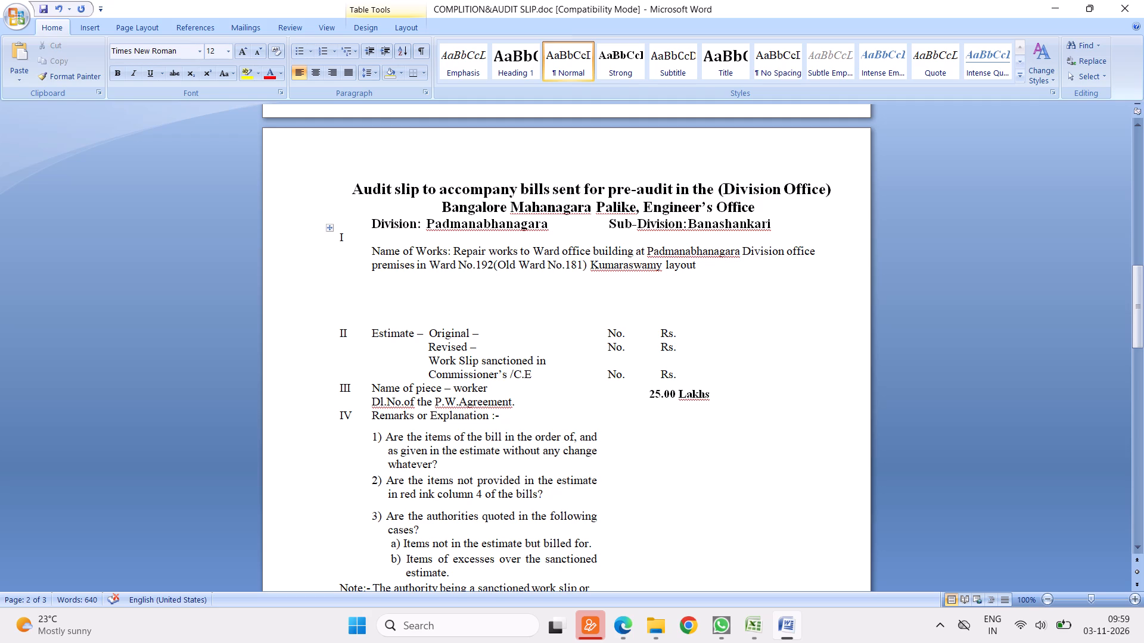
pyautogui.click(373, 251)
# Change the audit slip's amount beside the Name of piece-worker row to 5.00 Lakhs.
pyautogui.click(653, 392)
pyautogui.press('BackSpace')
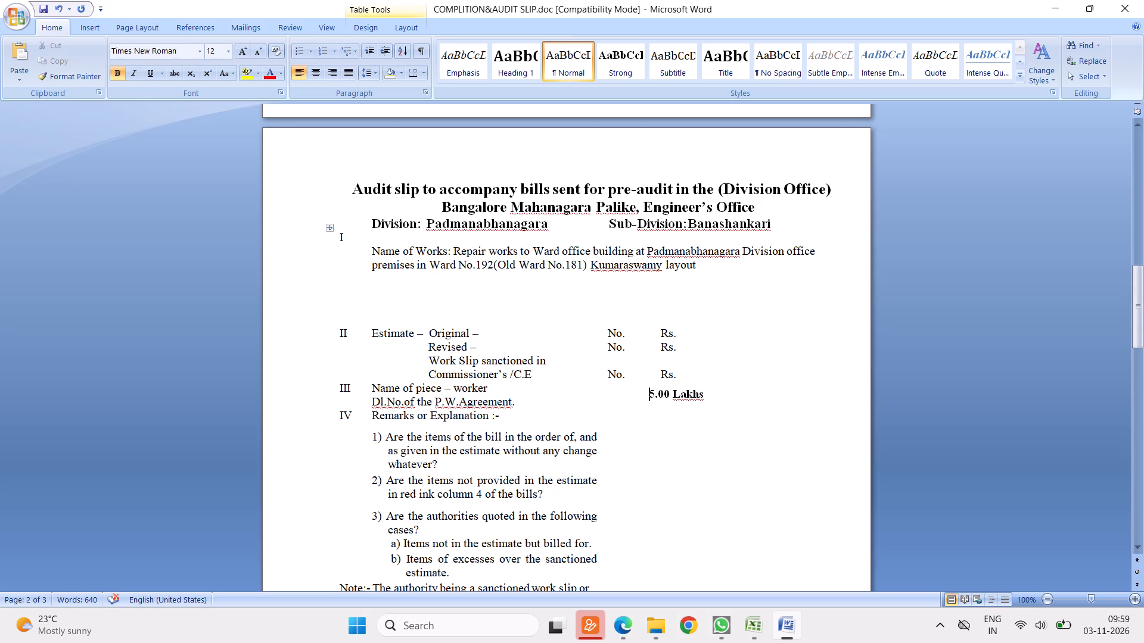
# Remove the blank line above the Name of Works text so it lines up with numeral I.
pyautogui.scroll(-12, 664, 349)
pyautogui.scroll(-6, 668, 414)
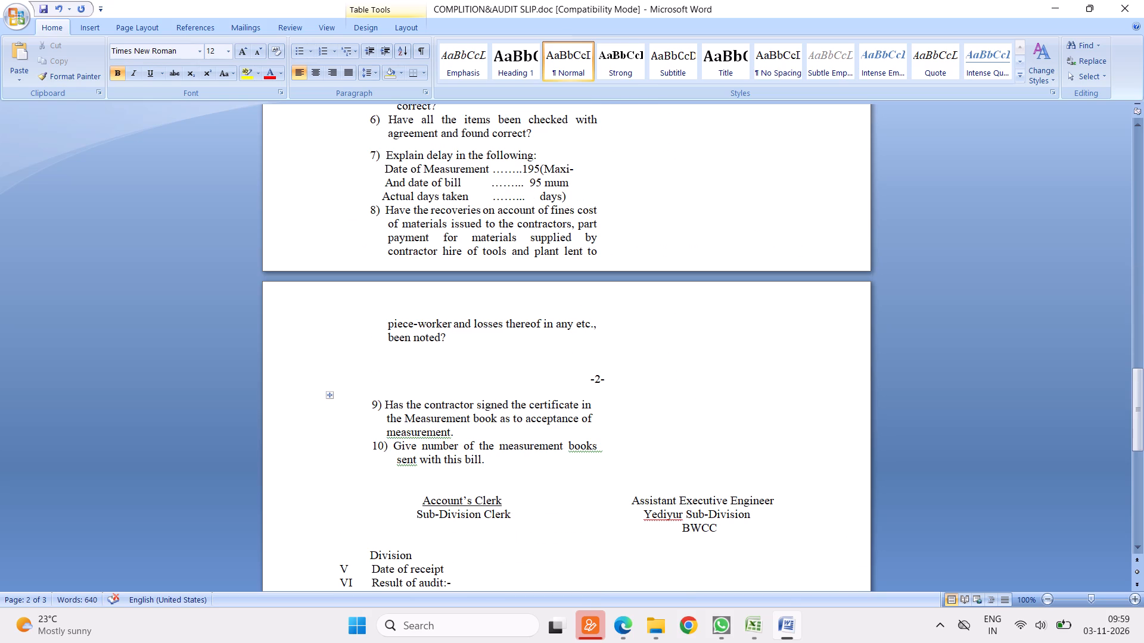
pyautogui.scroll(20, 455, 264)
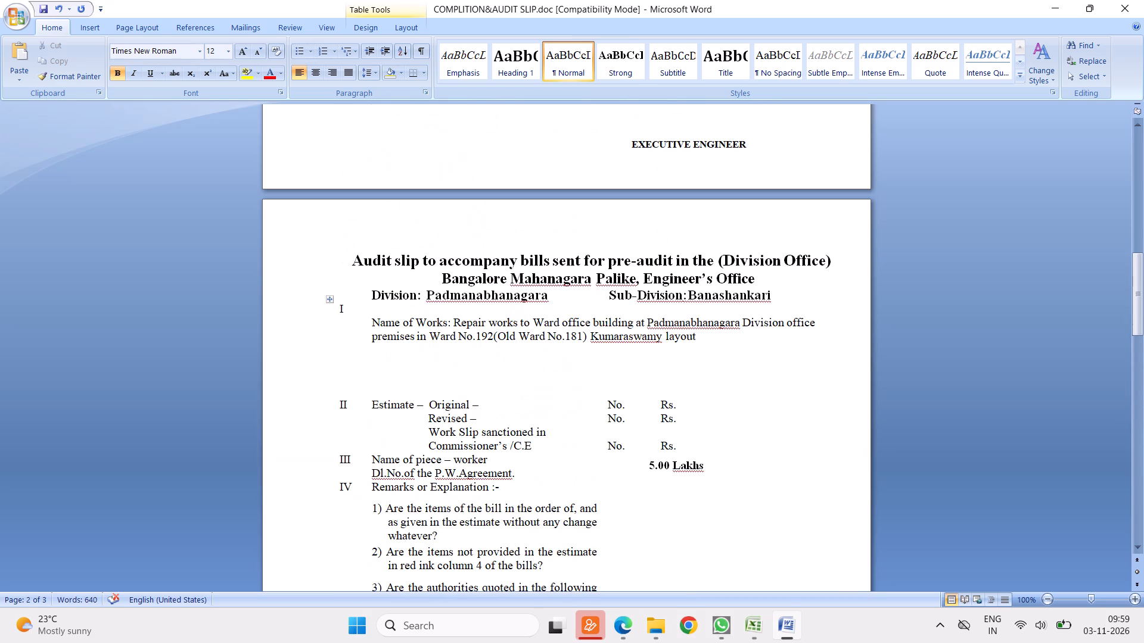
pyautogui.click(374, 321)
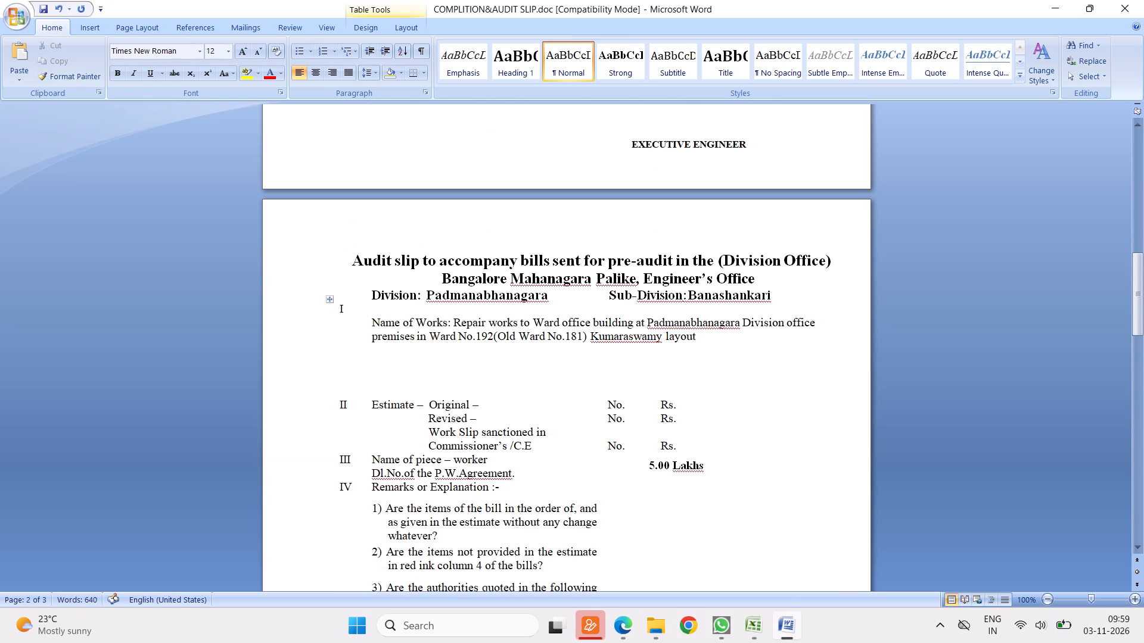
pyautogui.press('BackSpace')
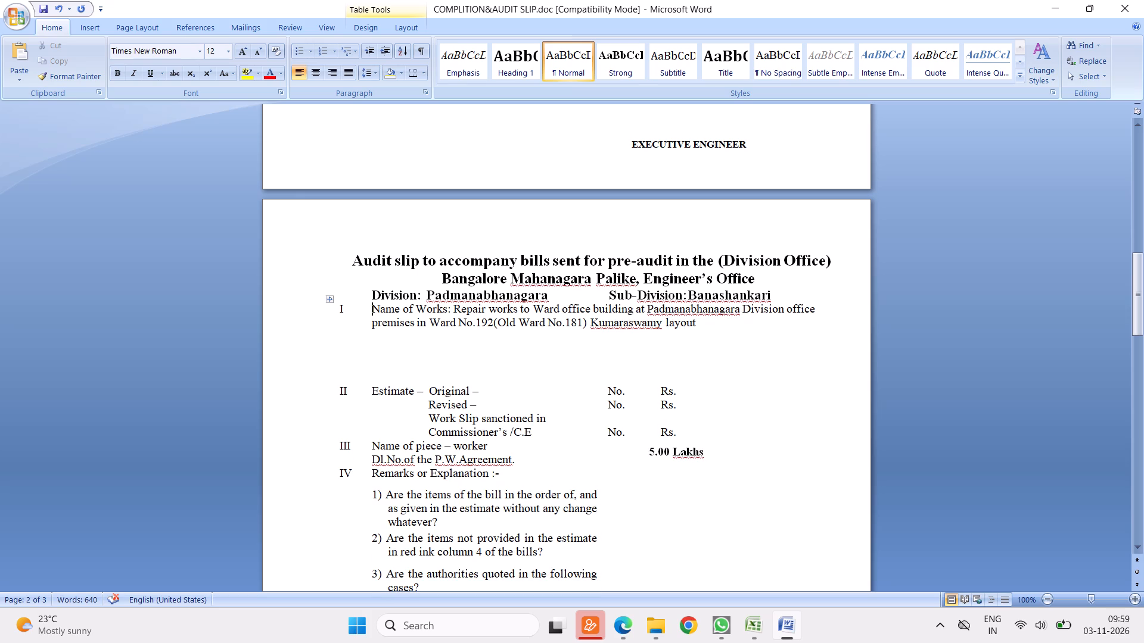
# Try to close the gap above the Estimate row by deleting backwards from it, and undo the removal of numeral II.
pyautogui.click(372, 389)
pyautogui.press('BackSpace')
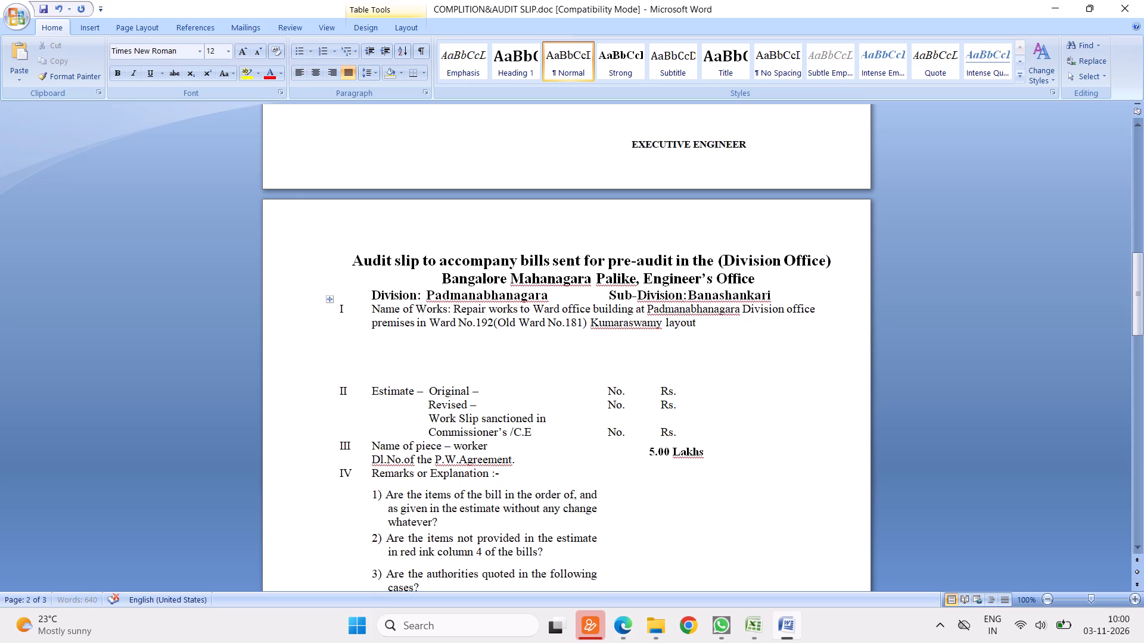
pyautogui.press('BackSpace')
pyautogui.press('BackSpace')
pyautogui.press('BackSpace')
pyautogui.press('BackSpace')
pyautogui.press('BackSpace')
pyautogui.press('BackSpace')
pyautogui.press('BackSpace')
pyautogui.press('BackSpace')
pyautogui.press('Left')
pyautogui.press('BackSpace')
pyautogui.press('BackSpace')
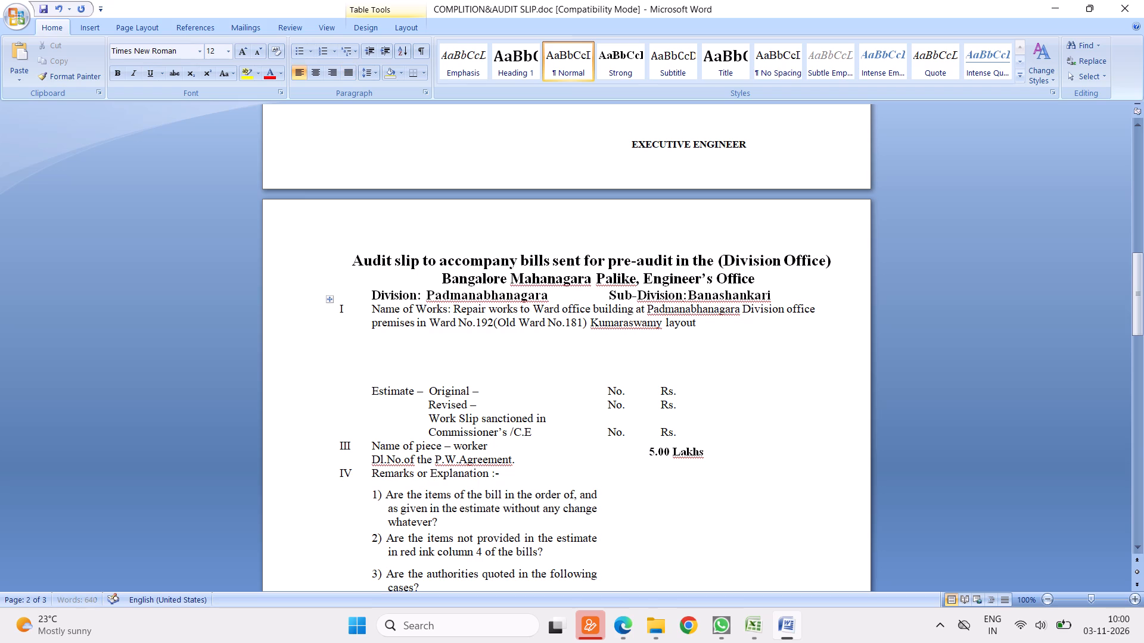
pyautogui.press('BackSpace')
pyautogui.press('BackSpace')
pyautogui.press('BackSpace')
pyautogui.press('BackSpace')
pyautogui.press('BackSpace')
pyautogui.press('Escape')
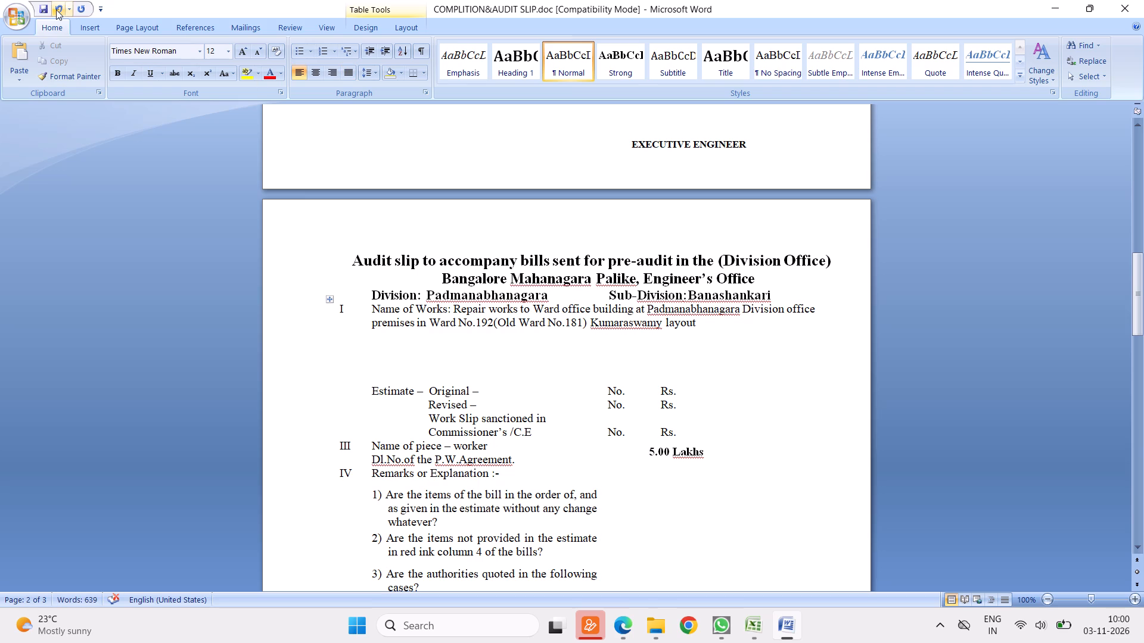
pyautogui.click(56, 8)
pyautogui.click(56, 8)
# Delete the extra blank lines between the Name of Works text and the Estimate row in the audit slip.
pyautogui.click(483, 372)
pyautogui.click(365, 351)
pyautogui.click(370, 352)
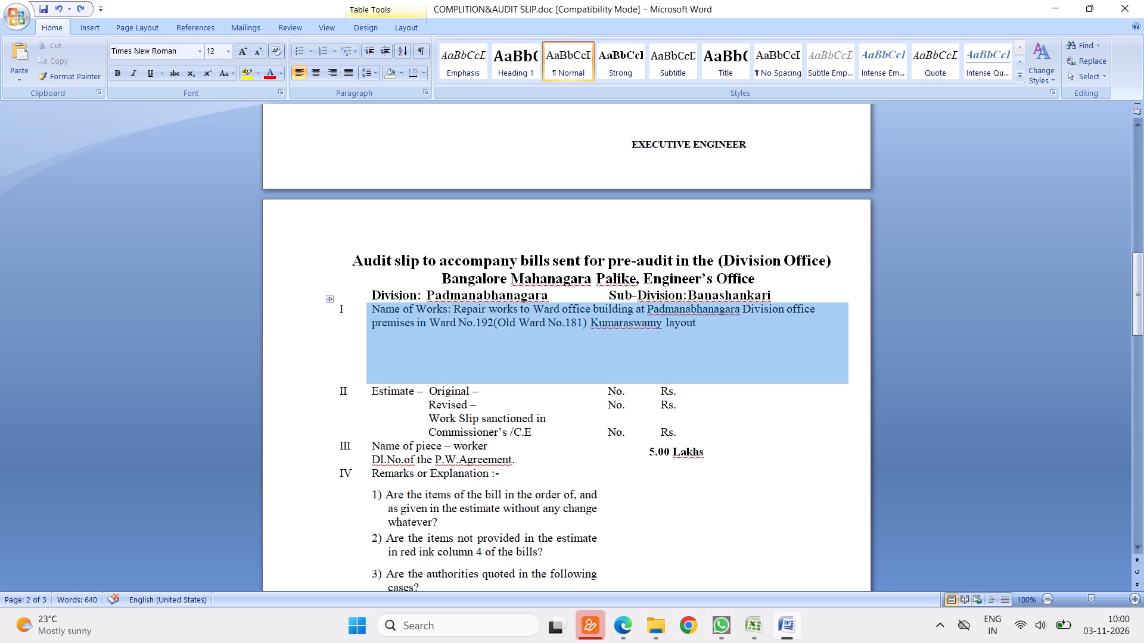
pyautogui.click(378, 366)
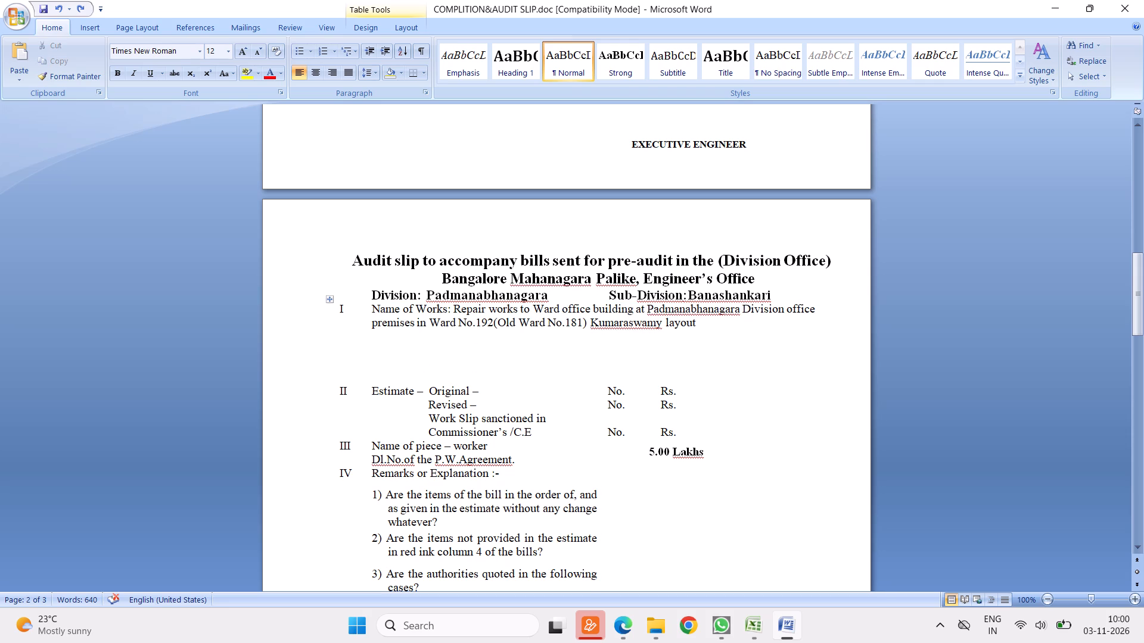
pyautogui.press('BackSpace')
pyautogui.press('BackSpace')
pyautogui.press('BackSpace')
pyautogui.press('BackSpace')
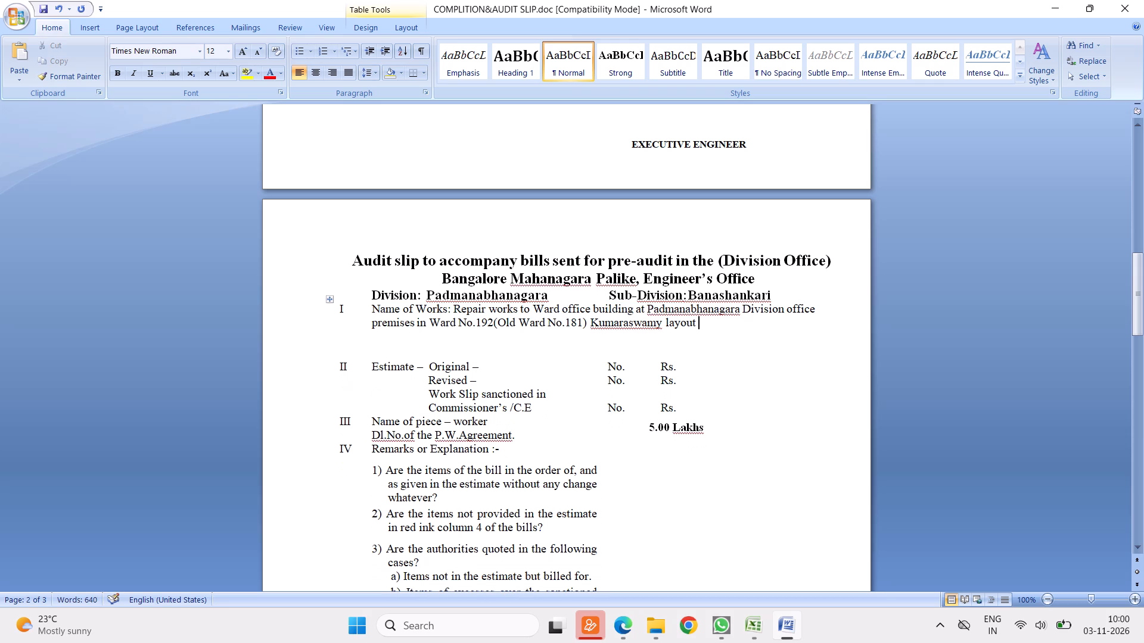
pyautogui.click(379, 351)
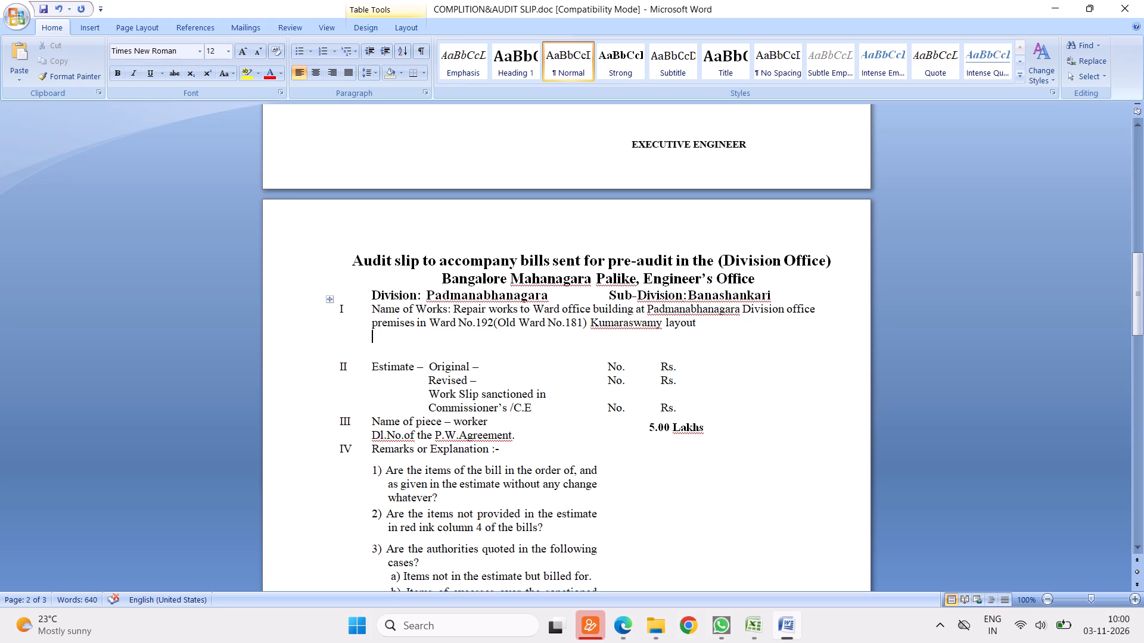
pyautogui.press('Down')
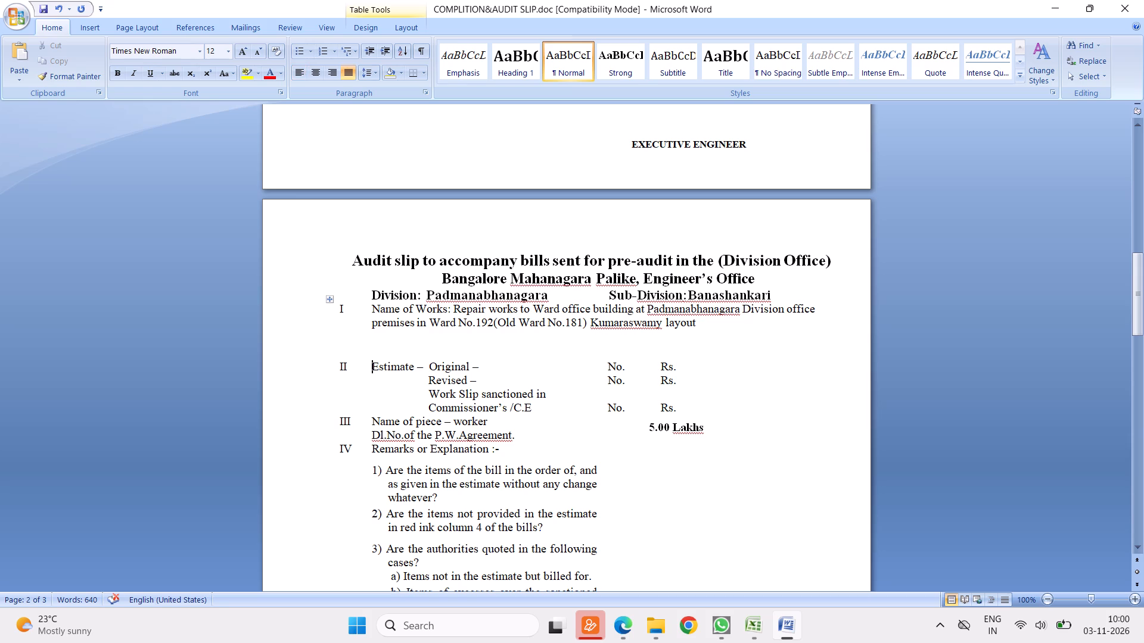
pyautogui.press('BackSpace')
pyautogui.press('BackSpace')
pyautogui.press('Up')
pyautogui.press('BackSpace')
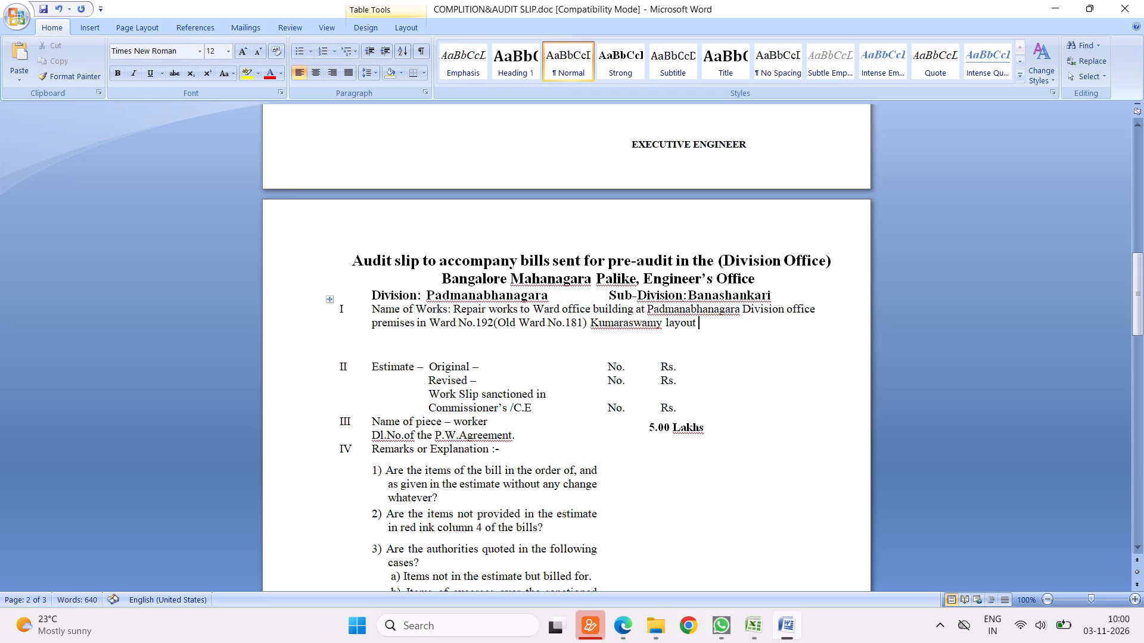
pyautogui.click(552, 391)
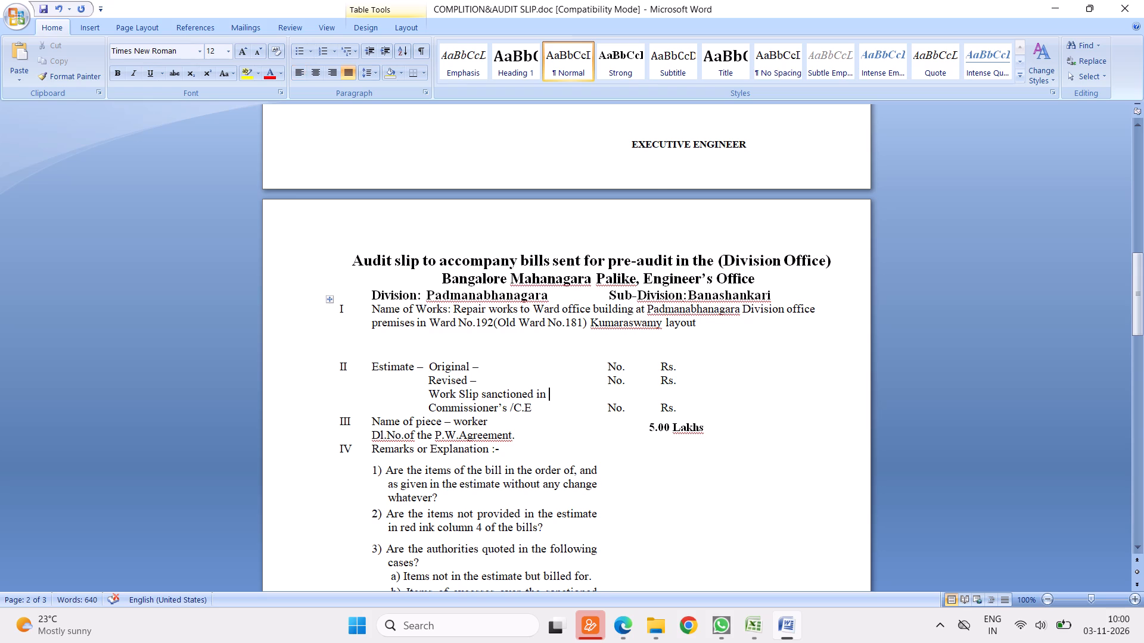
# Change the sub-division name under Assistant Executive Engineer on the audit slip's second page to Banashankari.
pyautogui.scroll(-6, 555, 444)
pyautogui.scroll(-17, 551, 414)
pyautogui.scroll(-1, 738, 388)
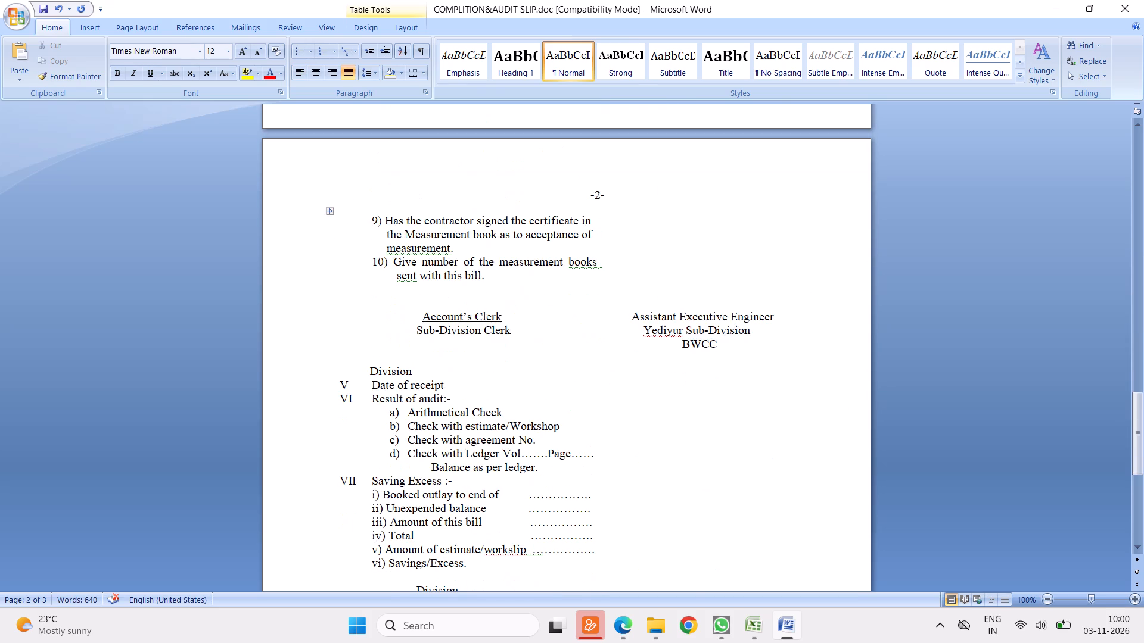
pyautogui.click(681, 327)
pyautogui.press('BackSpace')
pyautogui.press('BackSpace')
pyautogui.press('BackSpace')
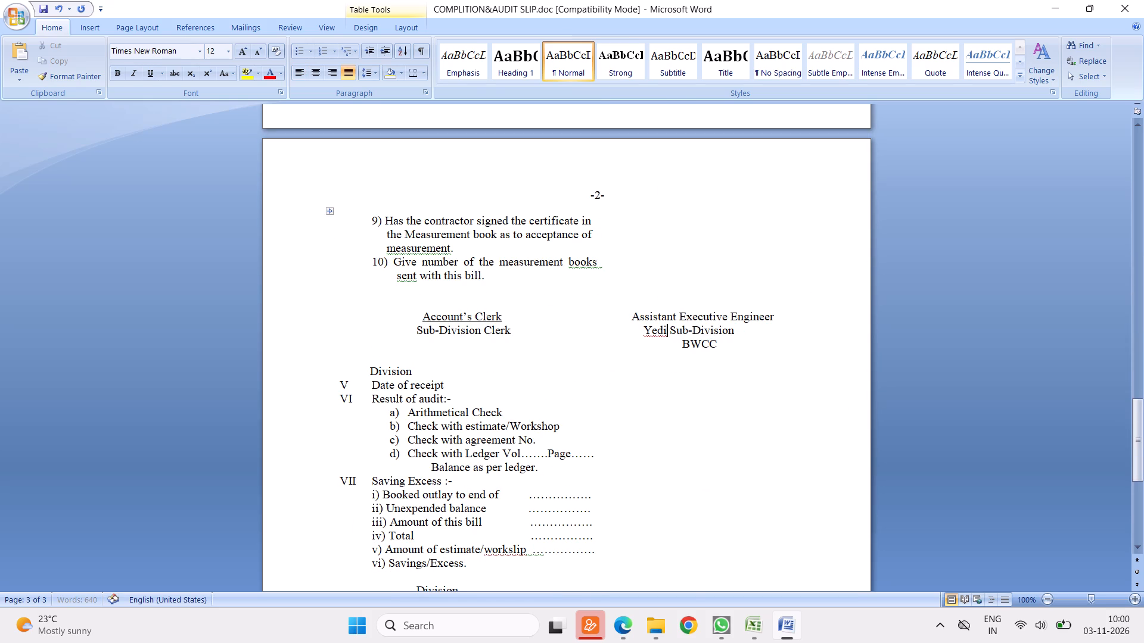
pyautogui.press('BackSpace')
pyautogui.press('BackSpace')
pyautogui.press('BackSpace')
pyautogui.press('BackSpace')
pyautogui.write('Bs')
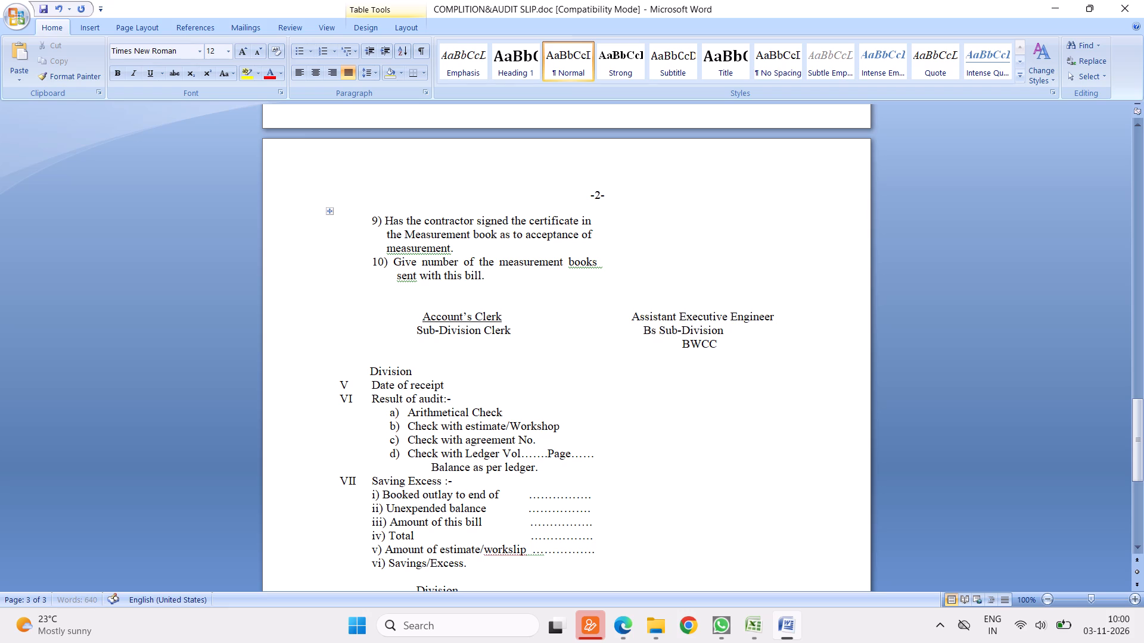
pyautogui.press('BackSpace')
pyautogui.write('anashankari')
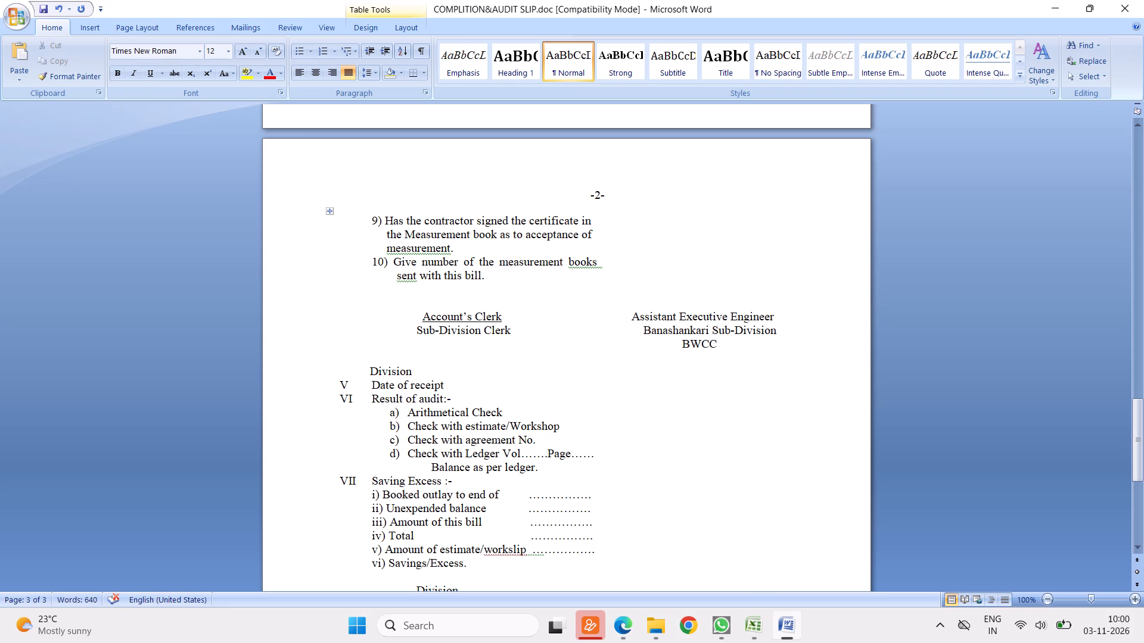
# Change the corporation abbreviation in the Assistant Executive Engineer signature block to BSCC.
pyautogui.click(702, 345)
pyautogui.press('BackSpace')
pyautogui.press('s')
pyautogui.press('BackSpace')
pyautogui.hotkey('shift', 's')
# Change the division name under Executive Engineer at the end of the audit slip to Padmanabhanagara.
pyautogui.scroll(-2, 694, 454)
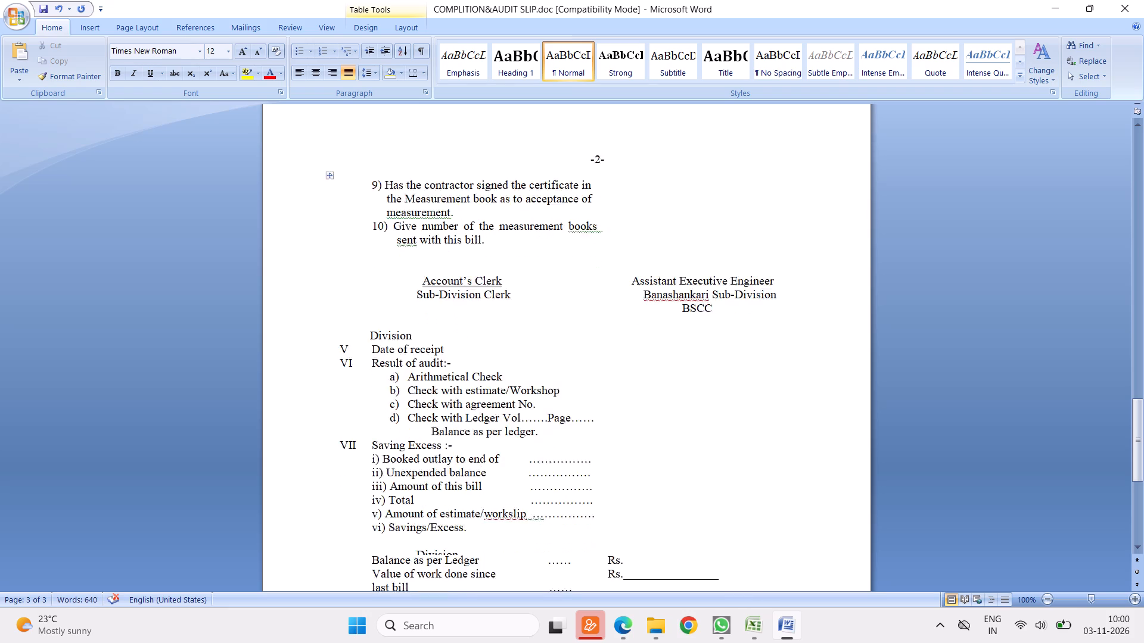
pyautogui.scroll(-10, 698, 459)
pyautogui.click(713, 440)
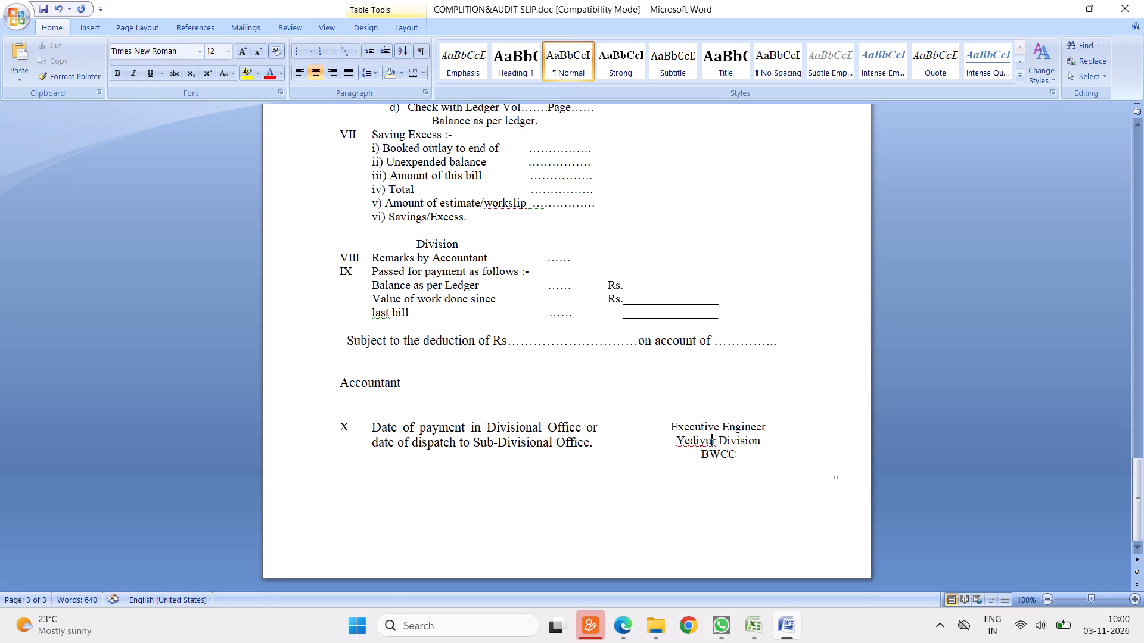
pyautogui.press('Right')
pyautogui.press('BackSpace')
pyautogui.press('BackSpace')
pyautogui.press('BackSpace')
pyautogui.press('BackSpace')
pyautogui.press('BackSpace')
pyautogui.press('BackSpace')
pyautogui.press('BackSpace')
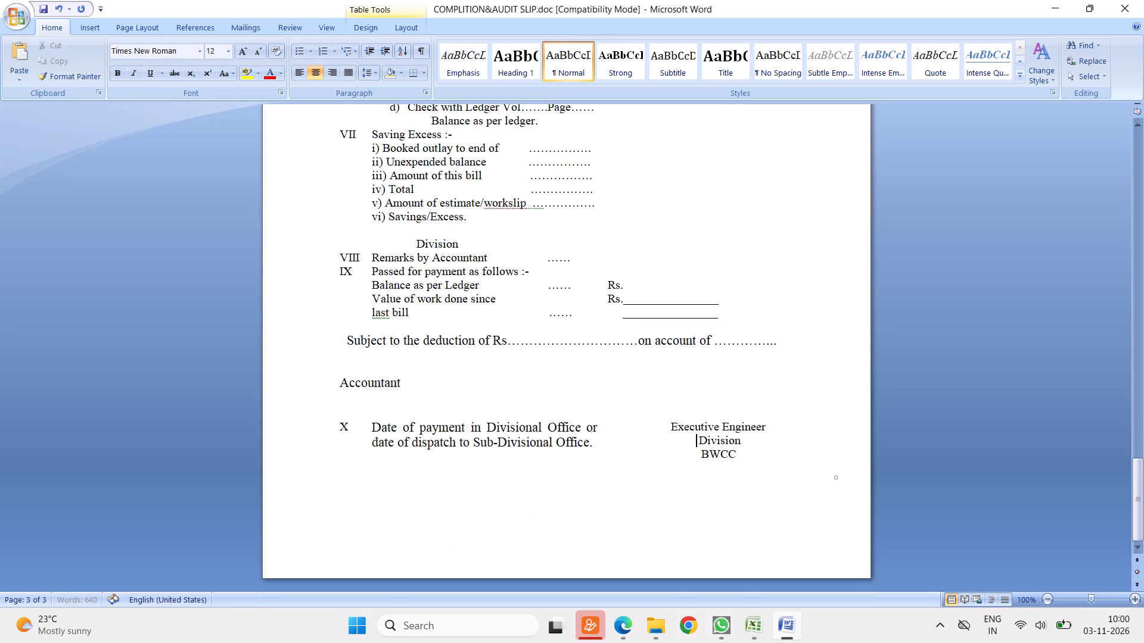
pyautogui.write('Padmanabhan')
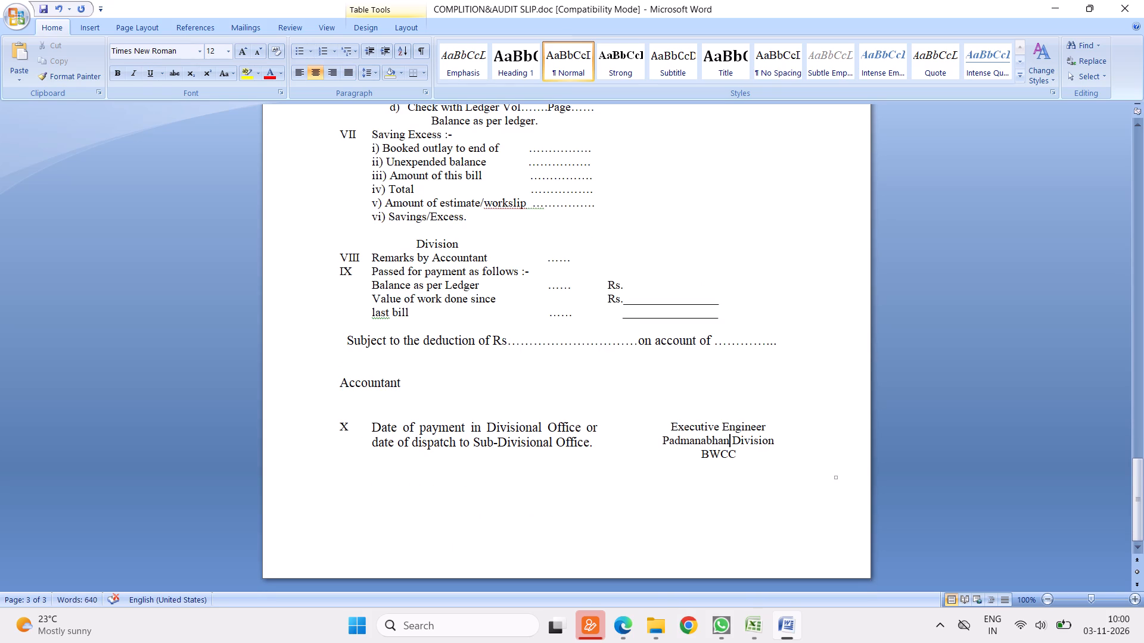
pyautogui.write('agara')
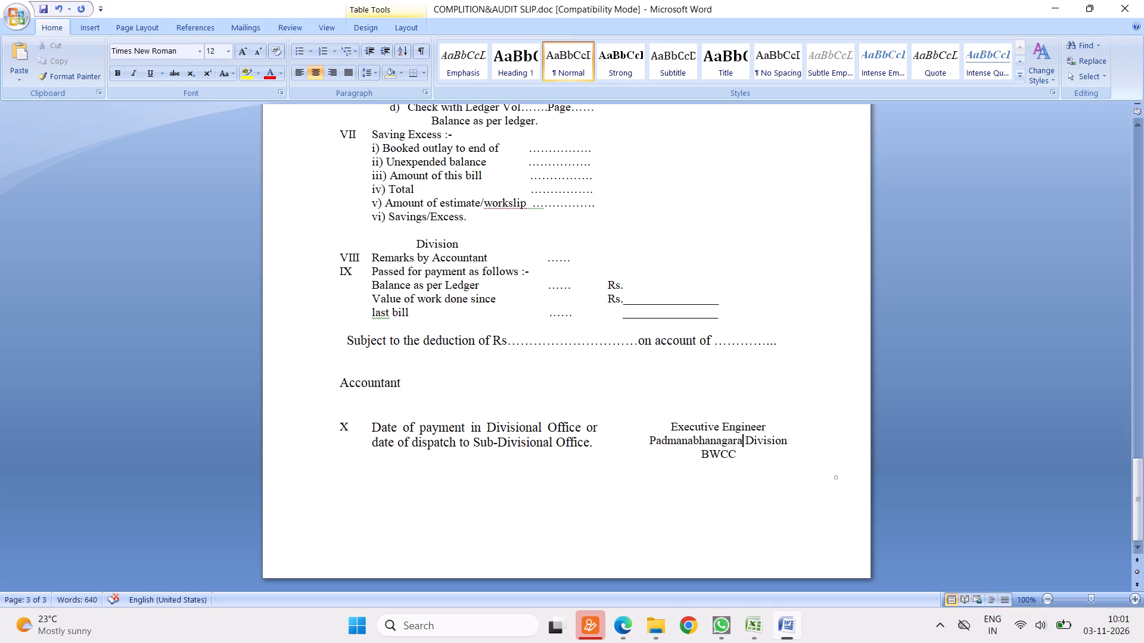
# Change the corporation abbreviation in the Executive Engineer signature block to BSCC.
pyautogui.click(717, 458)
pyautogui.press('BackSpace')
pyautogui.hotkey('shift', 's')
# Remove the blank lines above the audit slip heading and add one line break so the heading starts on the second page.
pyautogui.scroll(12, 603, 419)
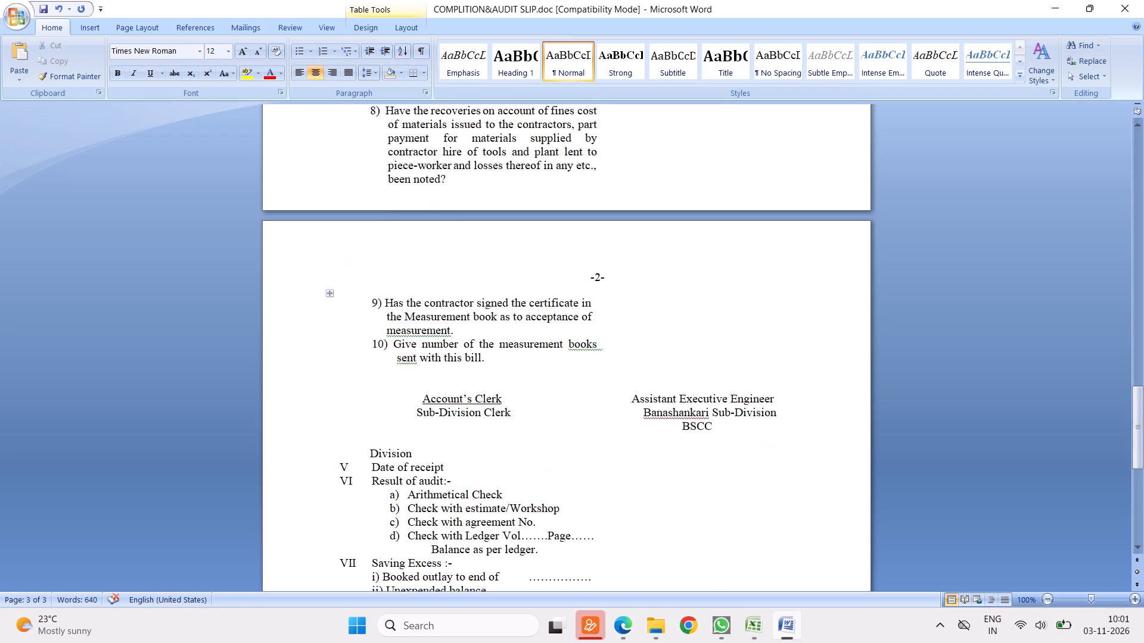
pyautogui.scroll(20, 603, 419)
pyautogui.scroll(10, 603, 419)
pyautogui.scroll(-3, 396, 519)
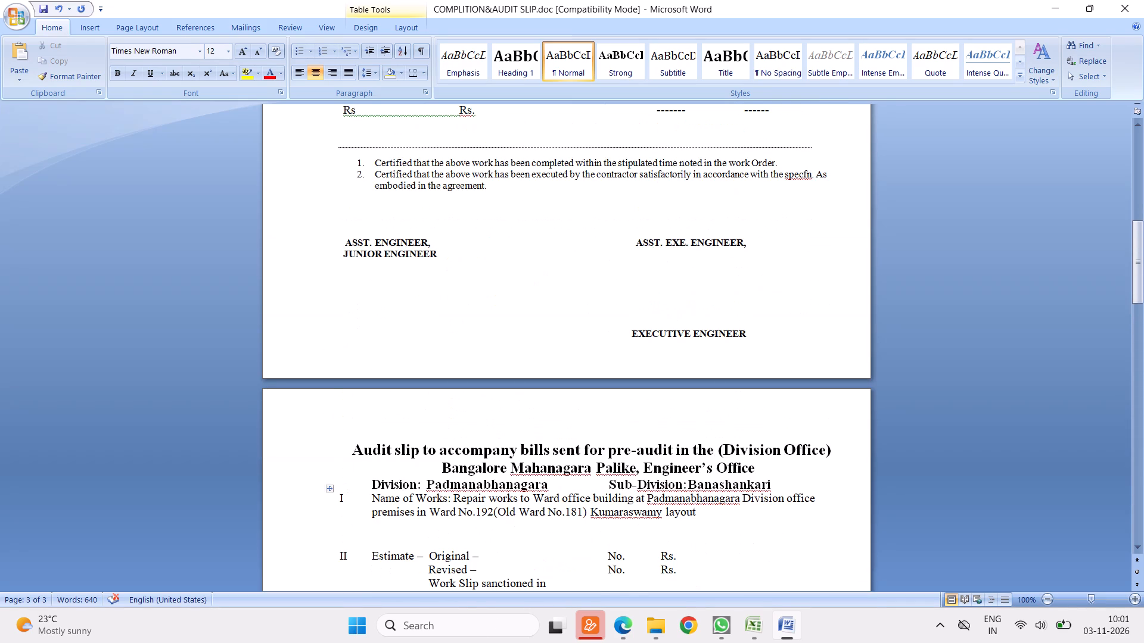
pyautogui.click(352, 448)
pyautogui.press('BackSpace')
pyautogui.press('BackSpace')
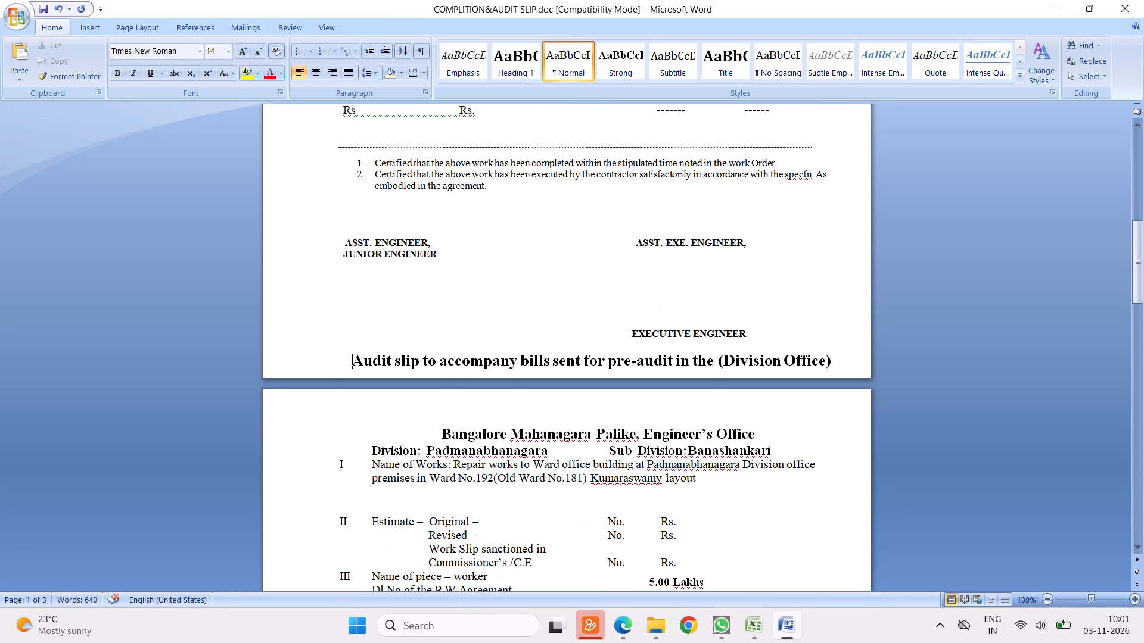
pyautogui.press('Return')
# Review the layout and entries of the audit slip pages and the completion report.
pyautogui.scroll(-14, 571, 444)
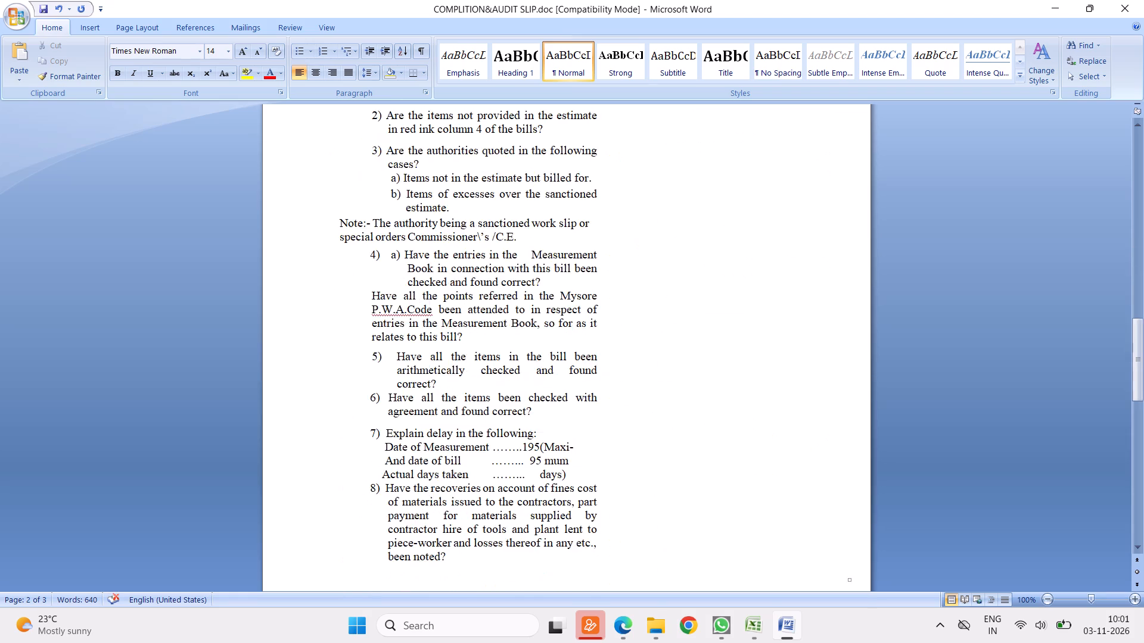
pyautogui.scroll(-15, 602, 483)
pyautogui.scroll(-13, 576, 397)
pyautogui.scroll(7, 552, 373)
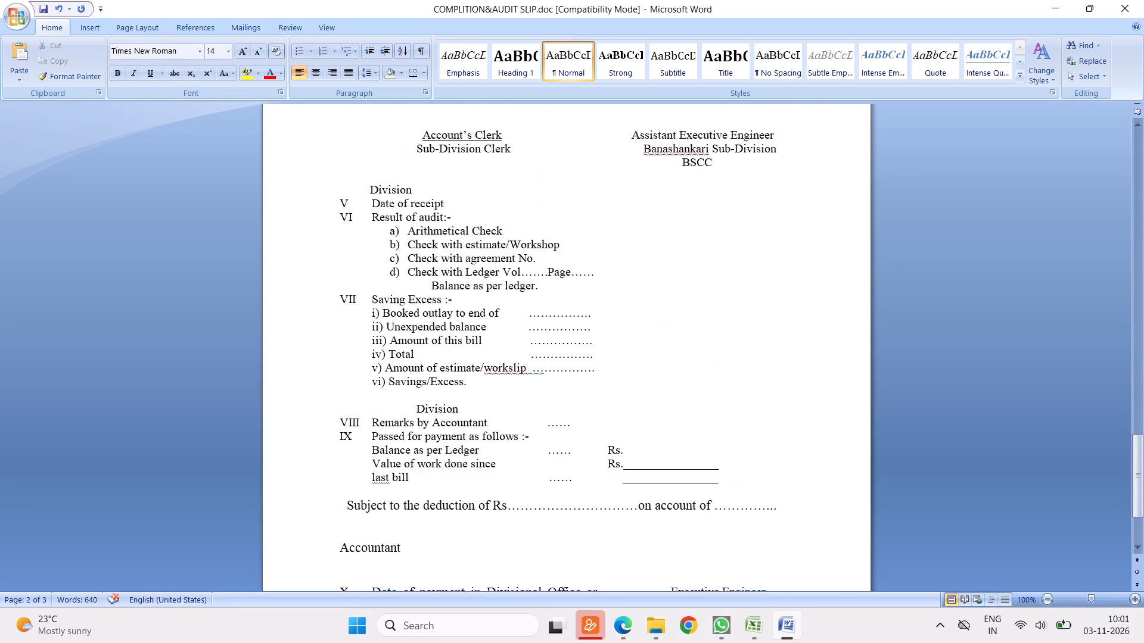
pyautogui.scroll(19, 552, 373)
pyautogui.scroll(6, 633, 329)
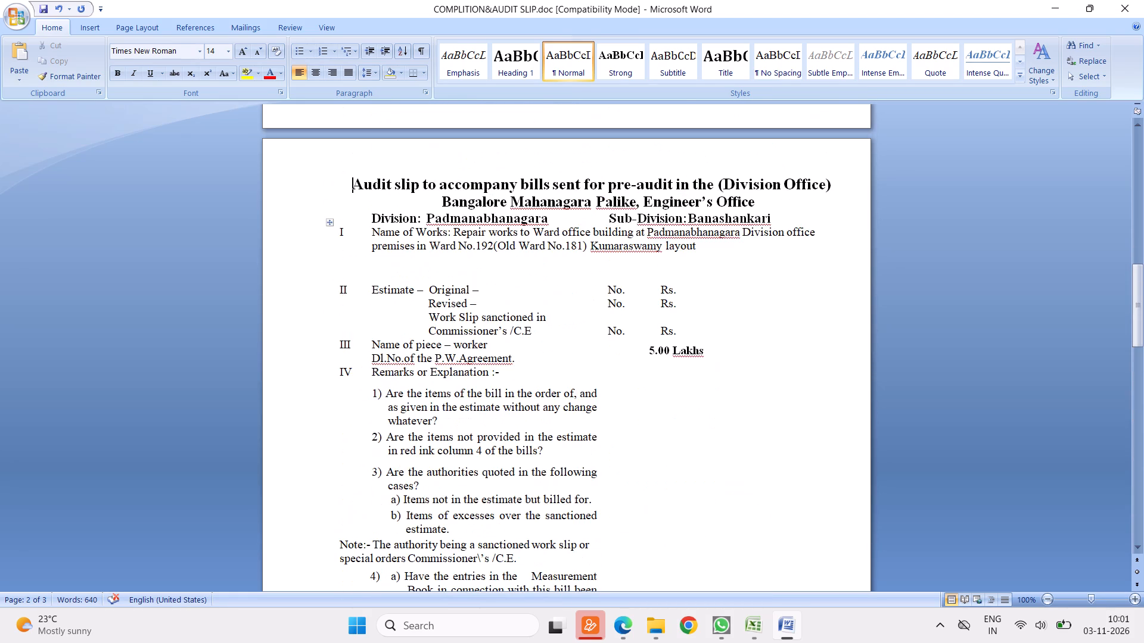
pyautogui.scroll(5, 663, 288)
pyautogui.scroll(-14, 680, 291)
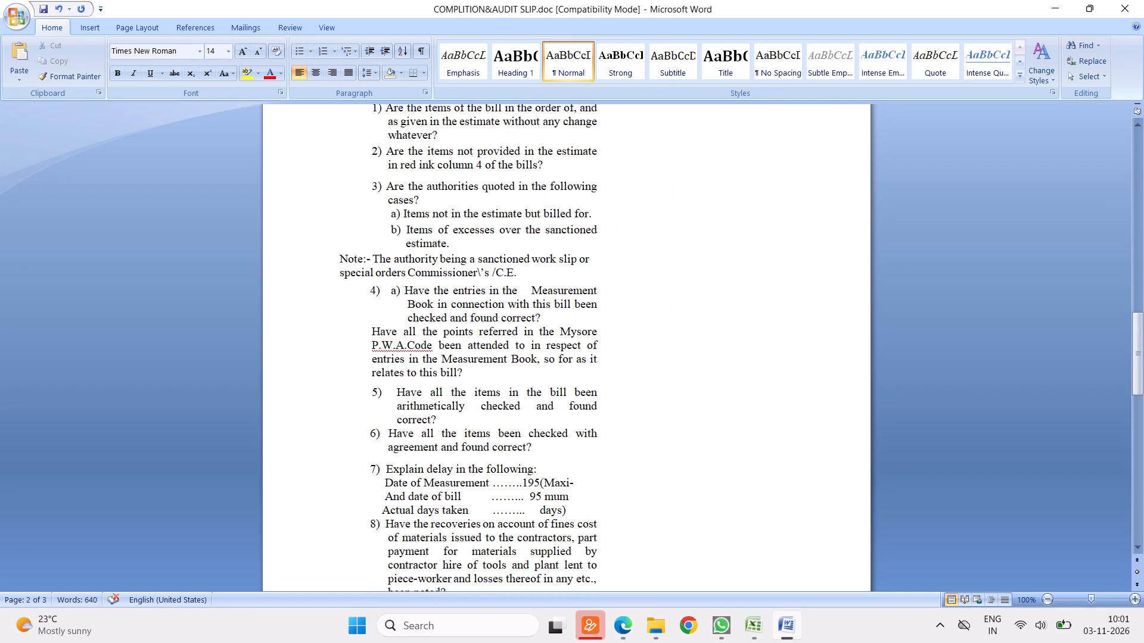
pyautogui.scroll(-18, 673, 335)
pyautogui.scroll(-12, 671, 397)
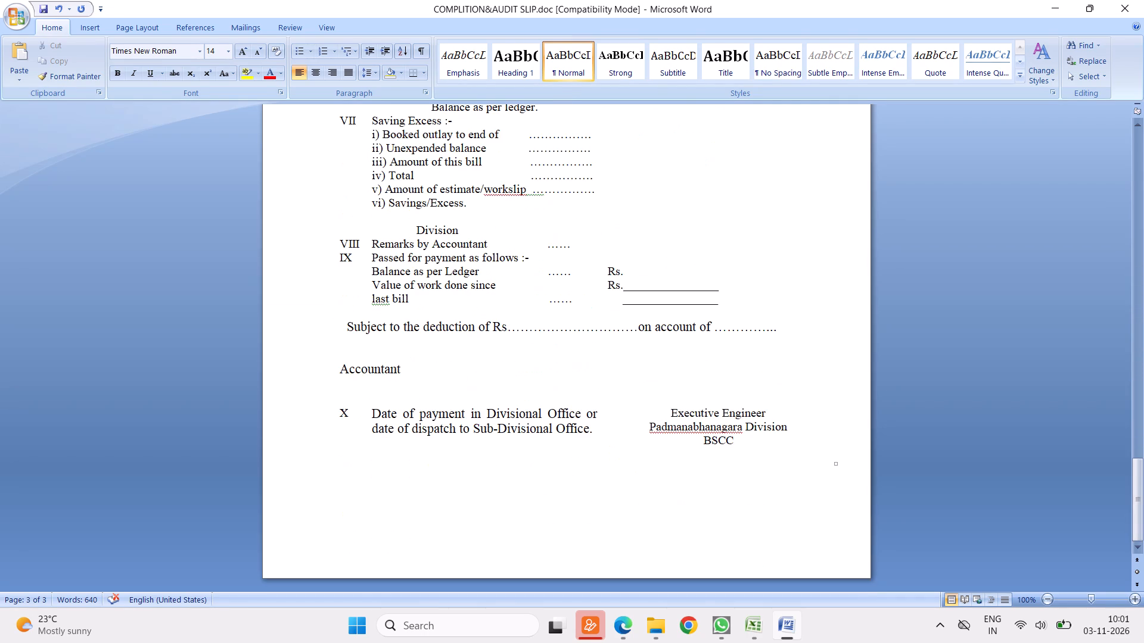
pyautogui.scroll(20, 664, 361)
pyautogui.scroll(20, 664, 361)
pyautogui.scroll(8, 664, 361)
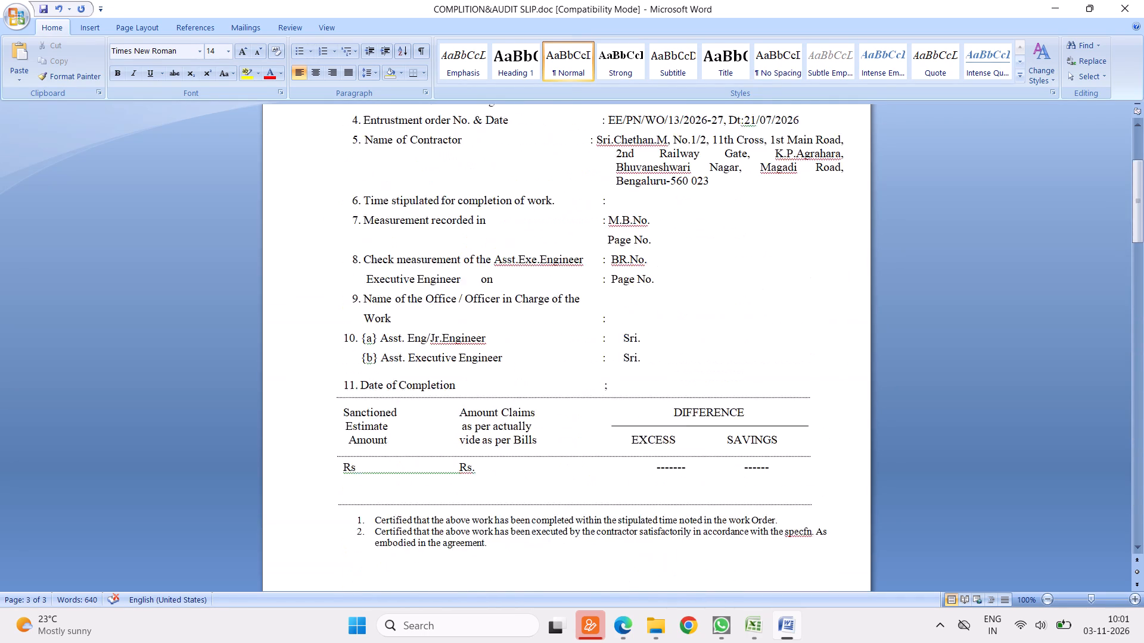
pyautogui.scroll(16, 652, 357)
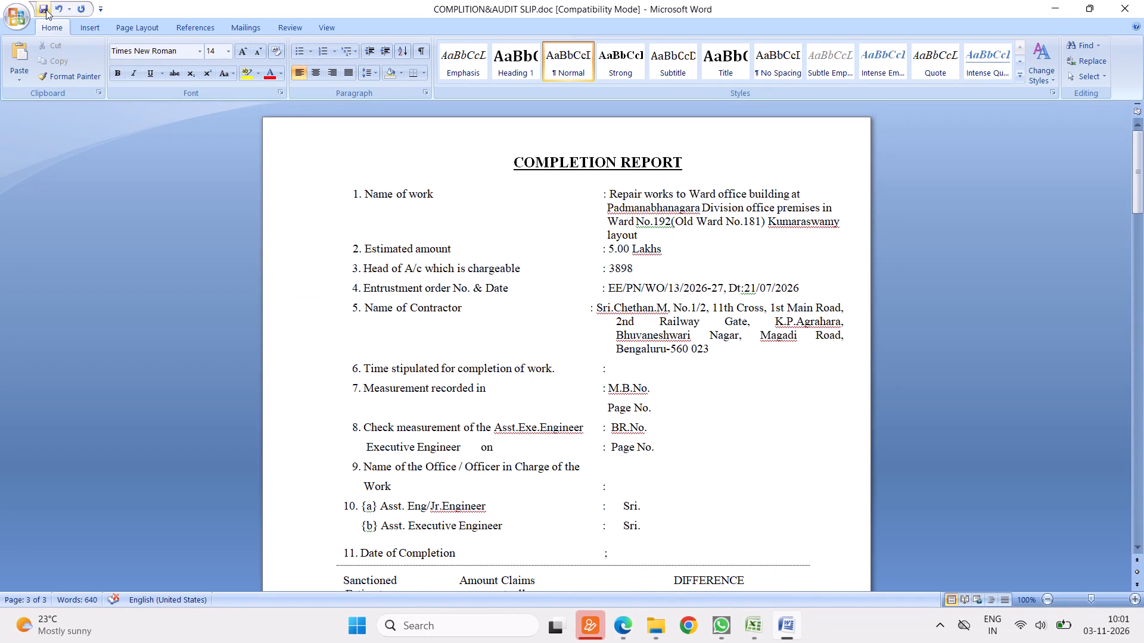
# Save the completion report and audit slip document and close it.
pyautogui.click(43, 10)
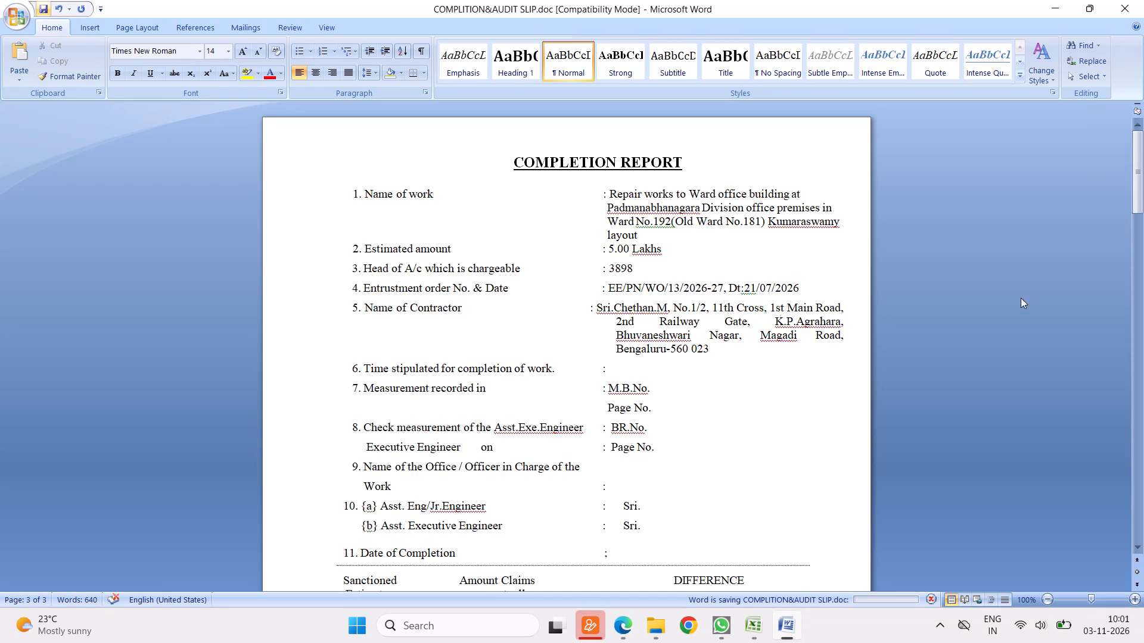
pyautogui.click(947, 165)
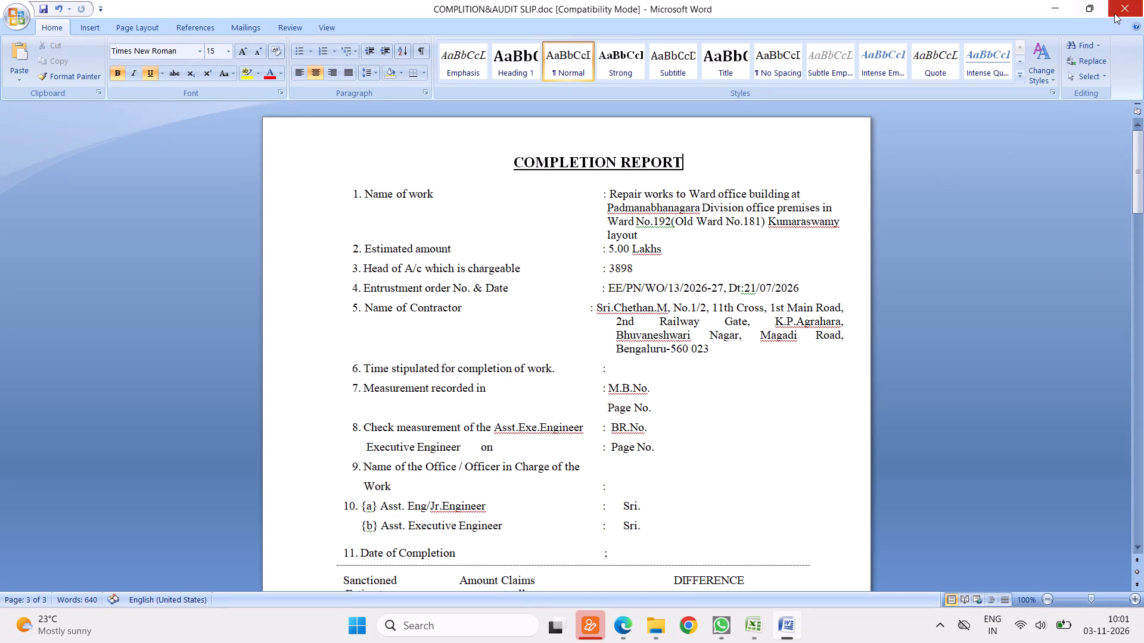
pyautogui.click(1125, 5)
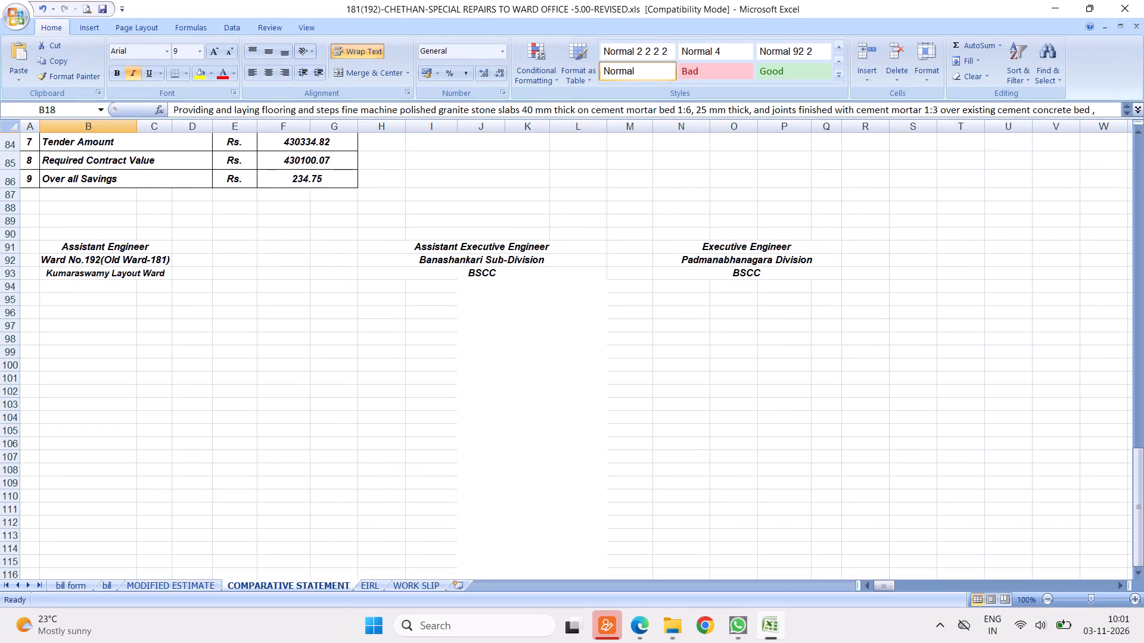
# Save the ward office special repairs workbook in Excel.
pyautogui.click(526, 336)
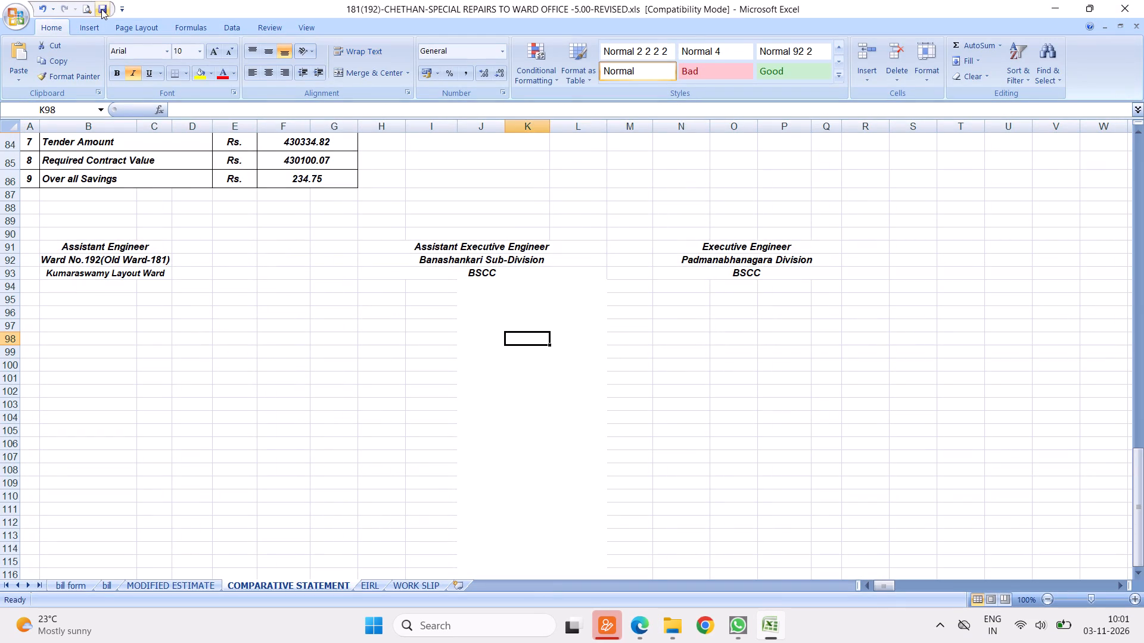
pyautogui.click(101, 9)
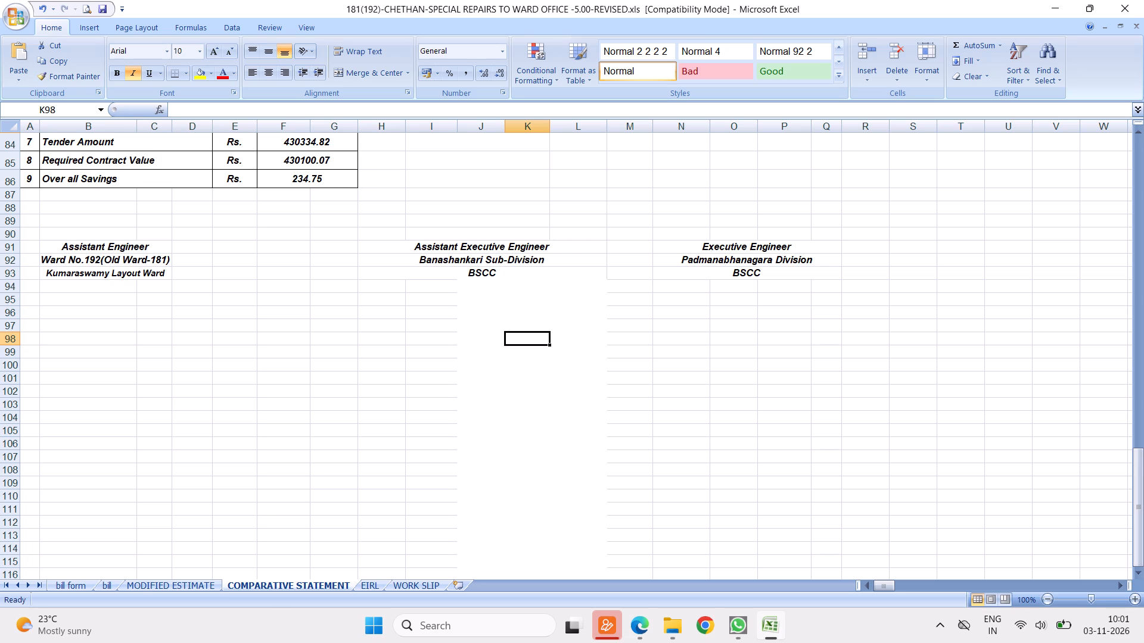
# Open the computer's power options.
pyautogui.click(377, 624)
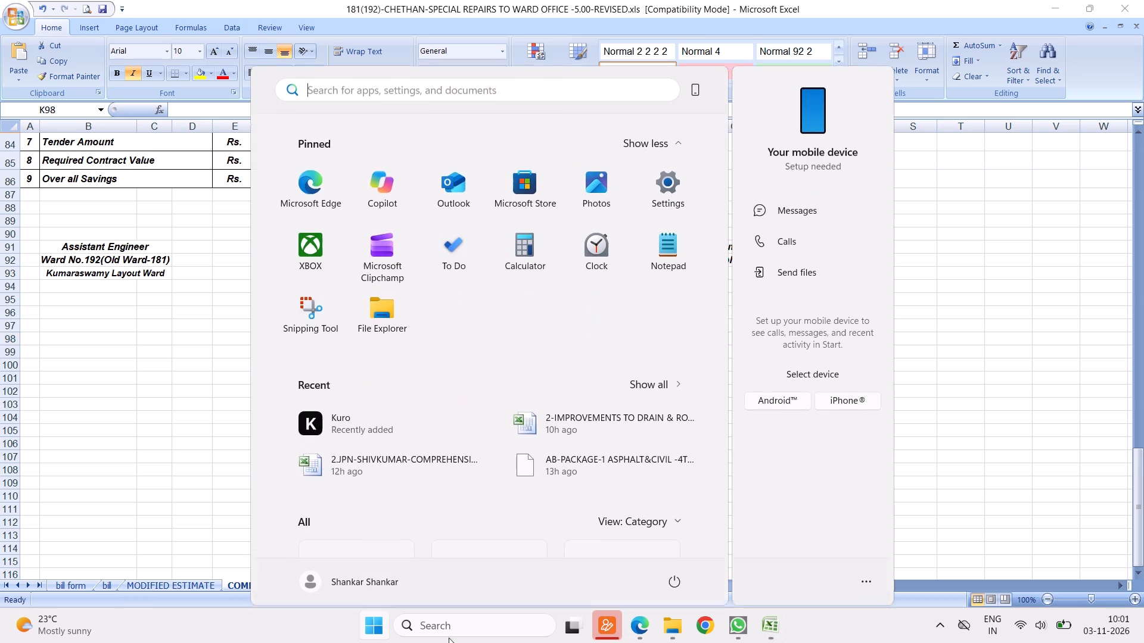
pyautogui.click(669, 569)
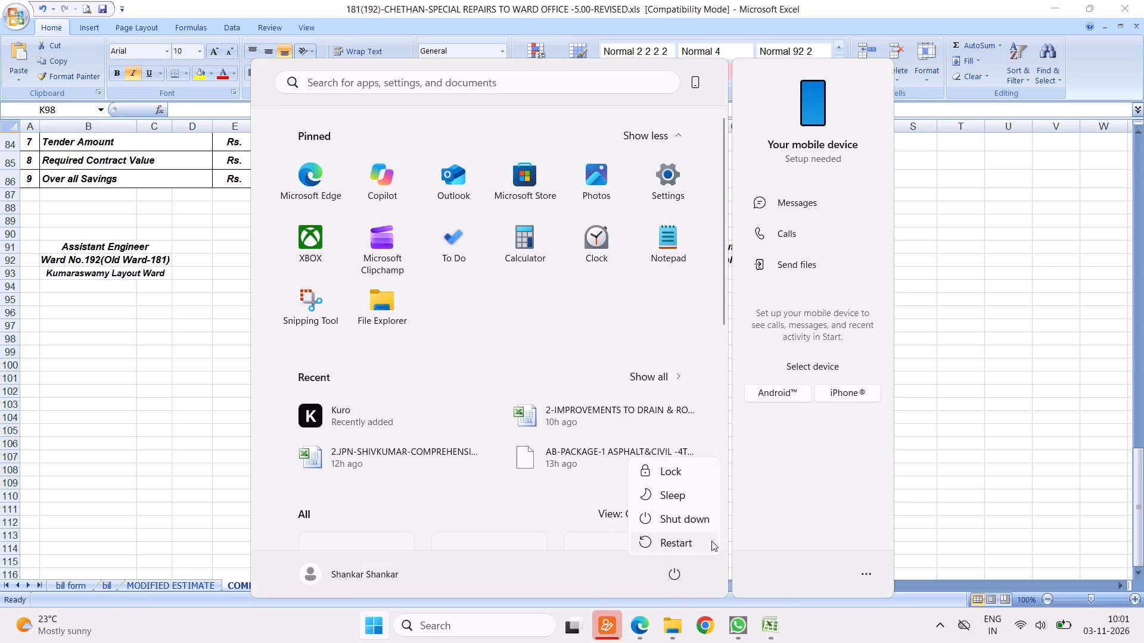